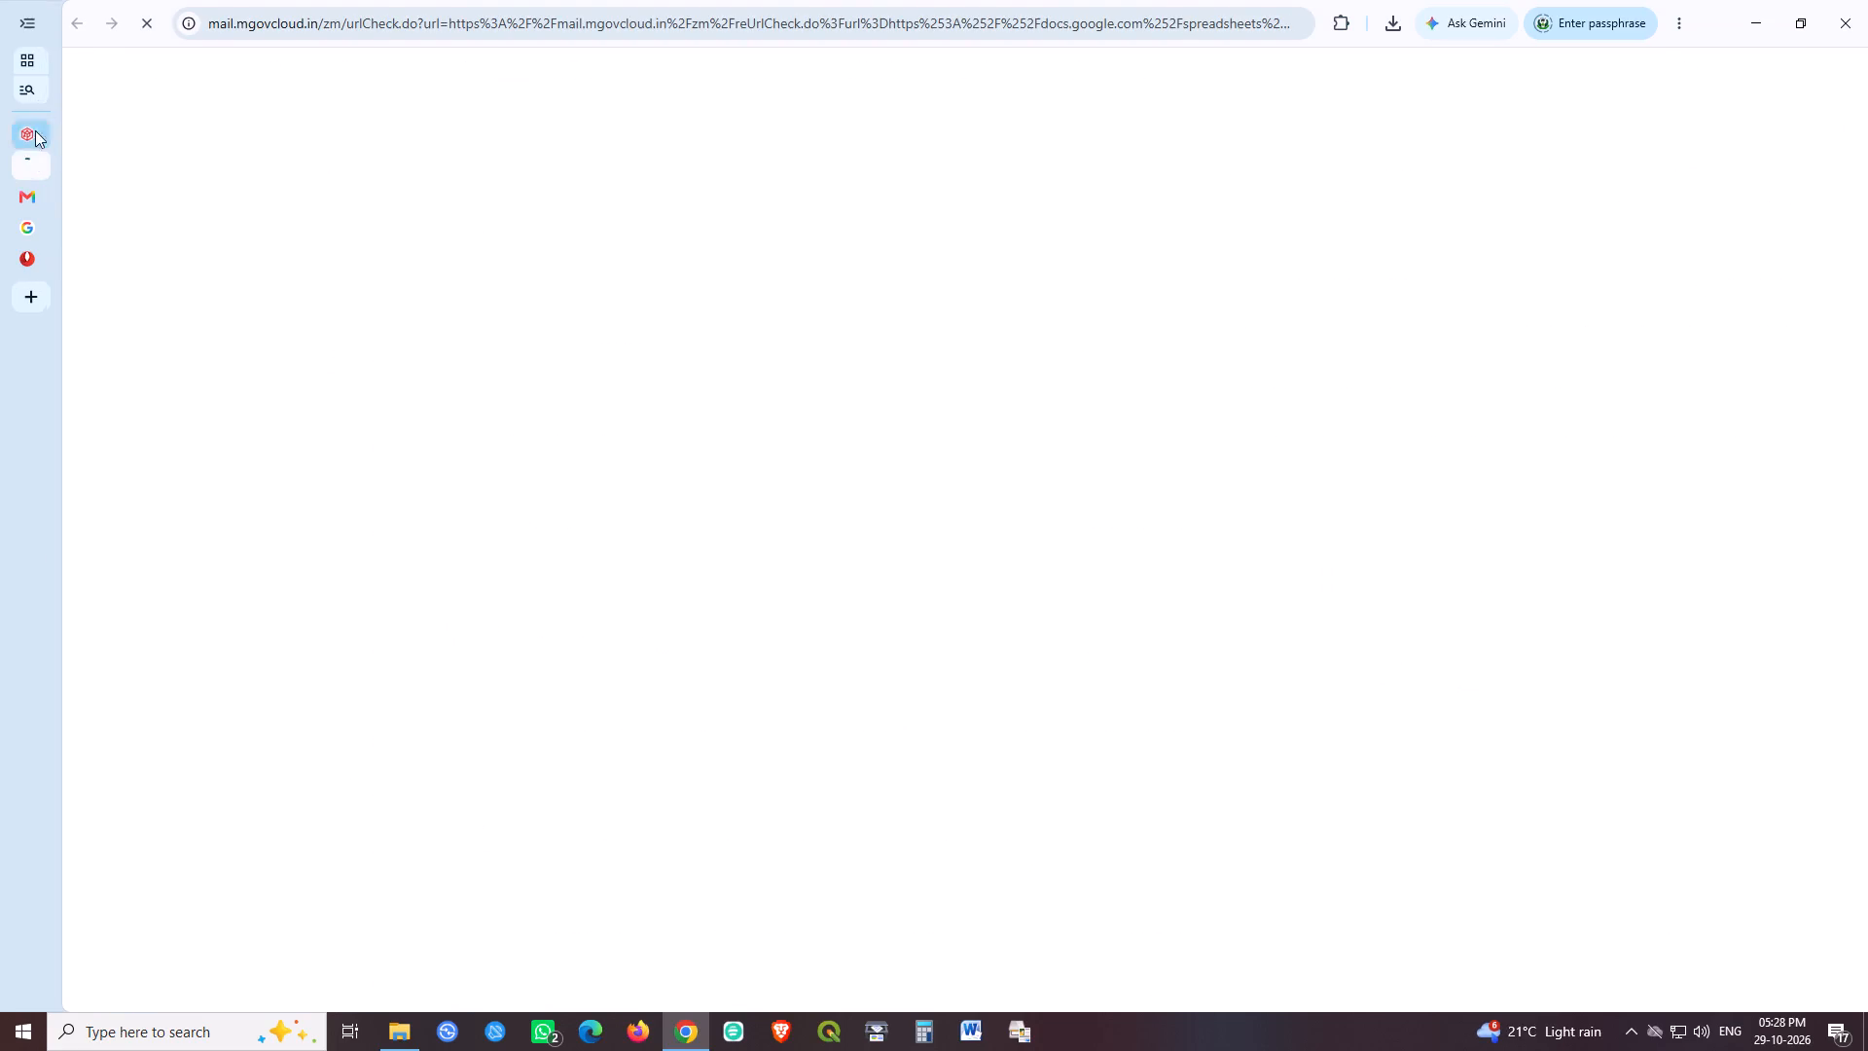
Flag the October email from Dy.C.F. Planning (T.A.) in the mail search results for 142.
{"action": "left_click", "coordinate": [95, 141]}
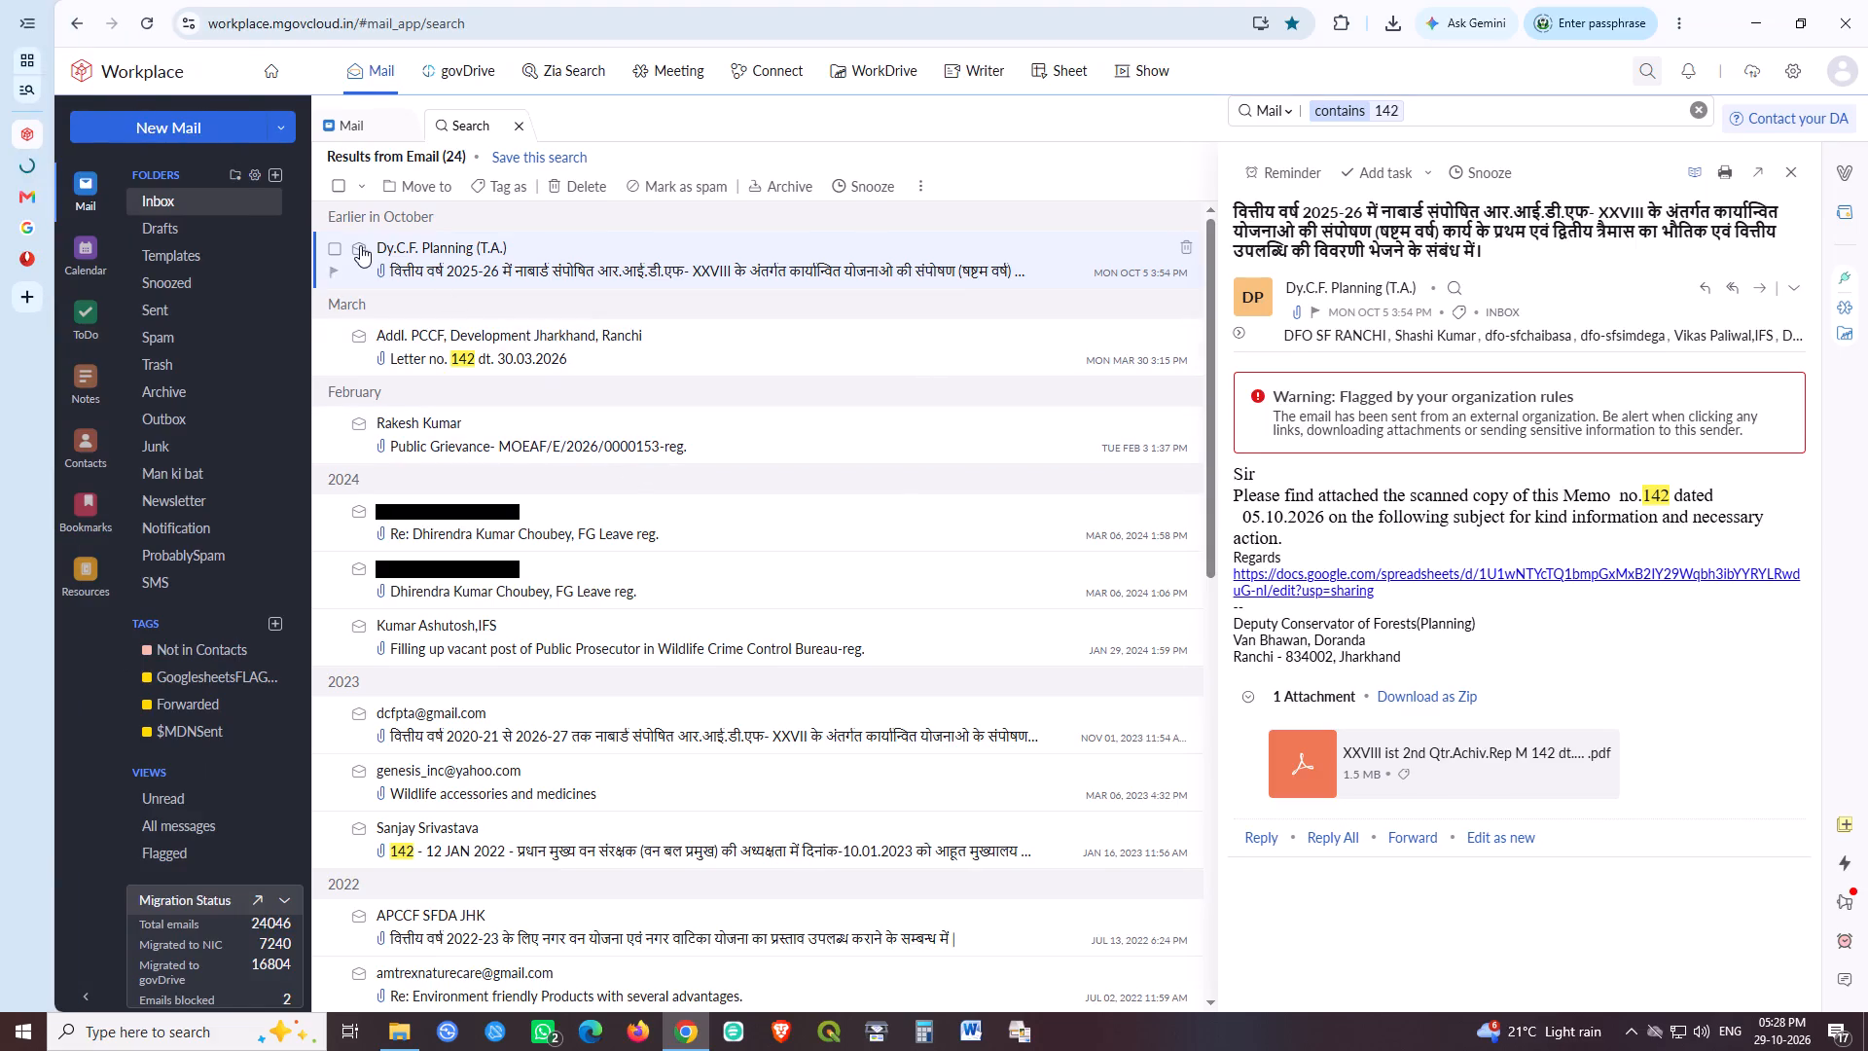
{"action": "left_click", "coordinate": [335, 271]}
Switch to the RIDF XXVIII 2026 Achiv. spreadsheet and dismiss the signed-in account notice.
{"action": "left_click", "coordinate": [92, 166]}
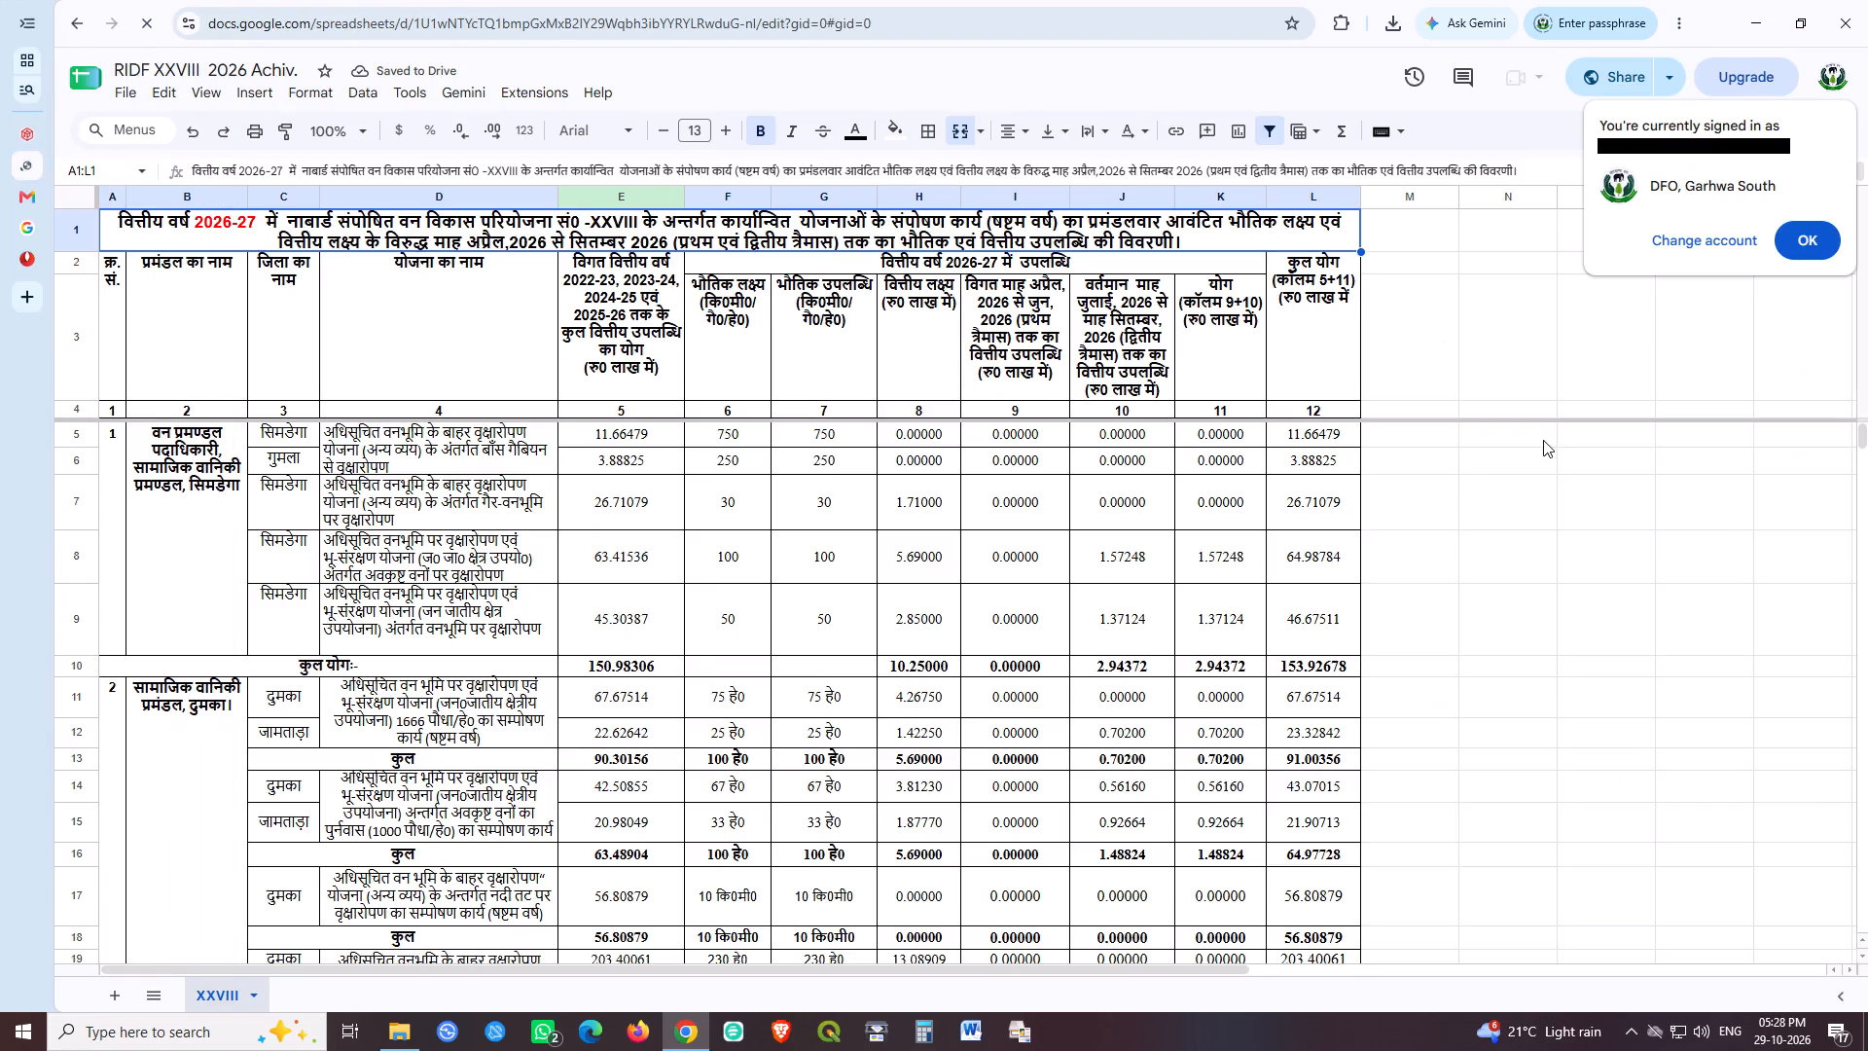
{"action": "left_click", "coordinate": [1800, 238]}
{"action": "left_click", "coordinate": [1532, 691]}
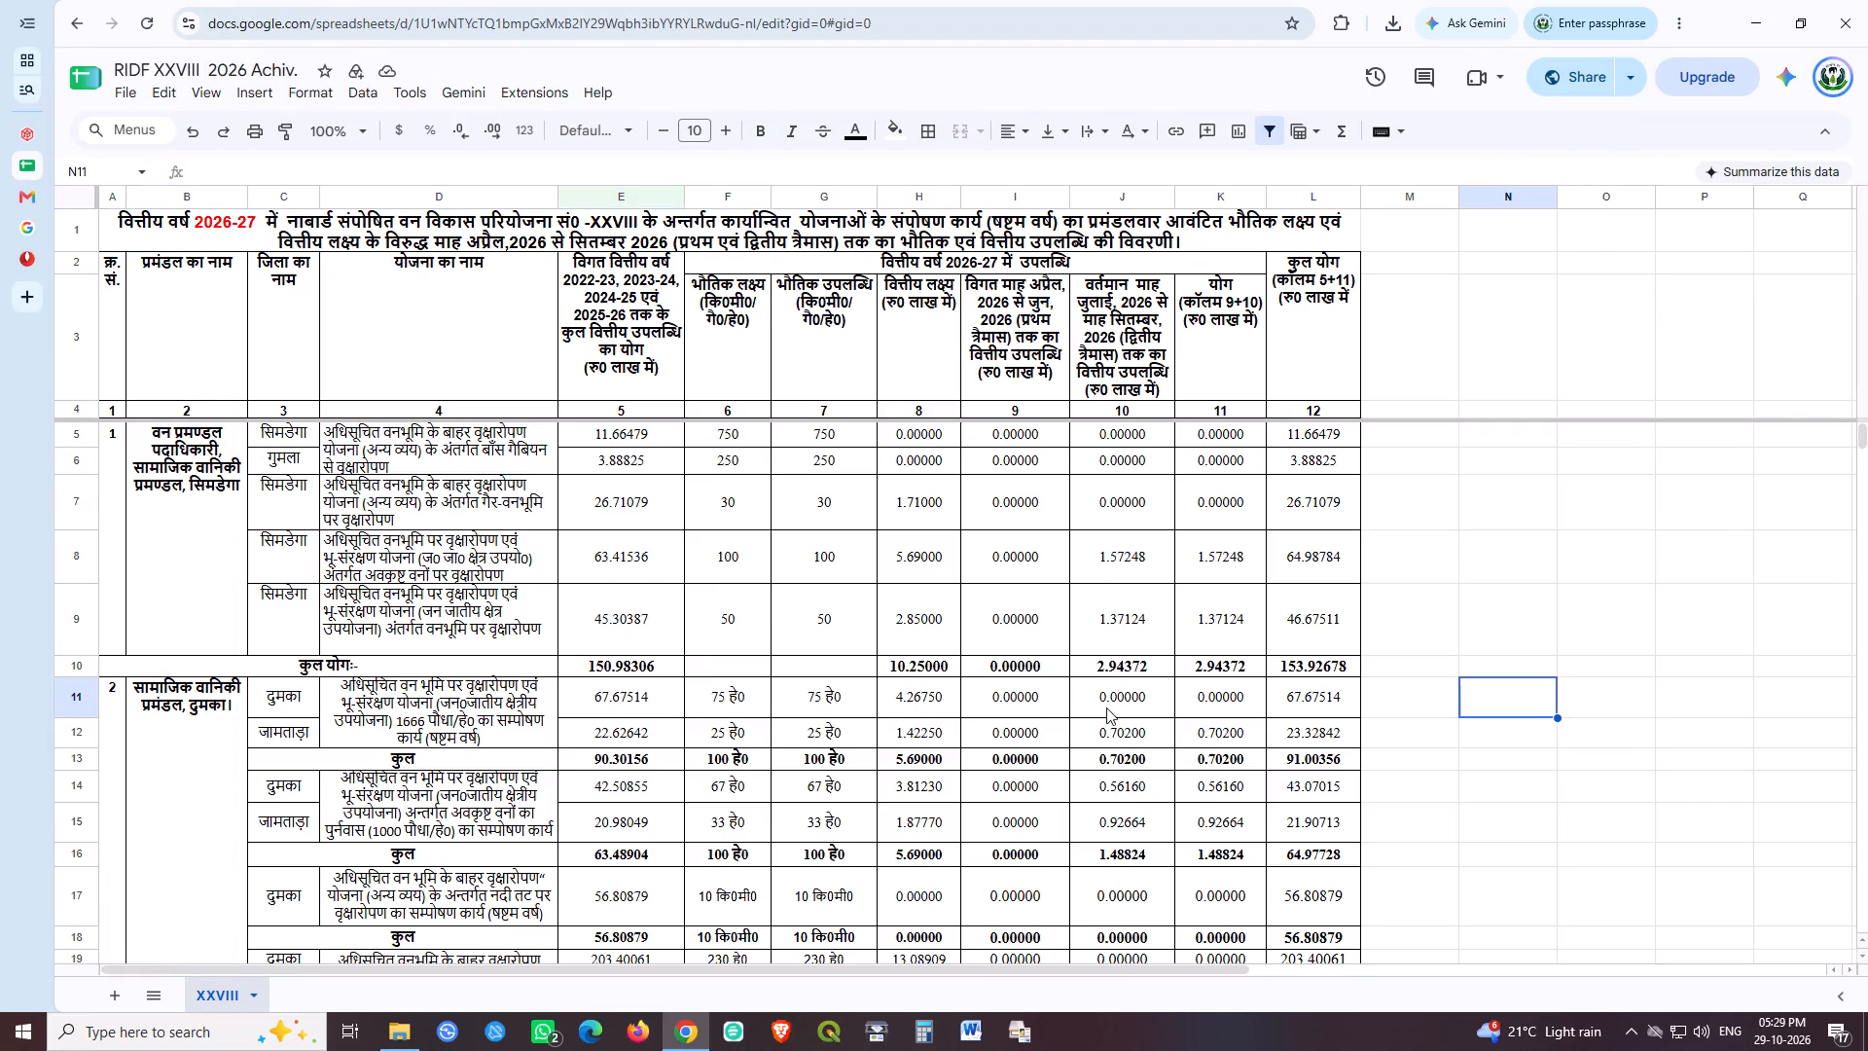
Look through the division-wise RIDF XXVIII achievement table from the first division down to its last row.
{"action": "scroll", "coordinate": [653, 635], "scroll_direction": "down", "scroll_amount": 4}
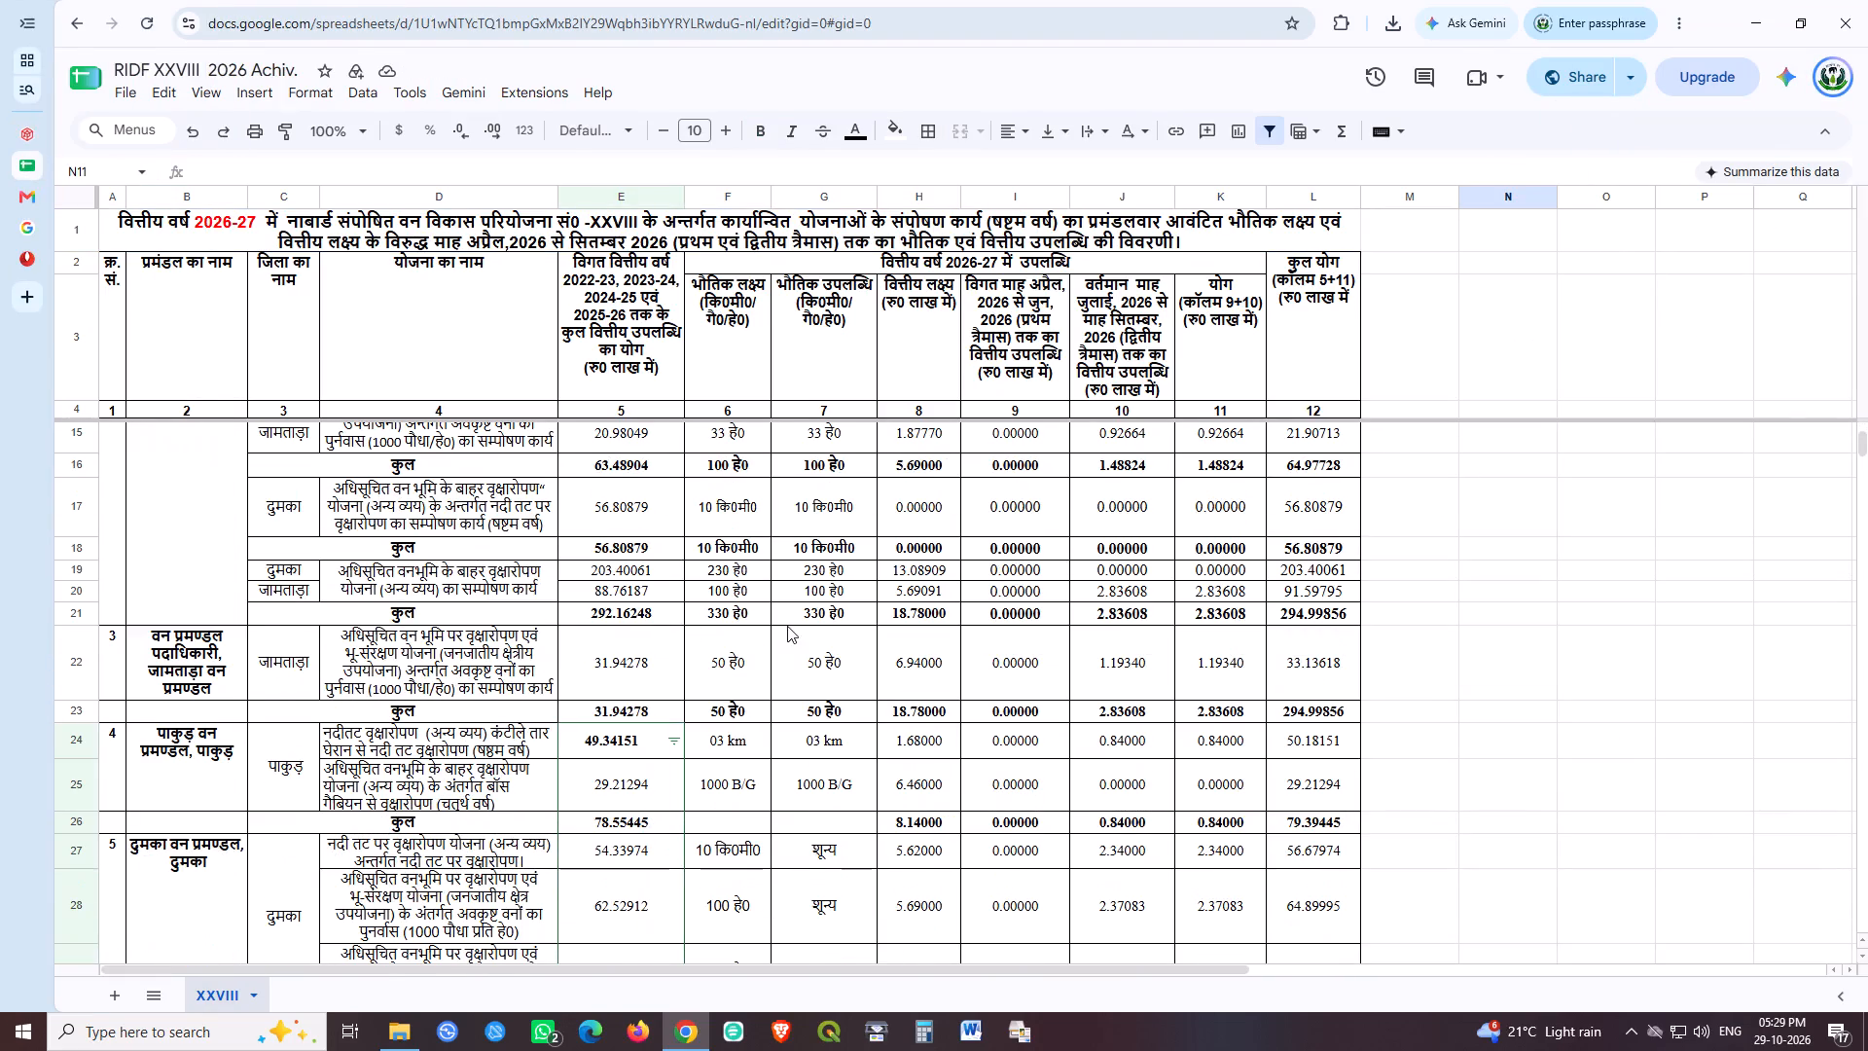
{"action": "scroll", "coordinate": [791, 630], "scroll_direction": "down", "scroll_amount": 4}
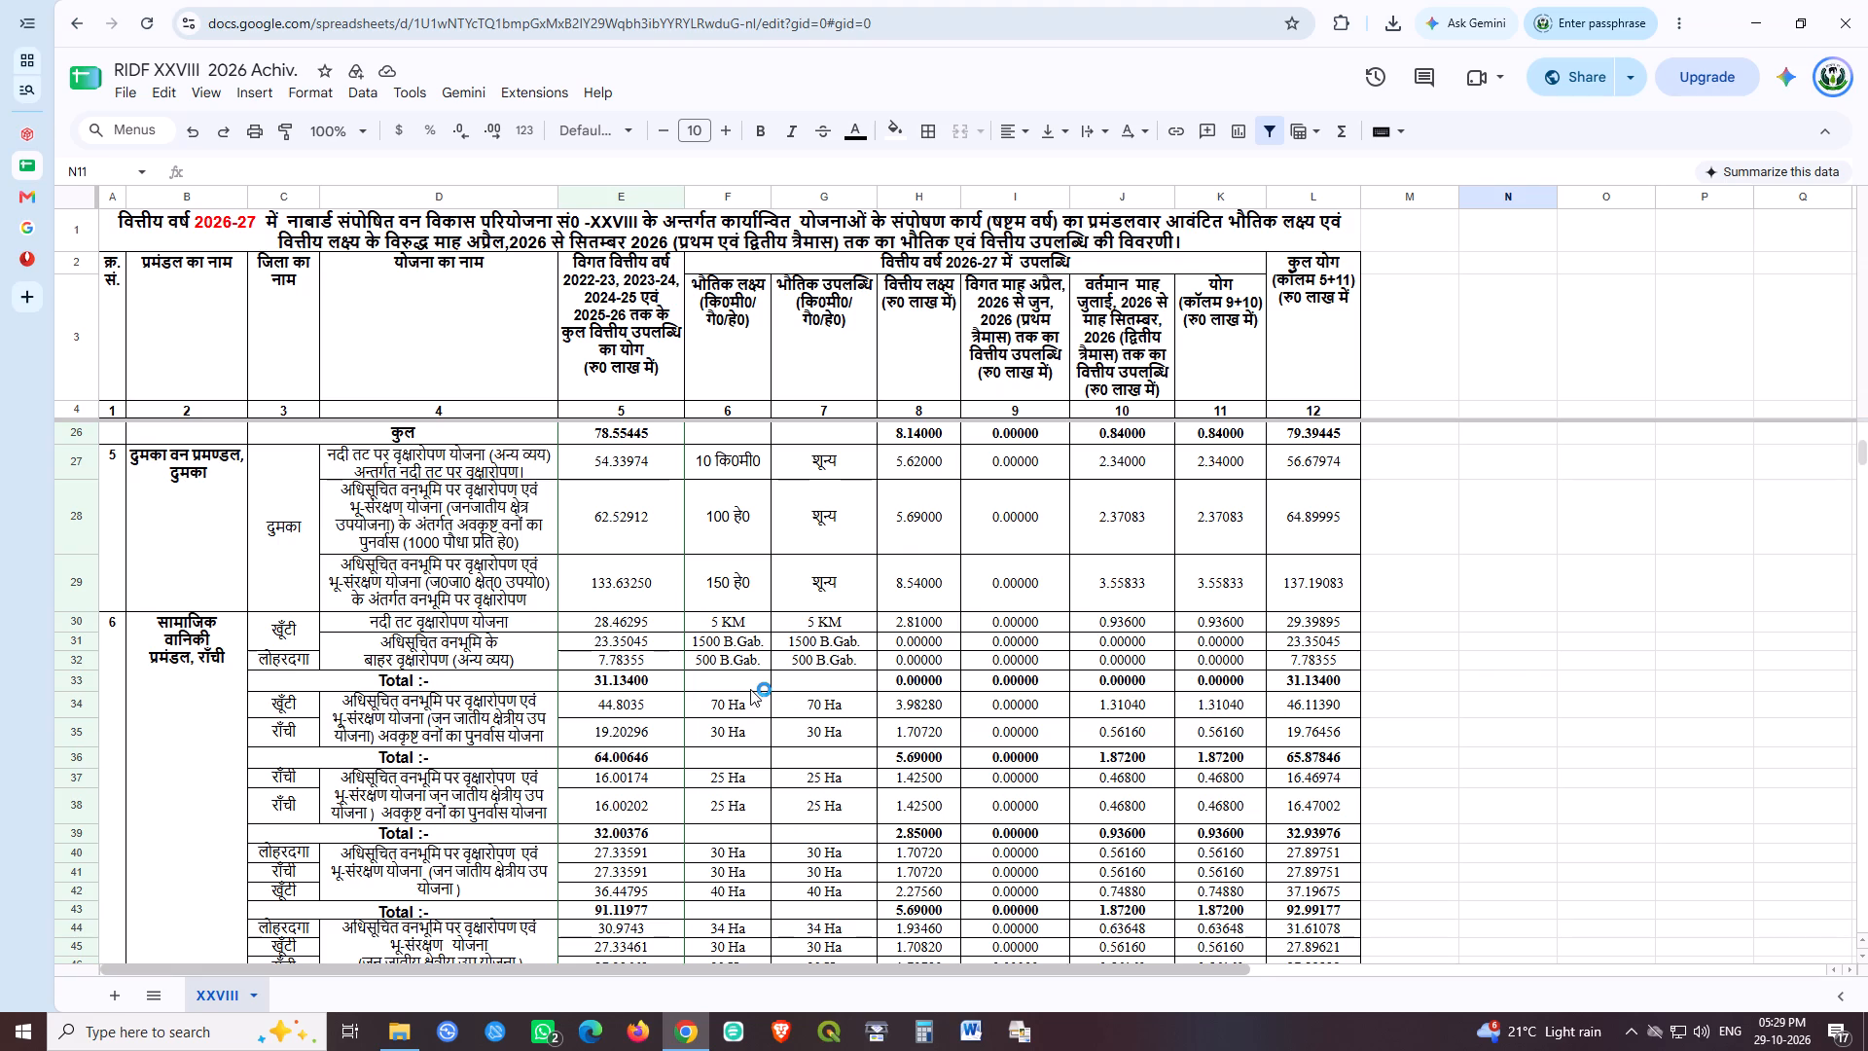
{"action": "scroll", "coordinate": [520, 620], "scroll_direction": "down", "scroll_amount": 8}
{"action": "scroll", "coordinate": [567, 632], "scroll_direction": "up", "scroll_amount": 2}
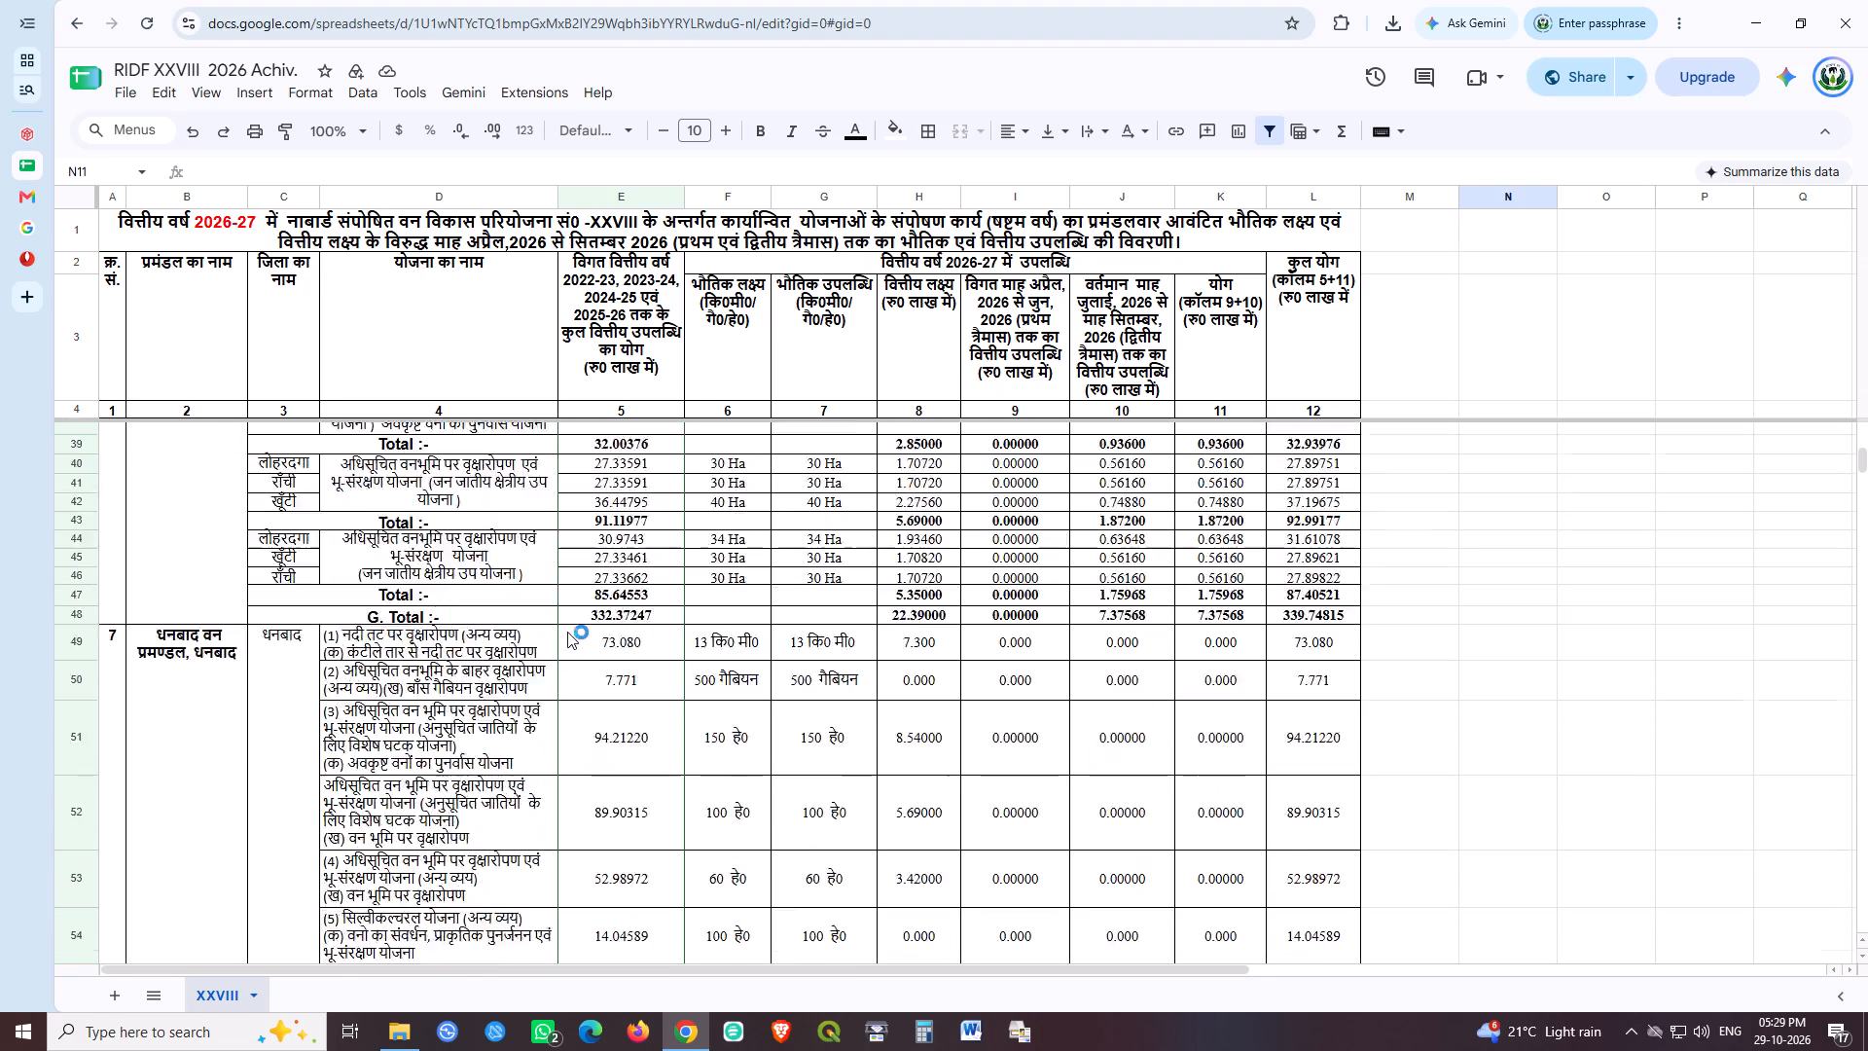
{"action": "scroll", "coordinate": [567, 632], "scroll_direction": "up", "scroll_amount": 20}
{"action": "scroll", "coordinate": [567, 632], "scroll_direction": "up", "scroll_amount": 6}
{"action": "scroll", "coordinate": [557, 625], "scroll_direction": "down", "scroll_amount": 7}
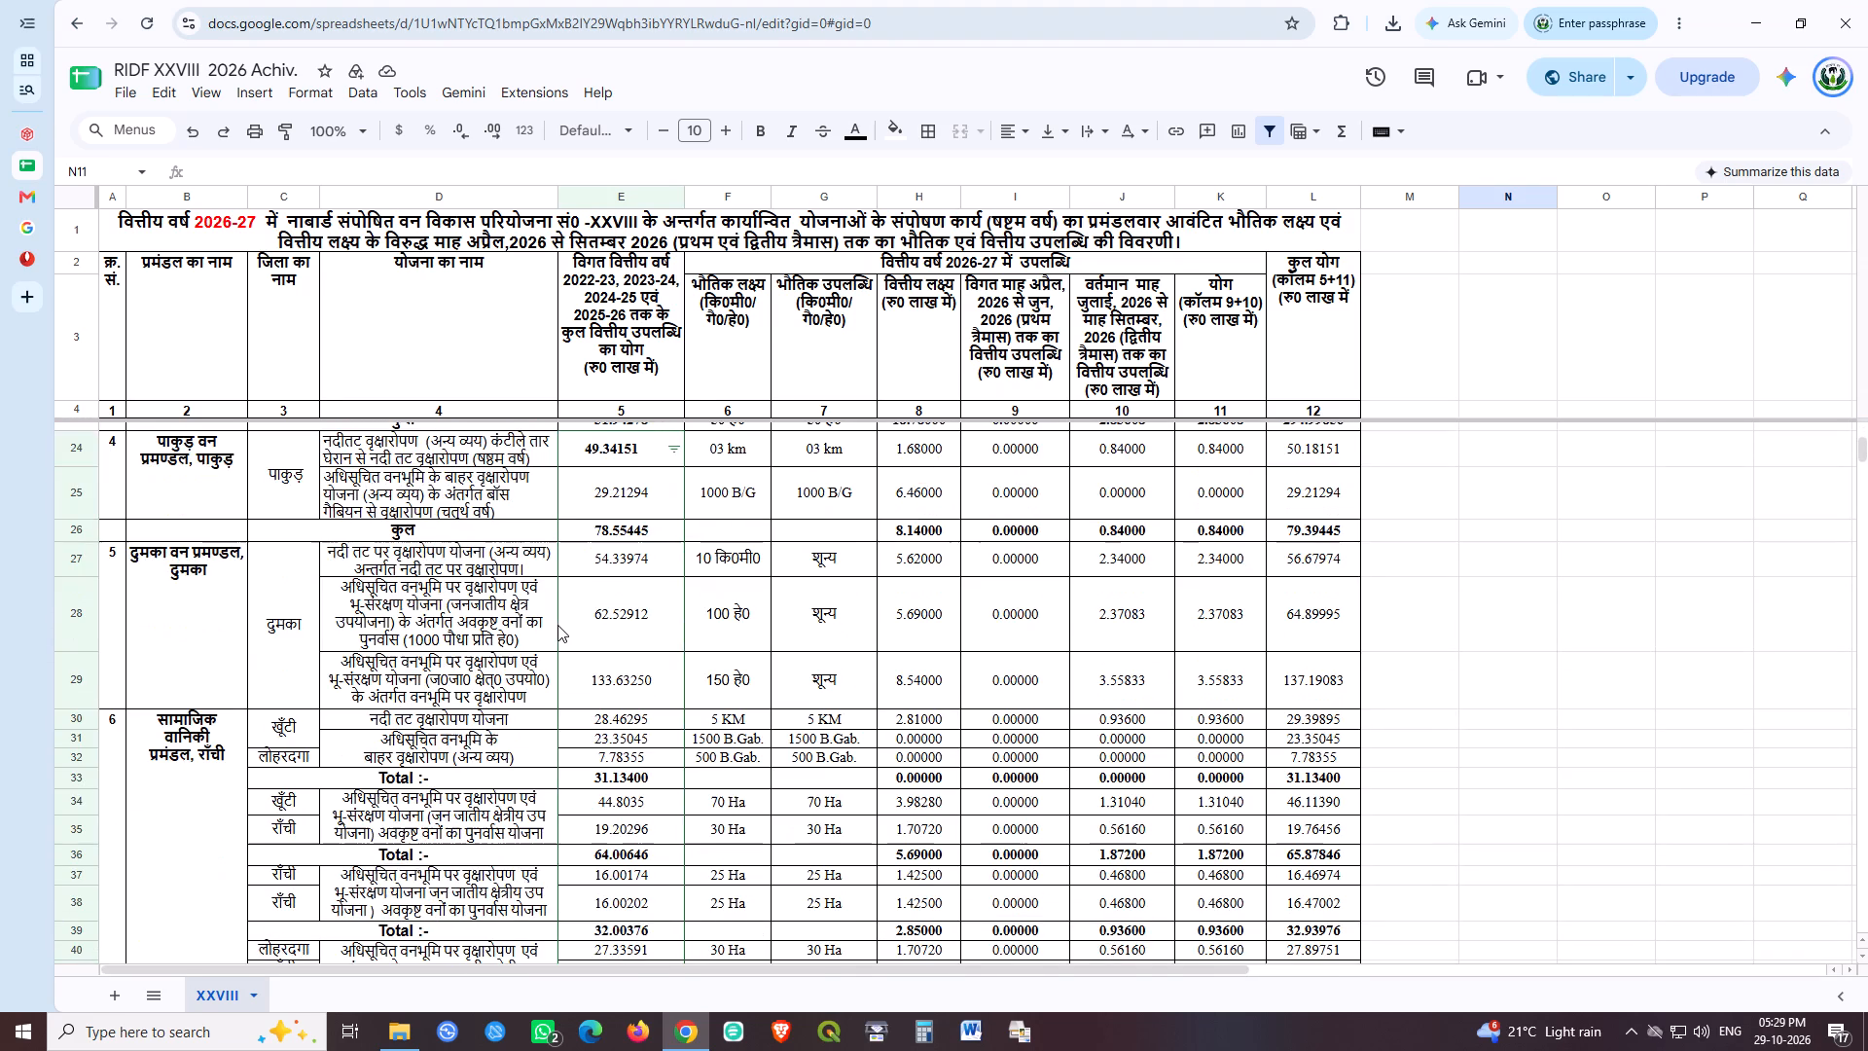
{"action": "scroll", "coordinate": [557, 625], "scroll_direction": "down", "scroll_amount": 8}
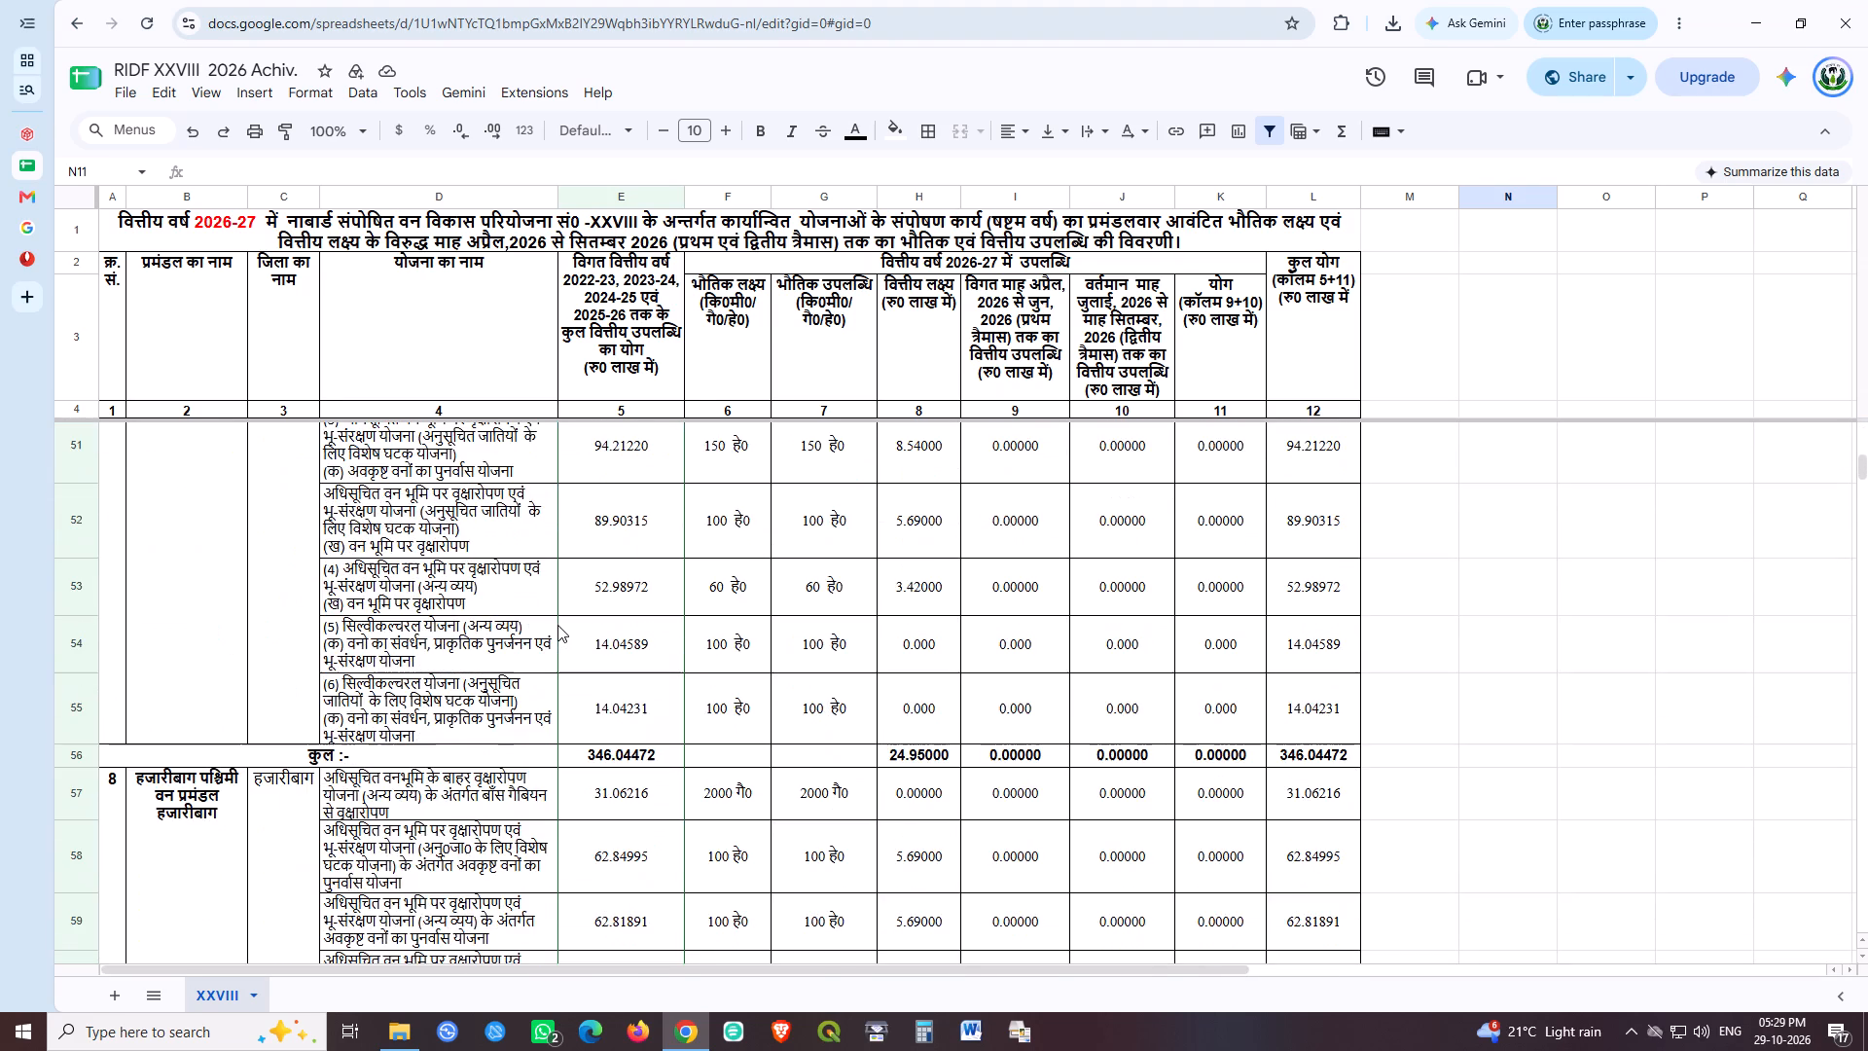
{"action": "scroll", "coordinate": [557, 625], "scroll_direction": "down", "scroll_amount": 9}
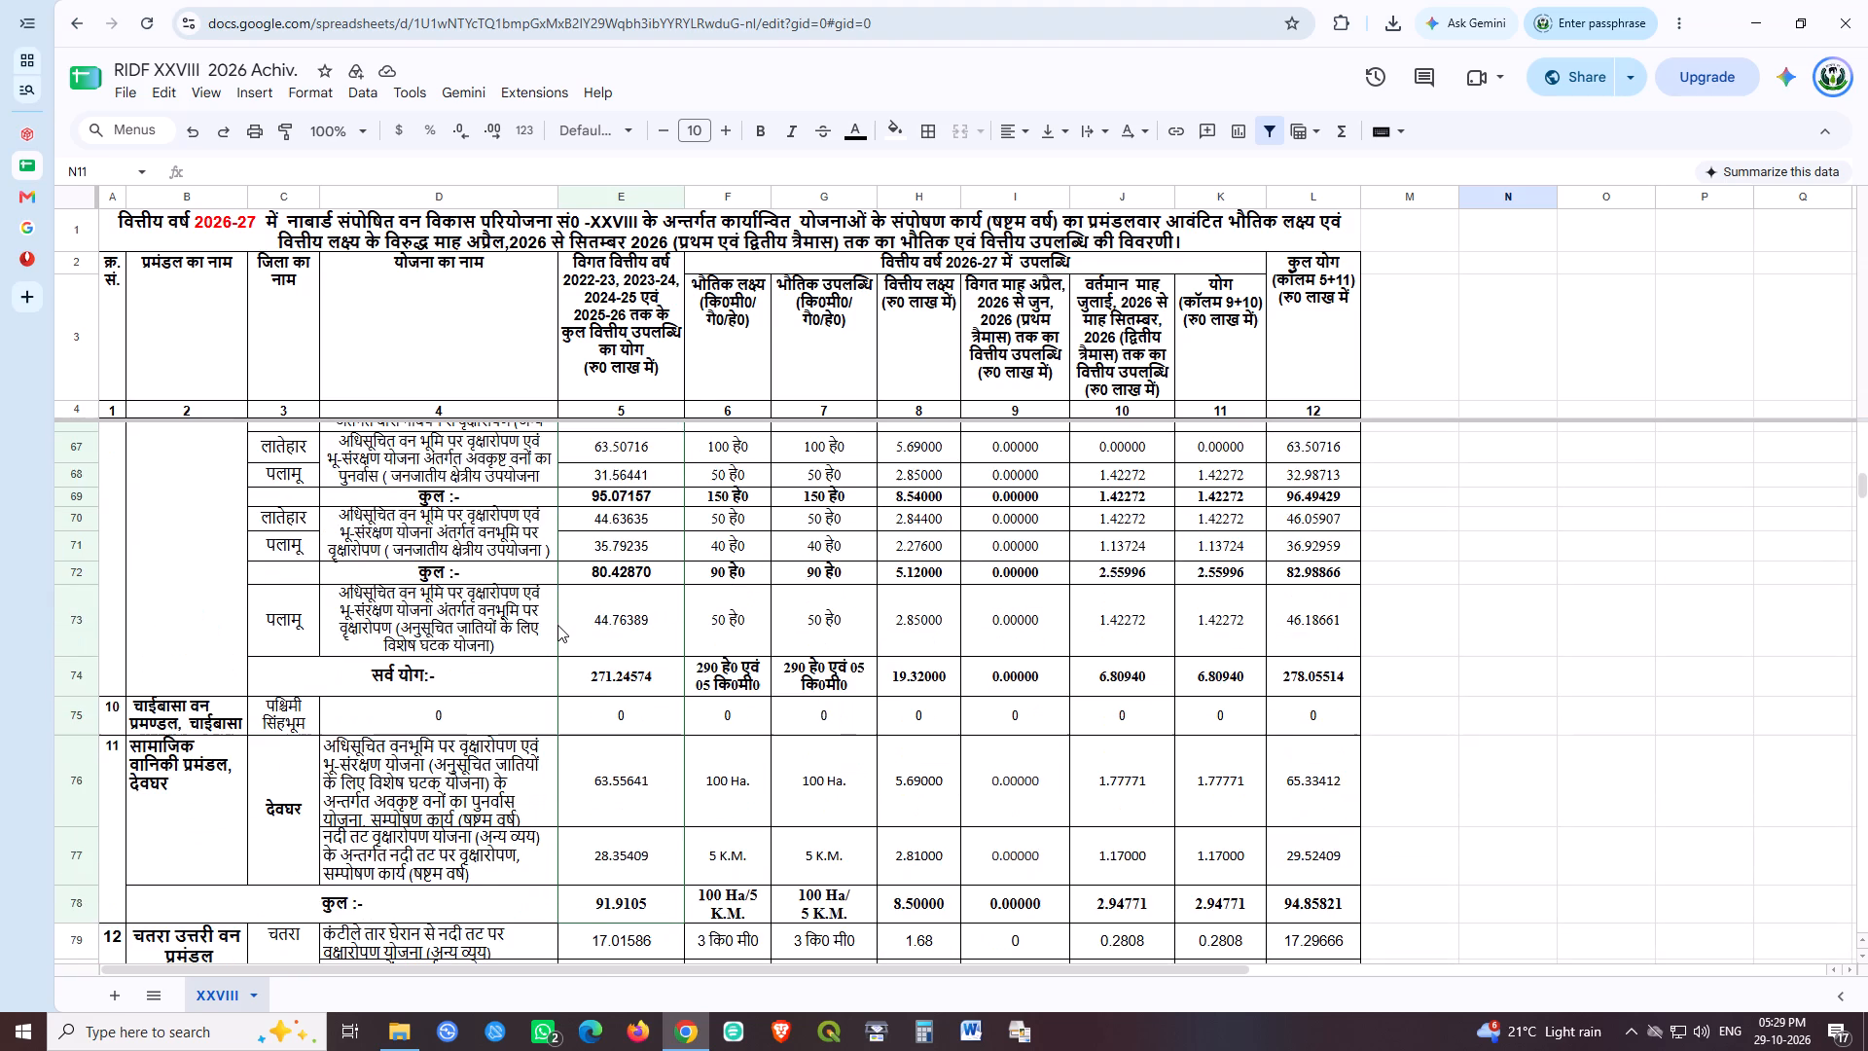
{"action": "scroll", "coordinate": [565, 634], "scroll_direction": "down", "scroll_amount": 6}
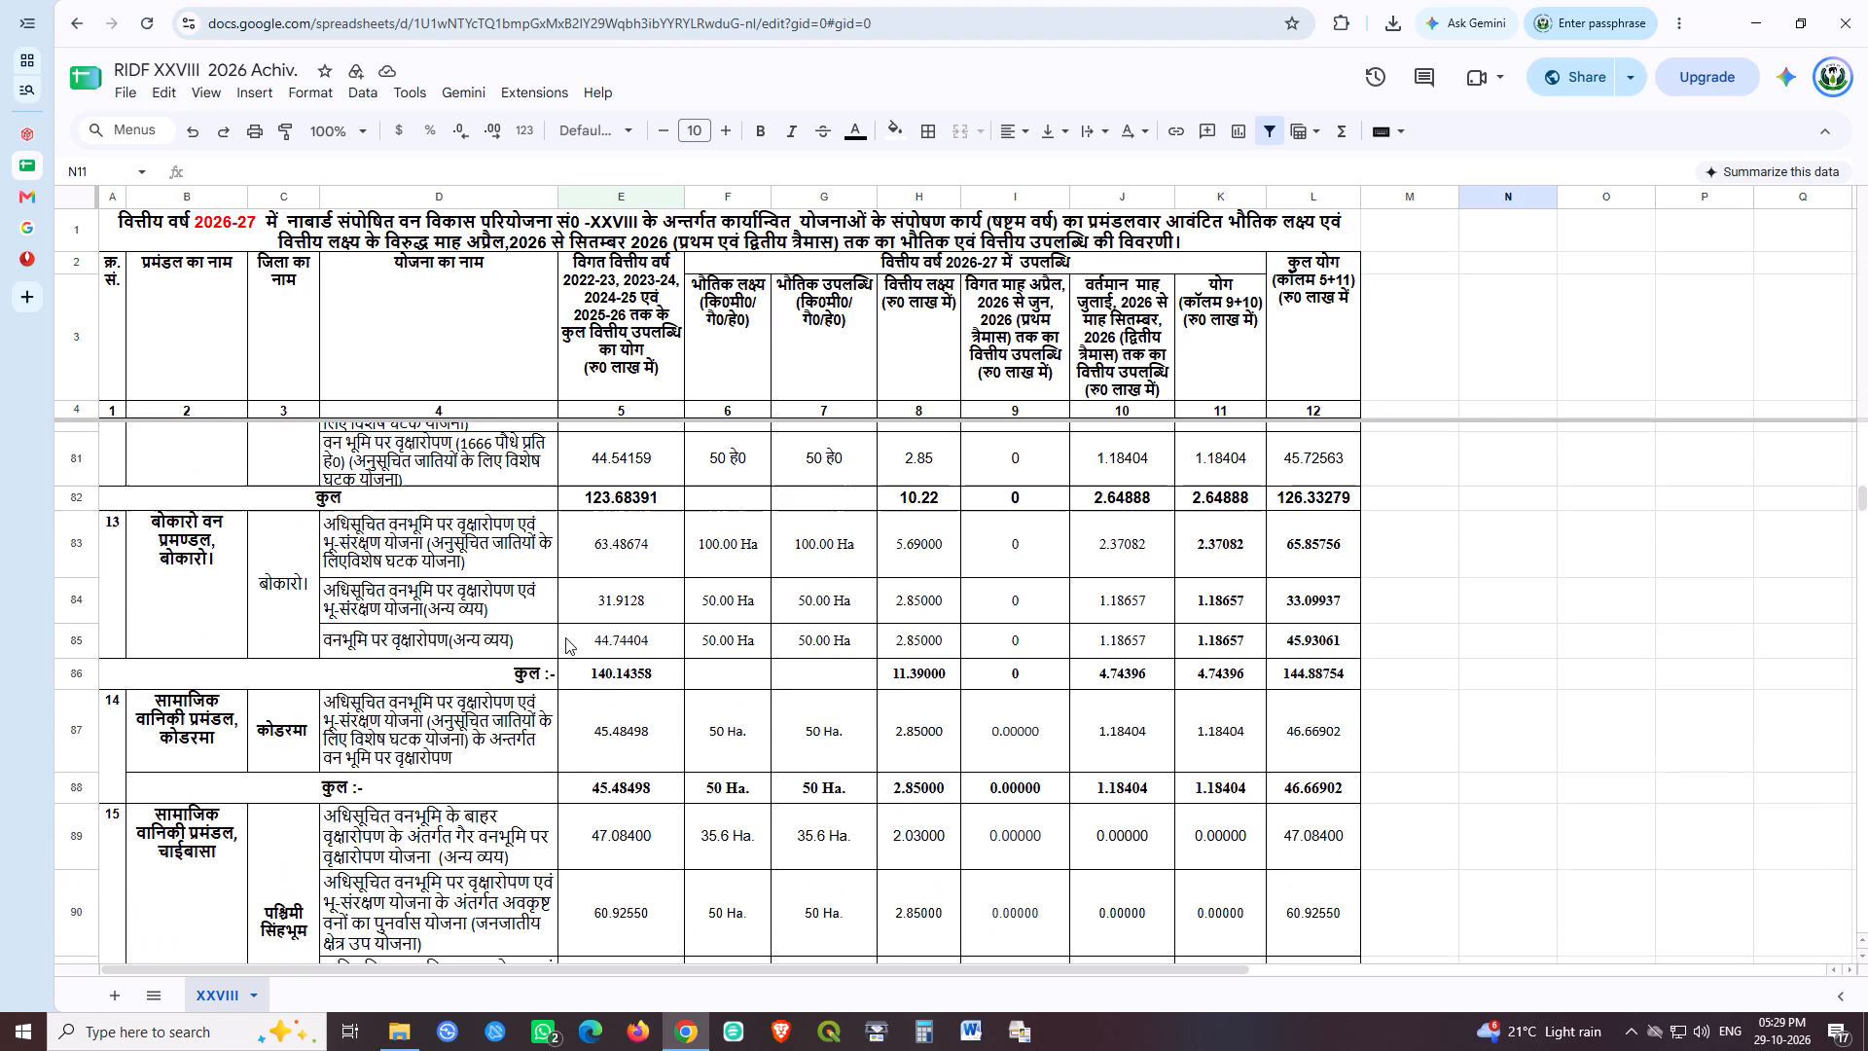
{"action": "scroll", "coordinate": [565, 637], "scroll_direction": "down", "scroll_amount": 6}
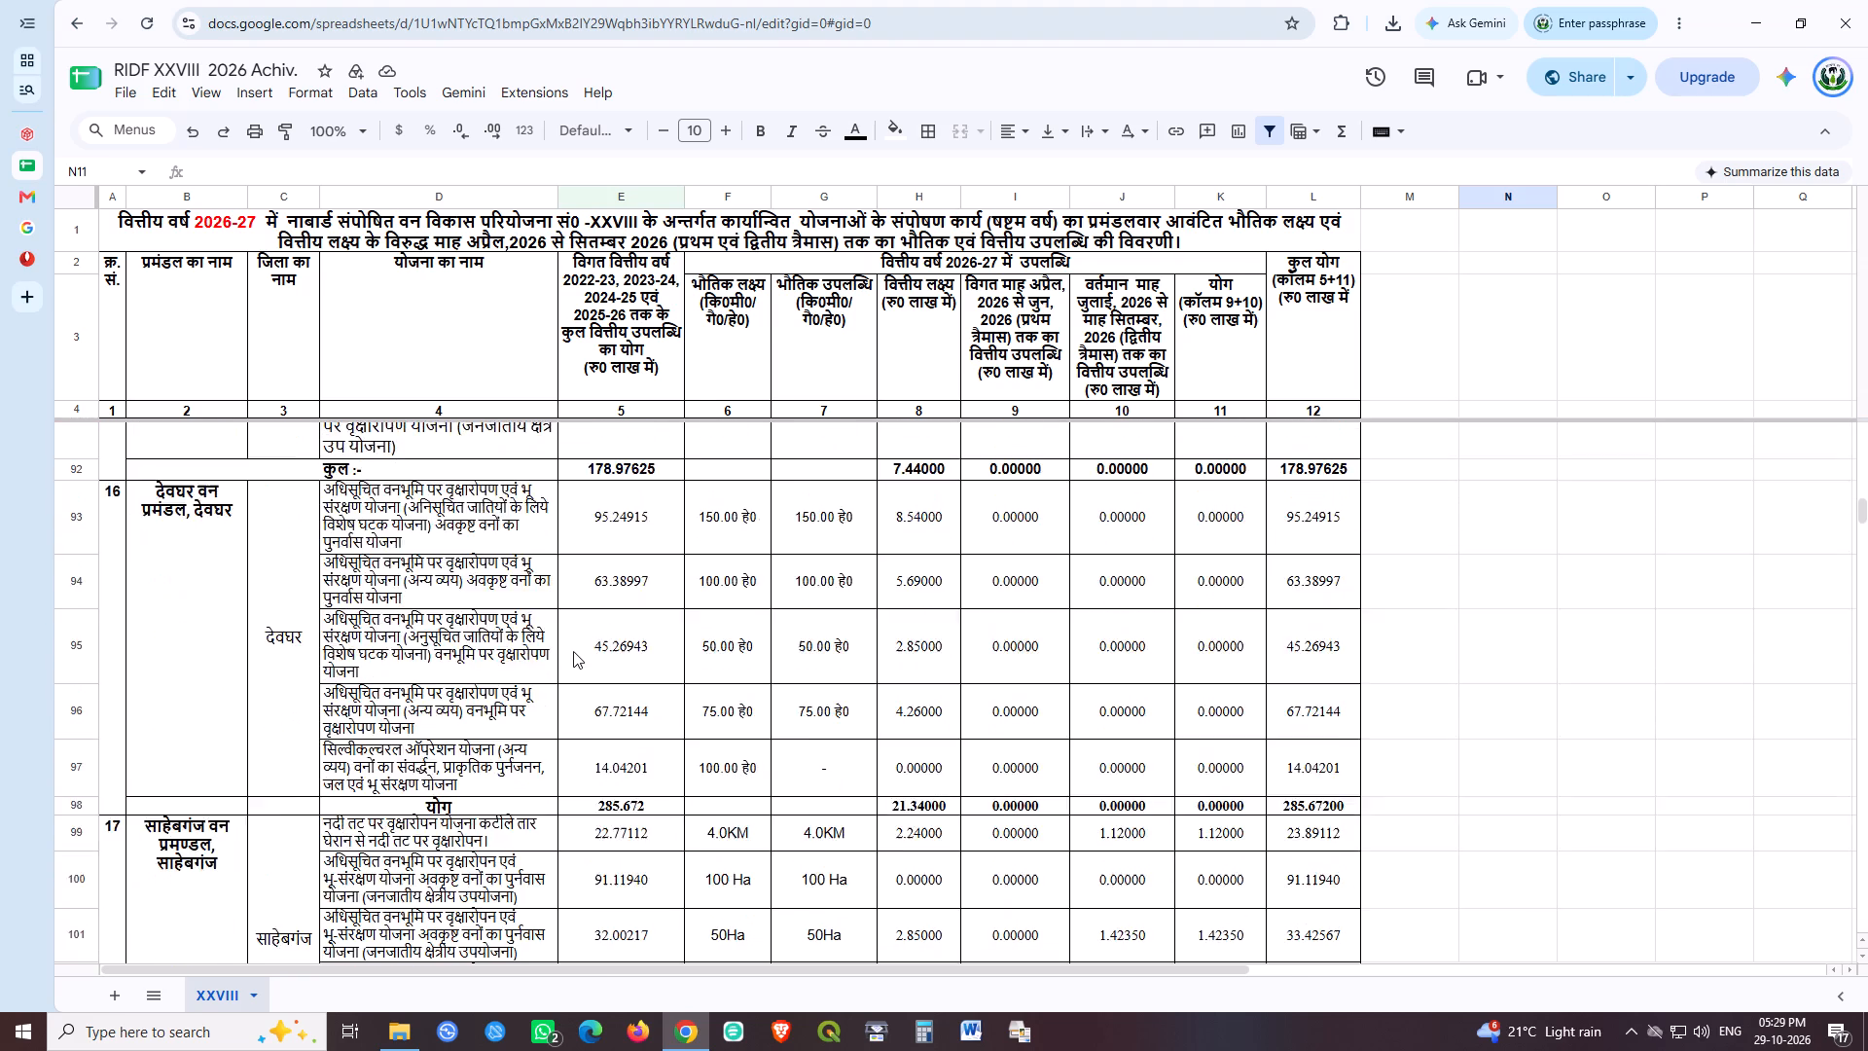
{"action": "scroll", "coordinate": [573, 651], "scroll_direction": "down", "scroll_amount": 5}
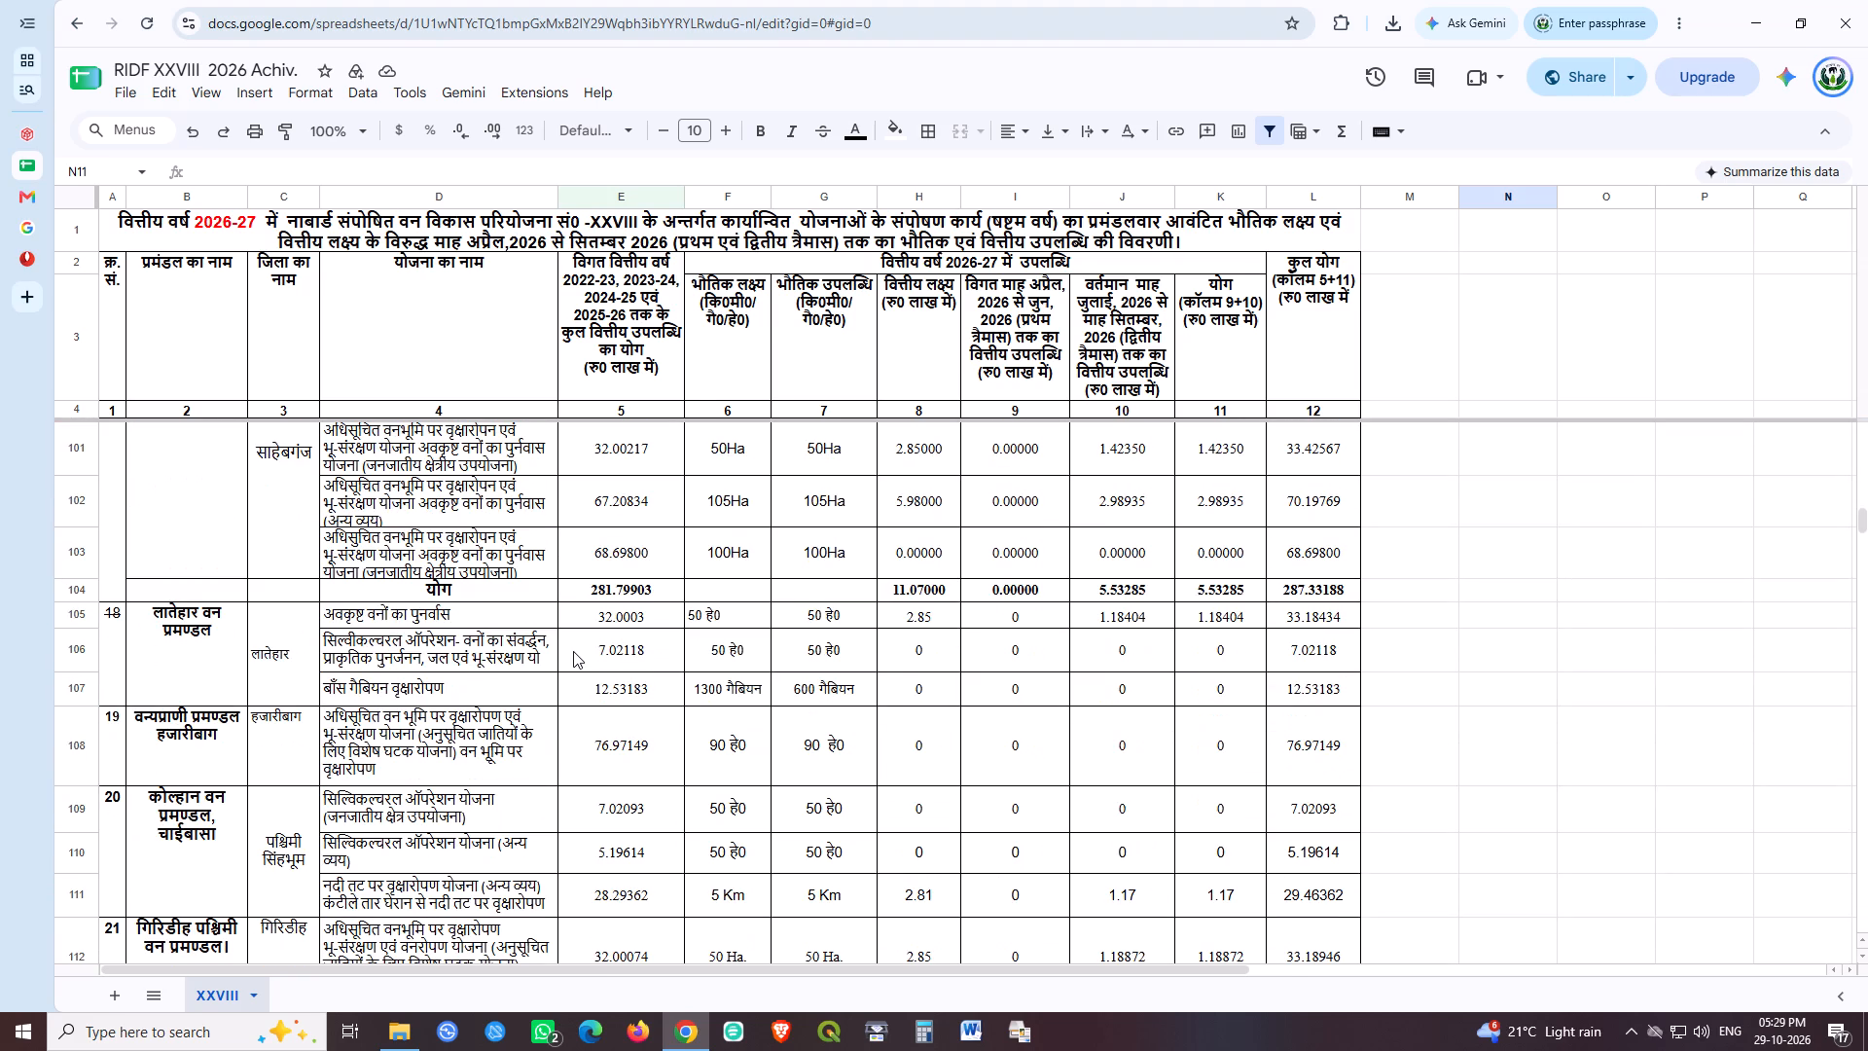
{"action": "scroll", "coordinate": [573, 651], "scroll_direction": "down", "scroll_amount": 4}
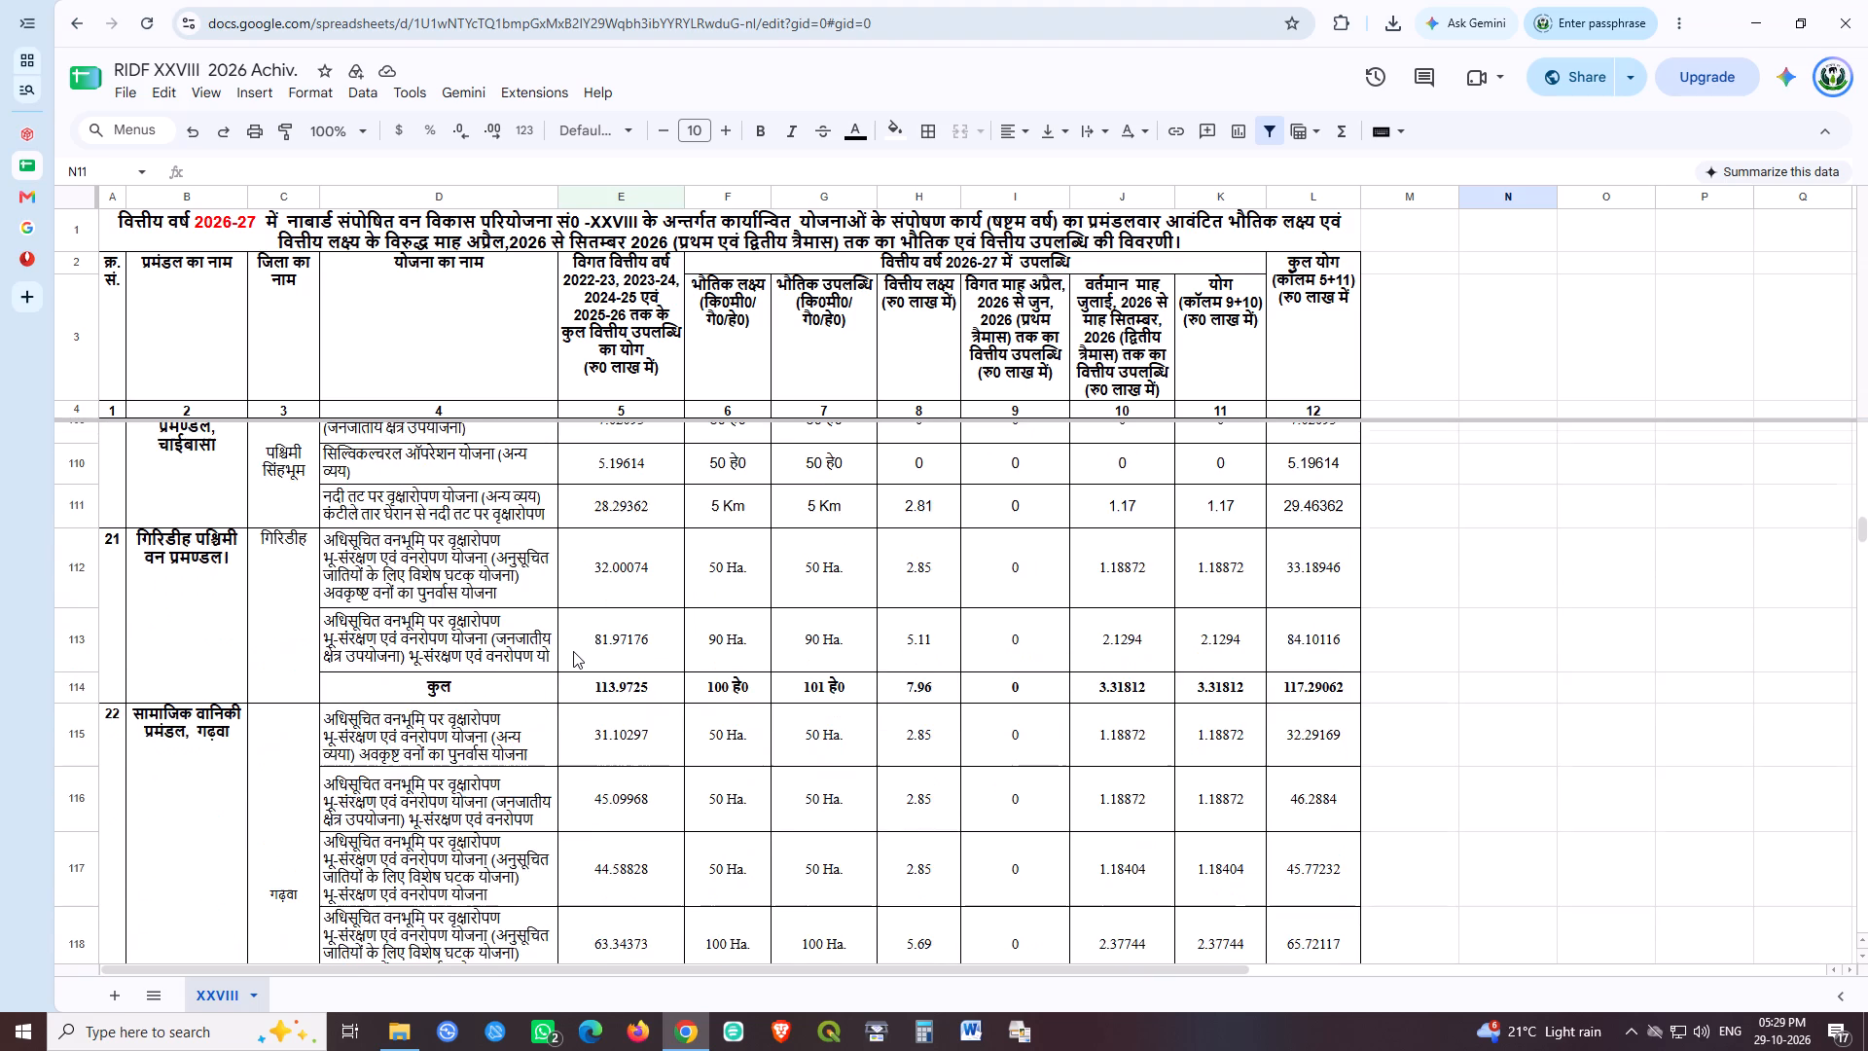
{"action": "scroll", "coordinate": [573, 651], "scroll_direction": "down", "scroll_amount": 4}
{"action": "left_click", "coordinate": [1483, 841]}
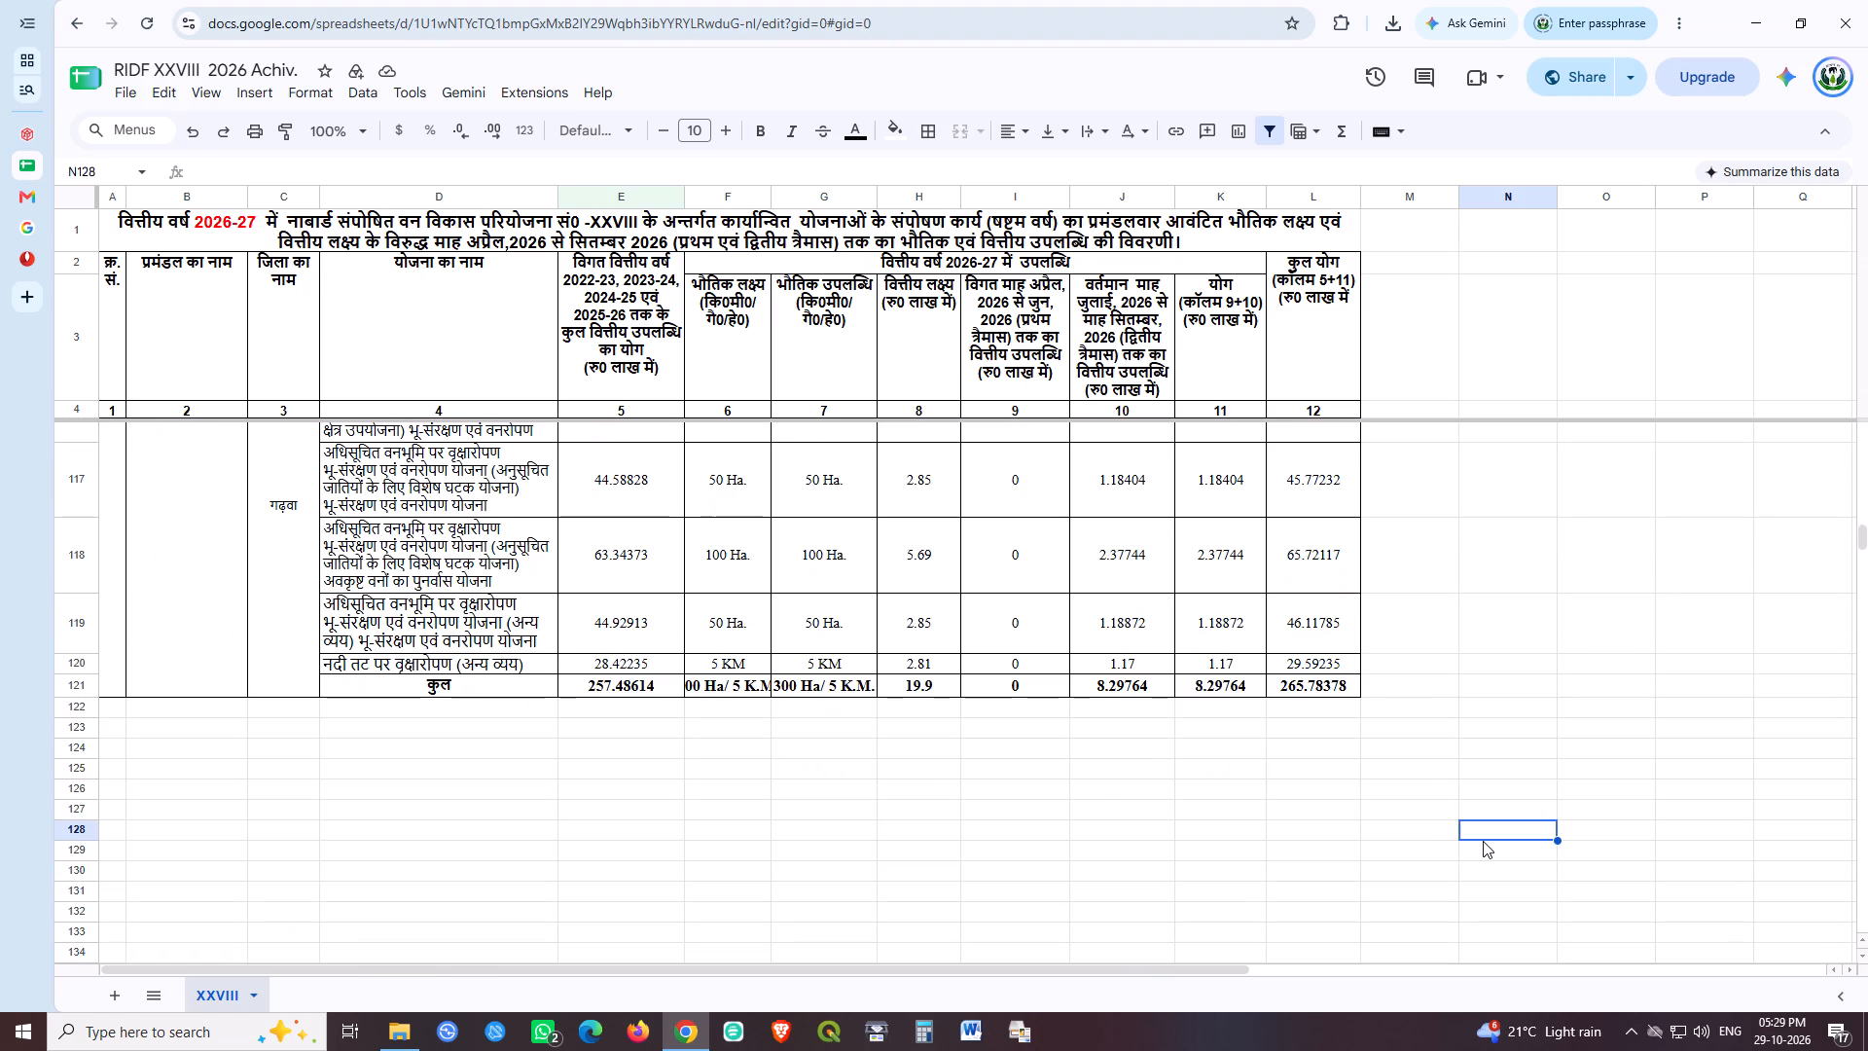
Review the division names and scheme entries again from the last division back to the first.
{"action": "scroll", "coordinate": [774, 809], "scroll_direction": "up", "scroll_amount": 2}
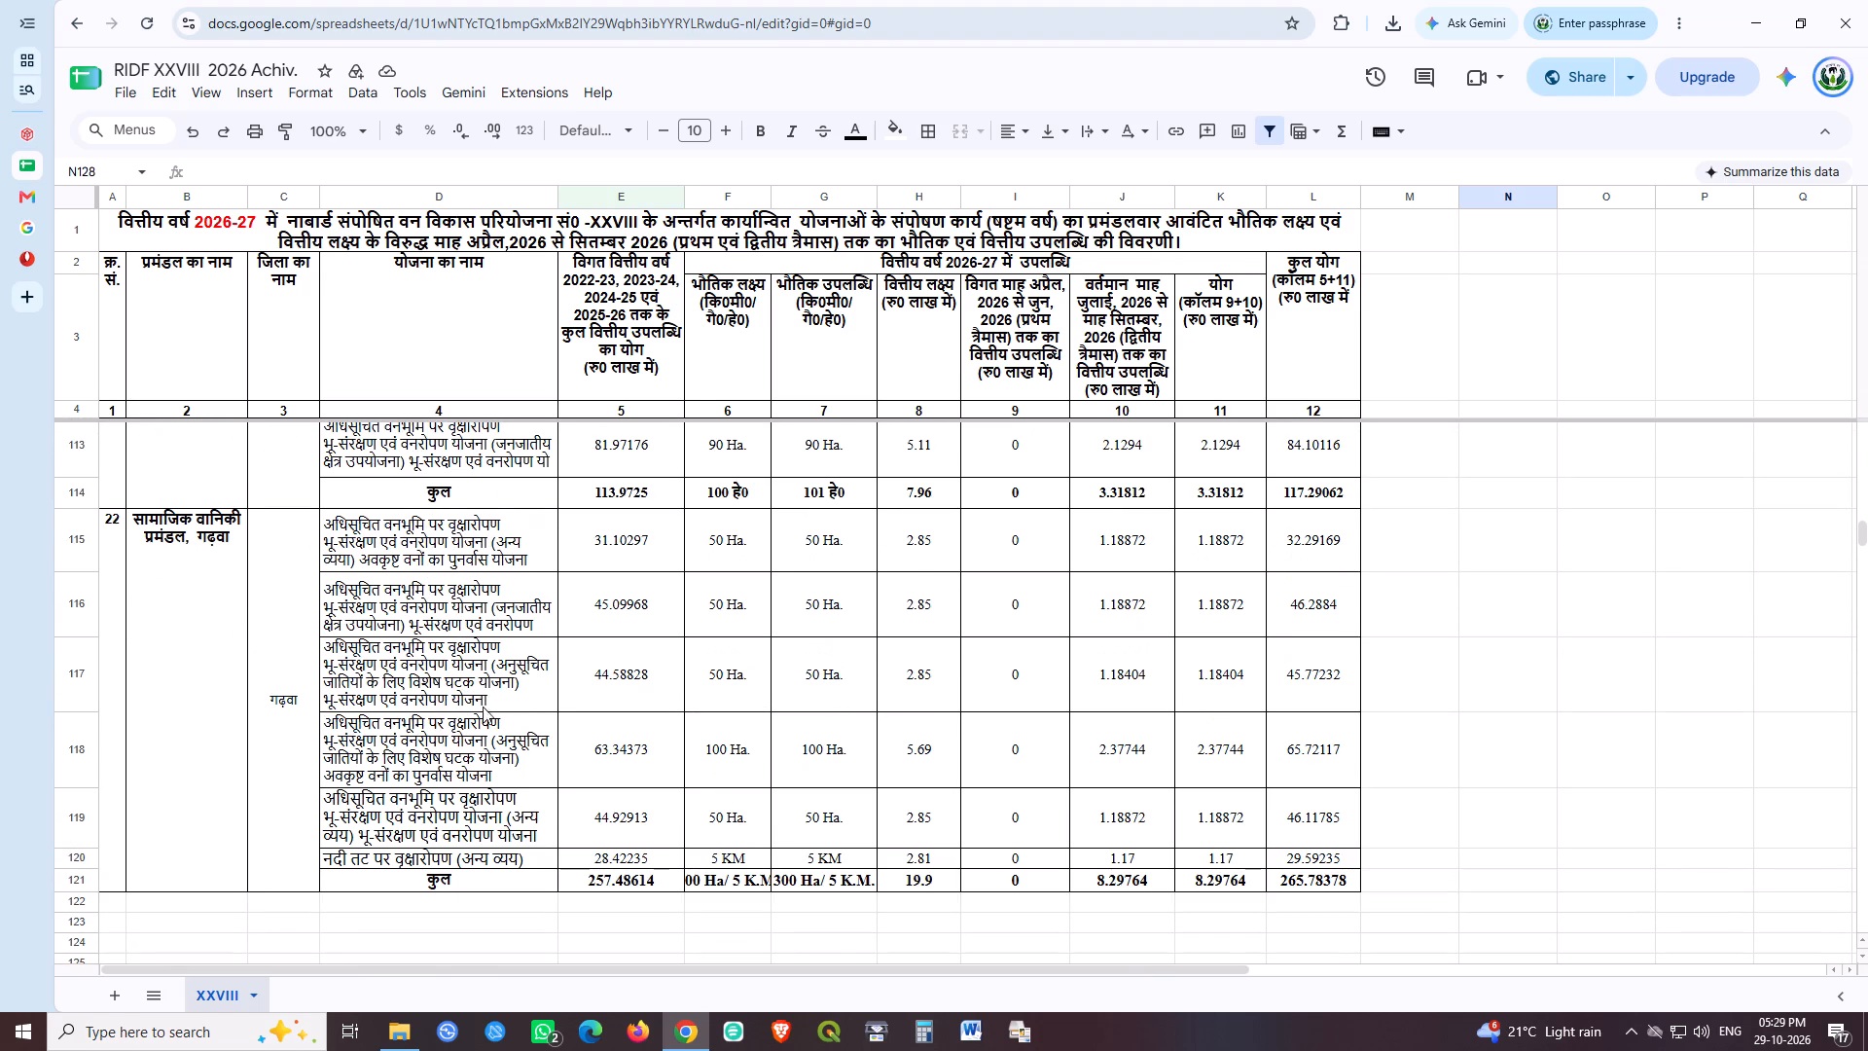
{"action": "scroll", "coordinate": [355, 667], "scroll_direction": "up", "scroll_amount": 5}
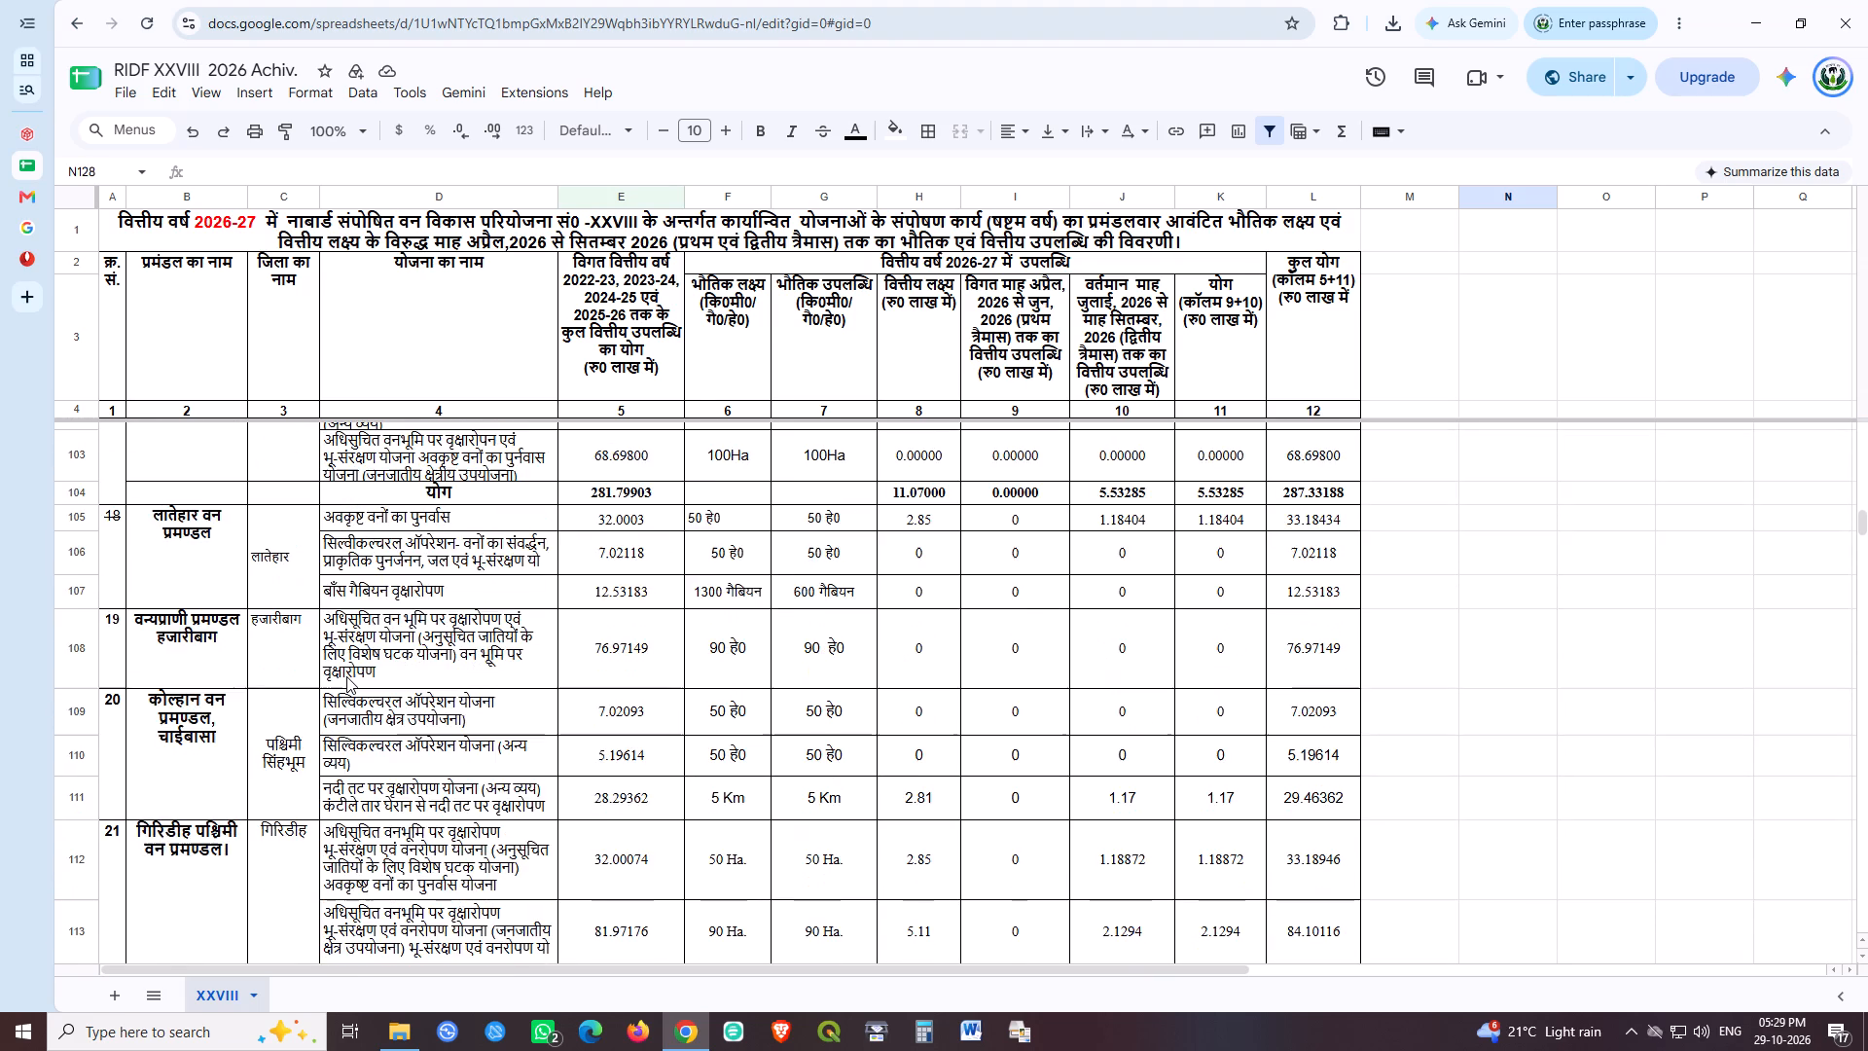
{"action": "scroll", "coordinate": [346, 676], "scroll_direction": "up", "scroll_amount": 9}
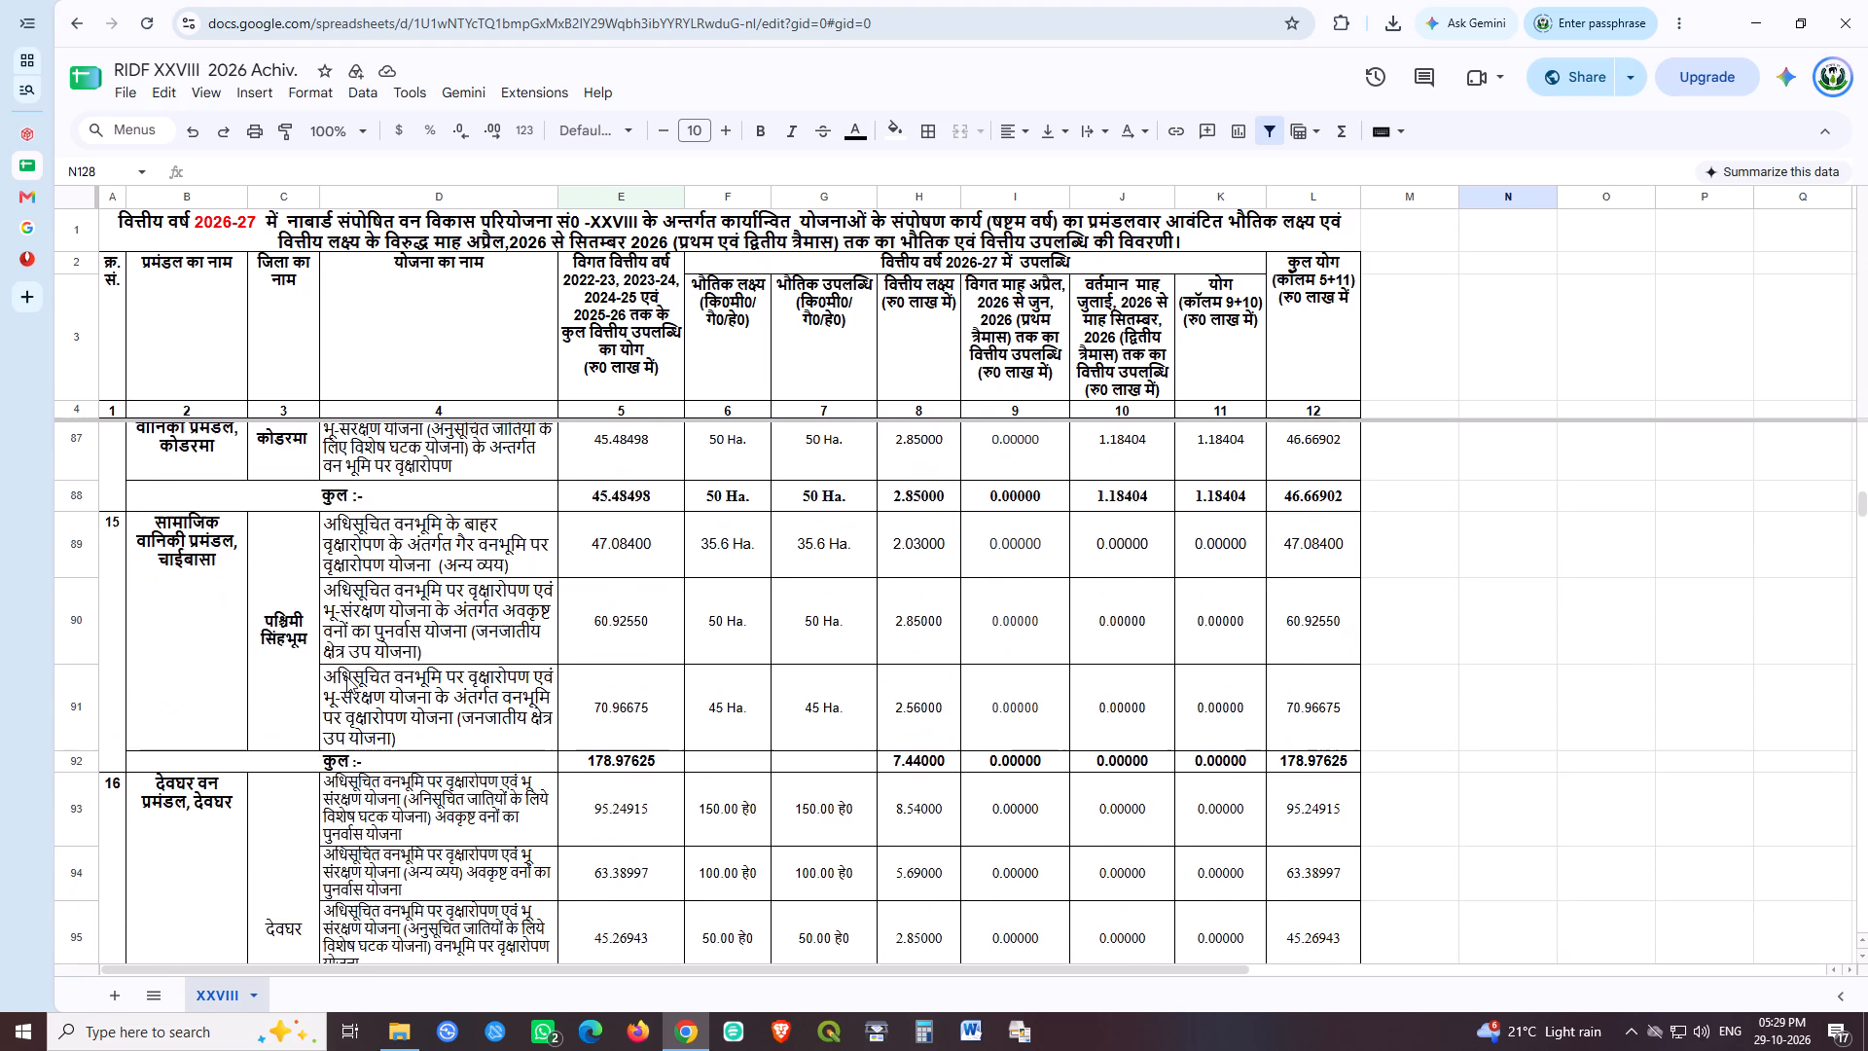
{"action": "scroll", "coordinate": [346, 676], "scroll_direction": "up", "scroll_amount": 6}
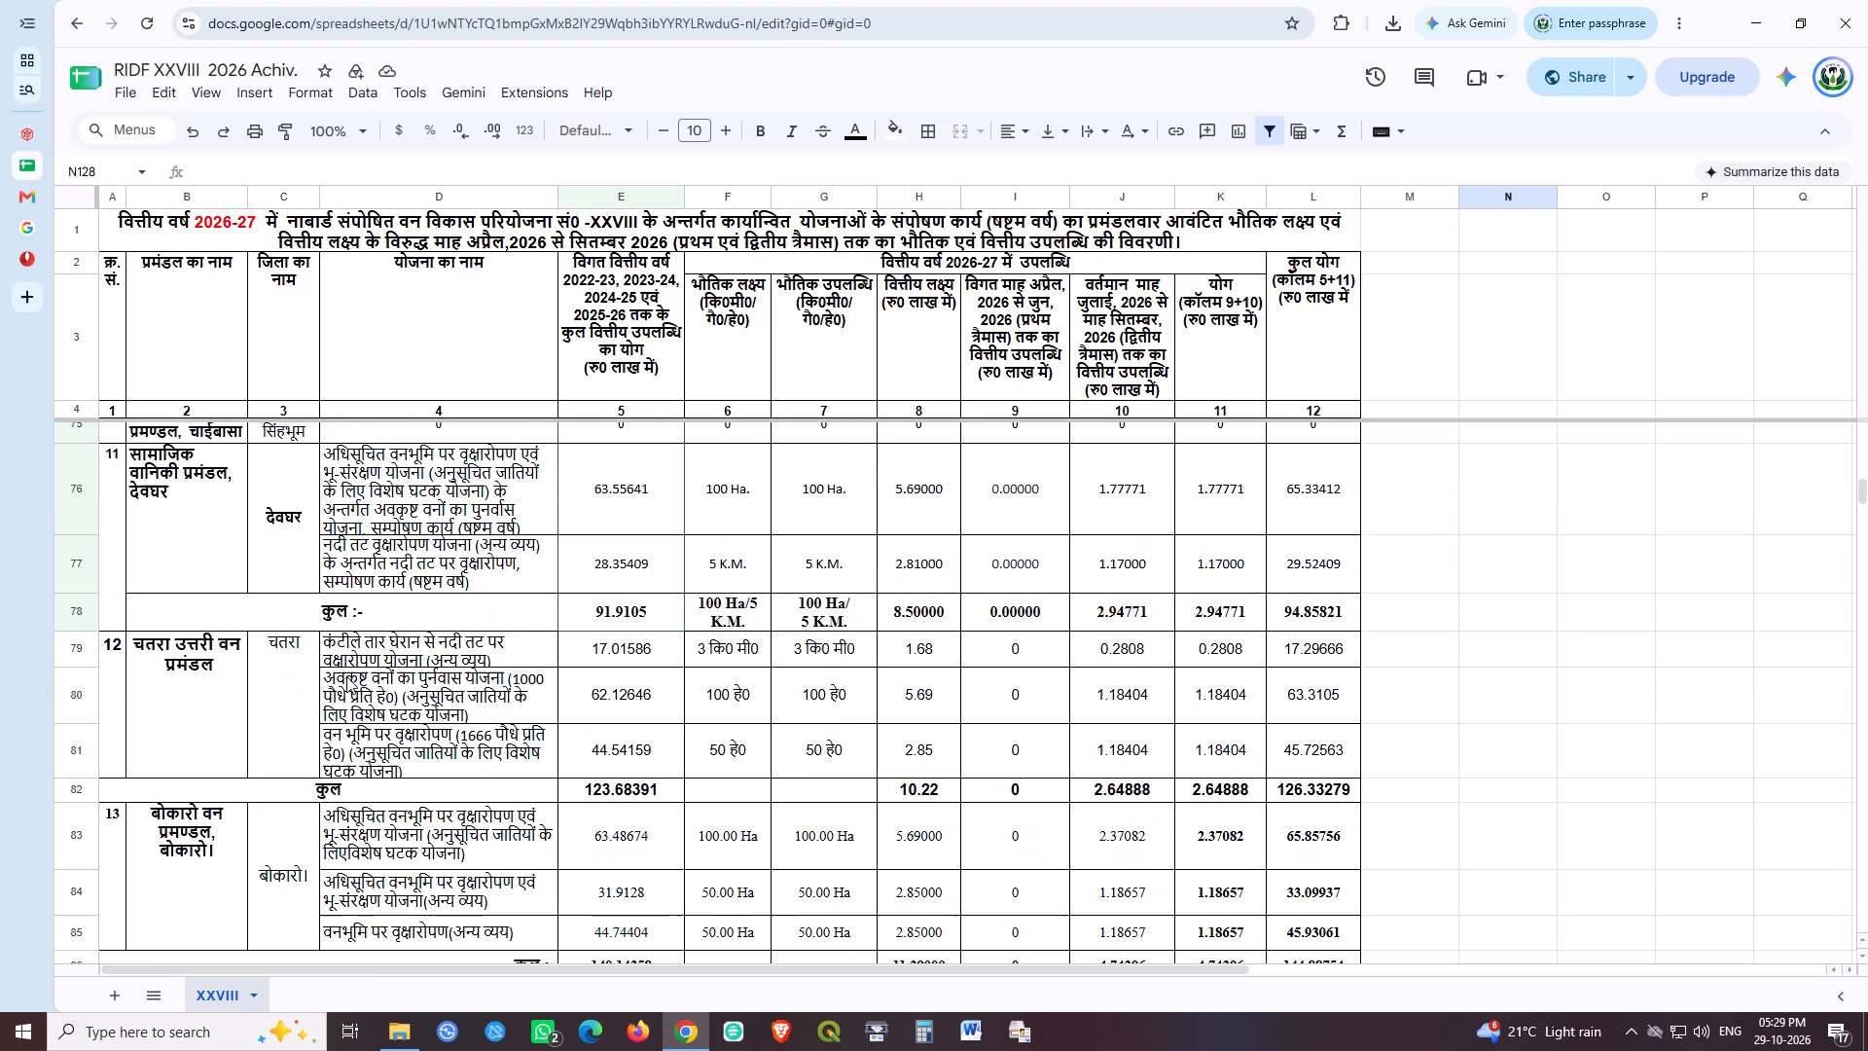
{"action": "scroll", "coordinate": [346, 676], "scroll_direction": "up", "scroll_amount": 2}
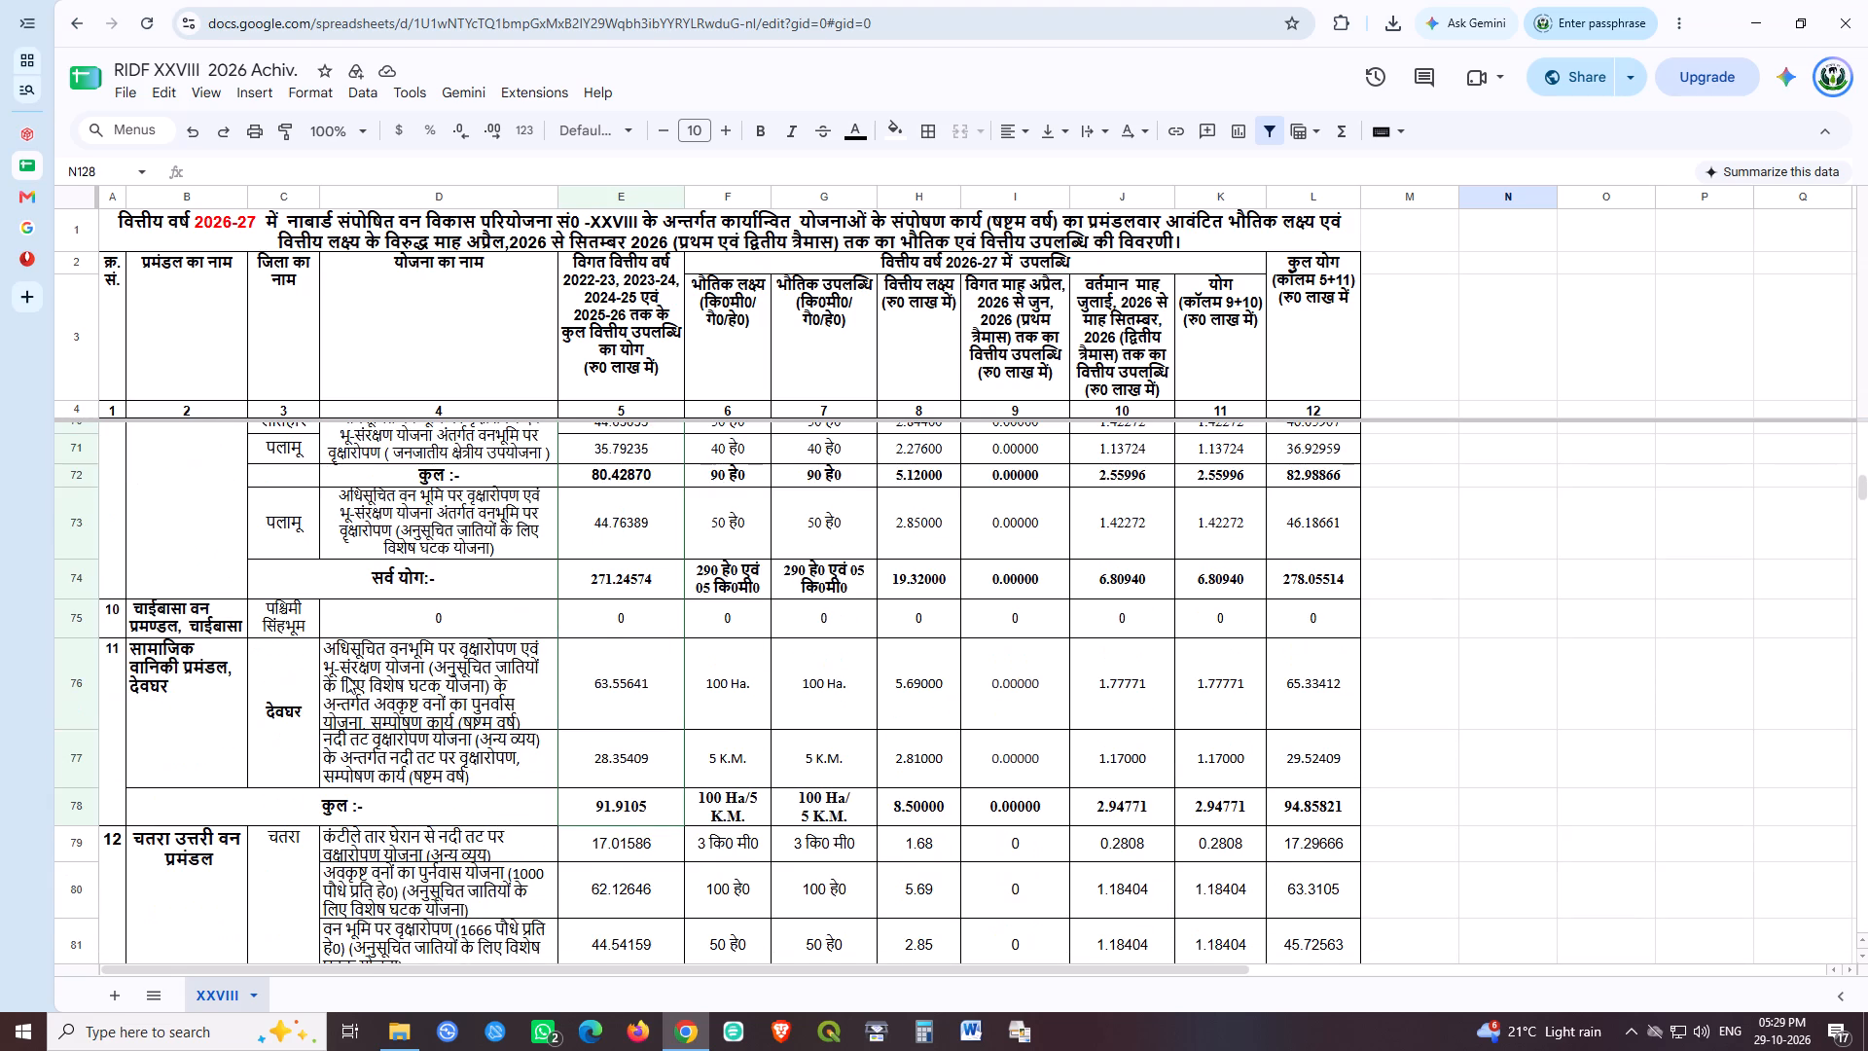
{"action": "scroll", "coordinate": [346, 676], "scroll_direction": "up", "scroll_amount": 7}
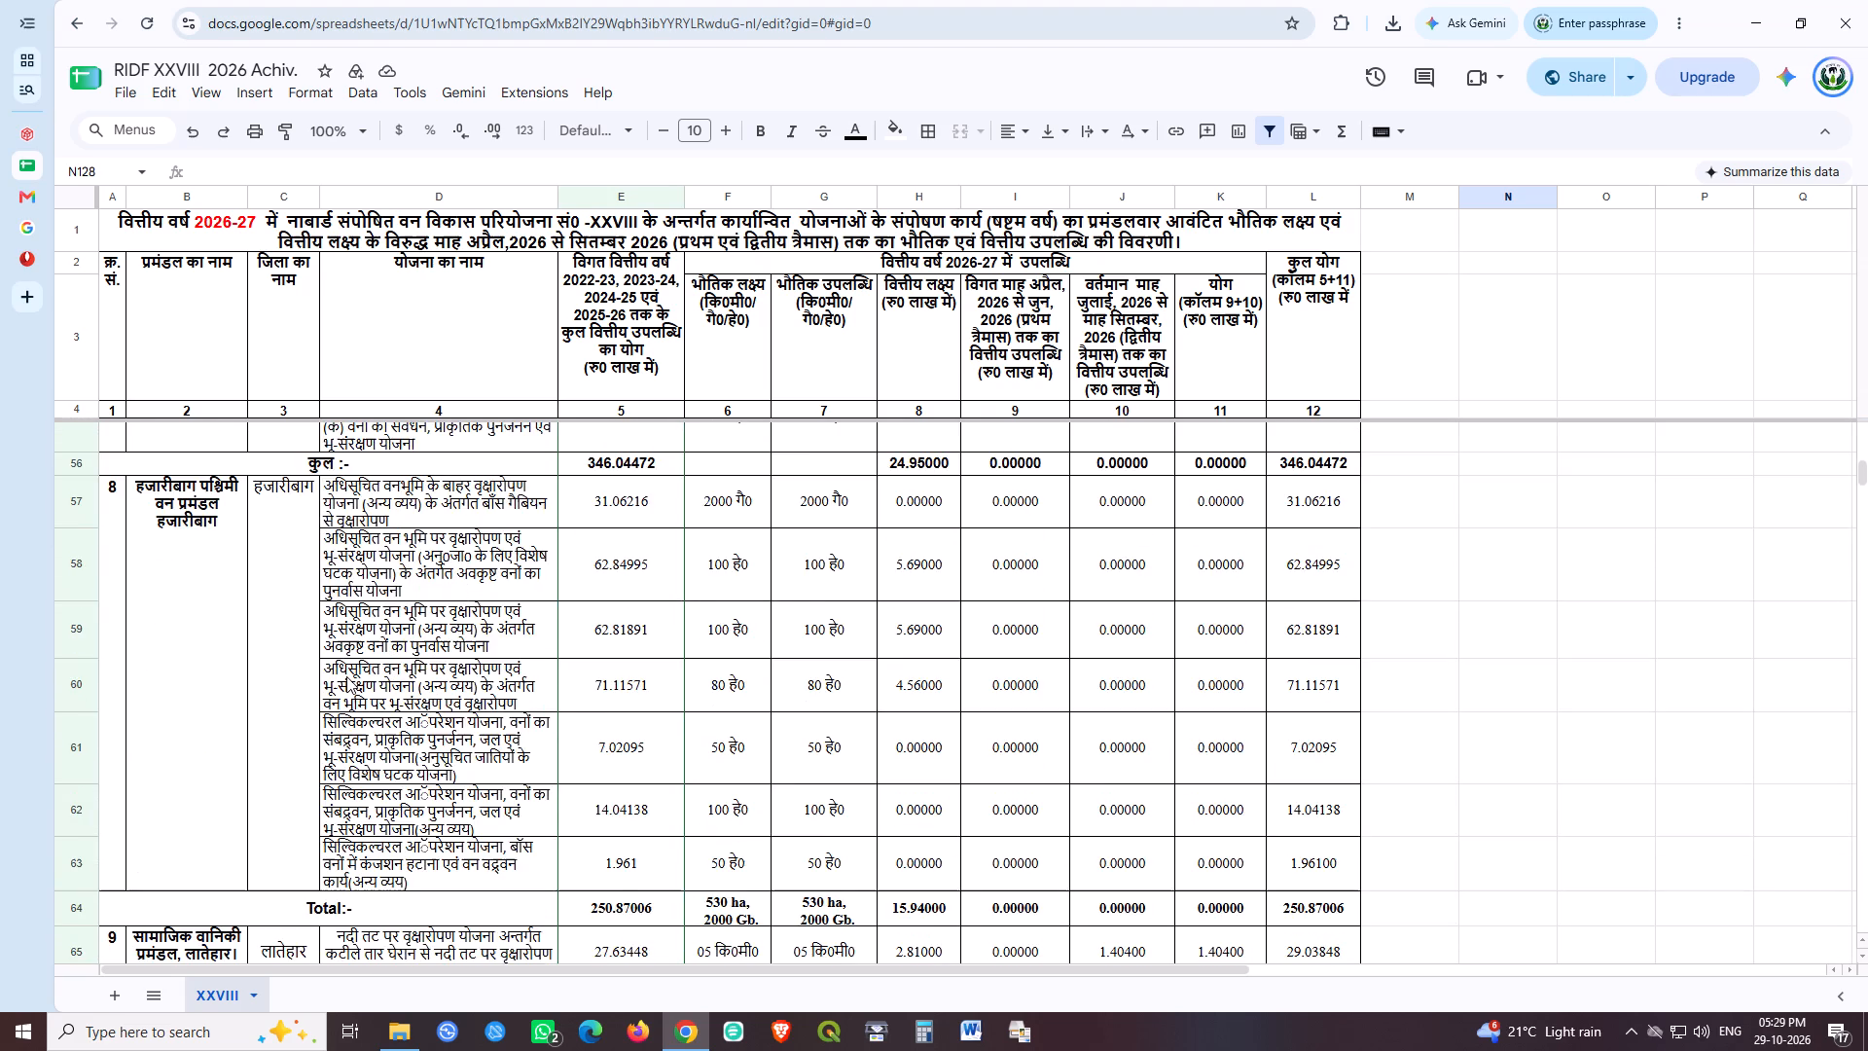
{"action": "scroll", "coordinate": [346, 676], "scroll_direction": "up", "scroll_amount": 10}
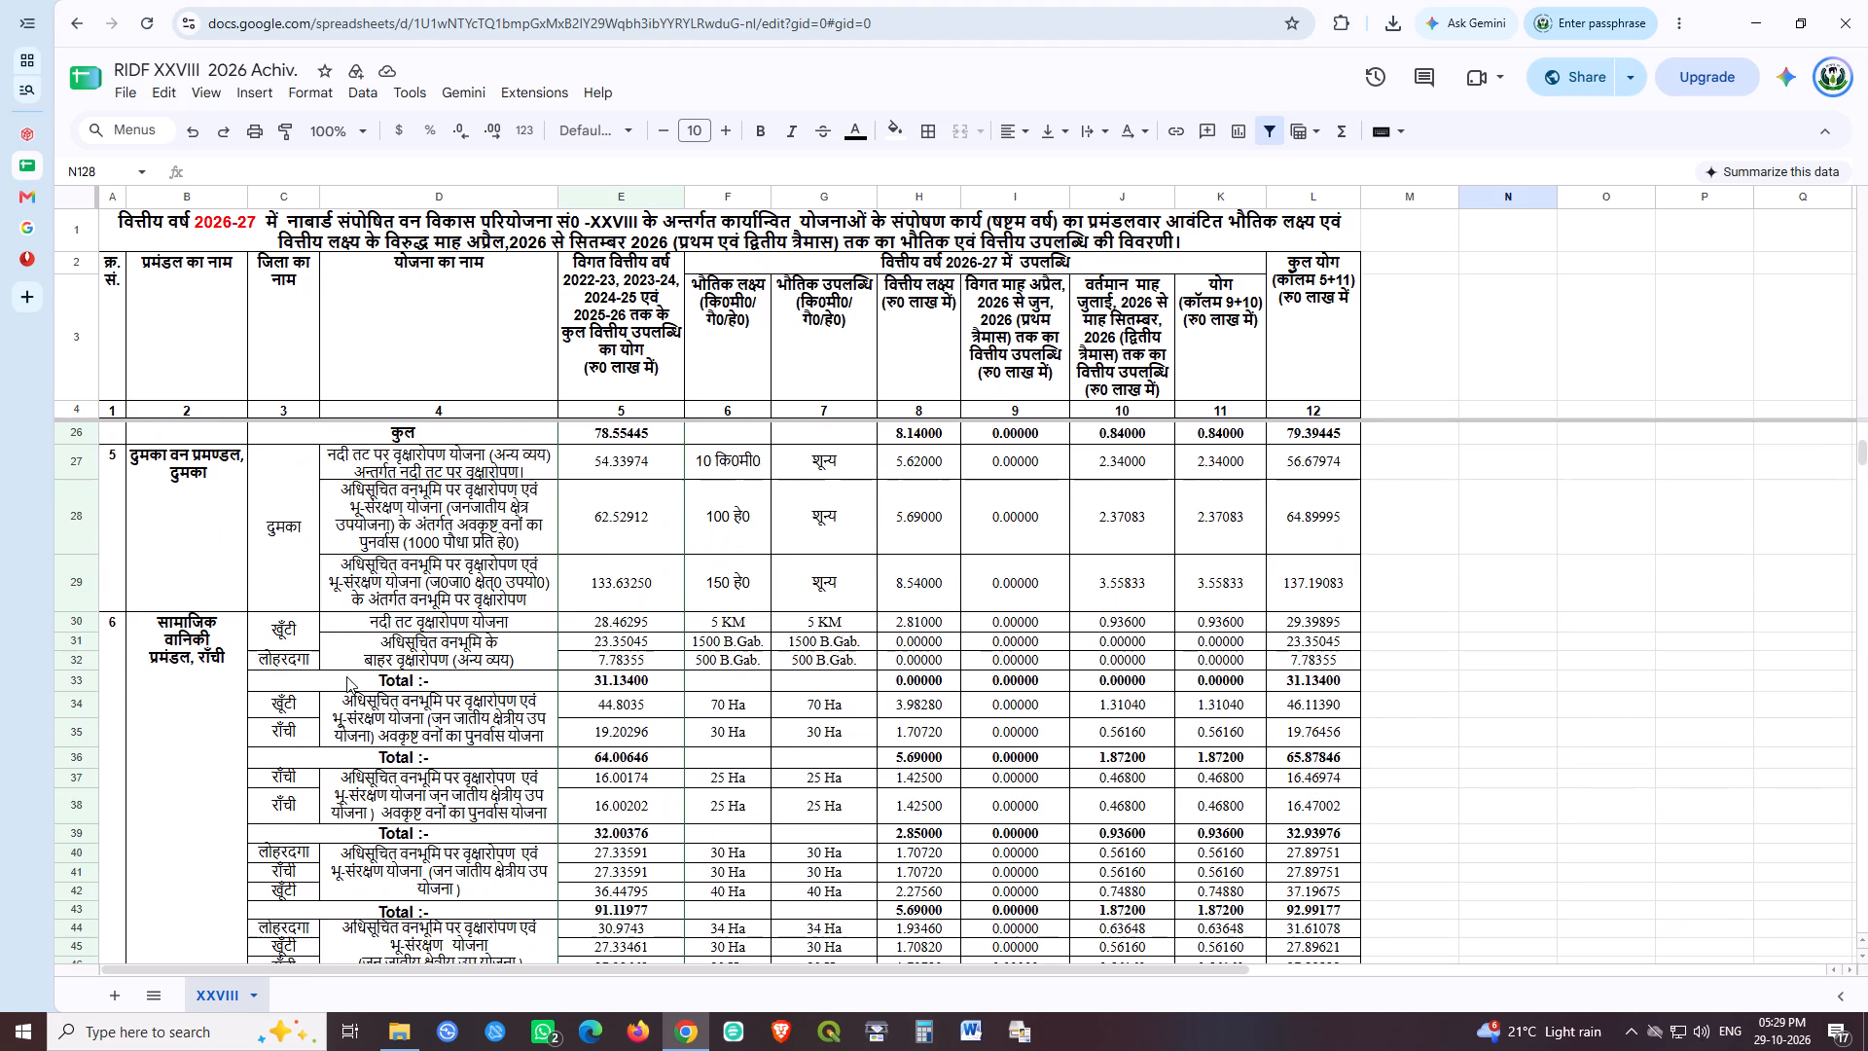
{"action": "scroll", "coordinate": [346, 676], "scroll_direction": "up", "scroll_amount": 2}
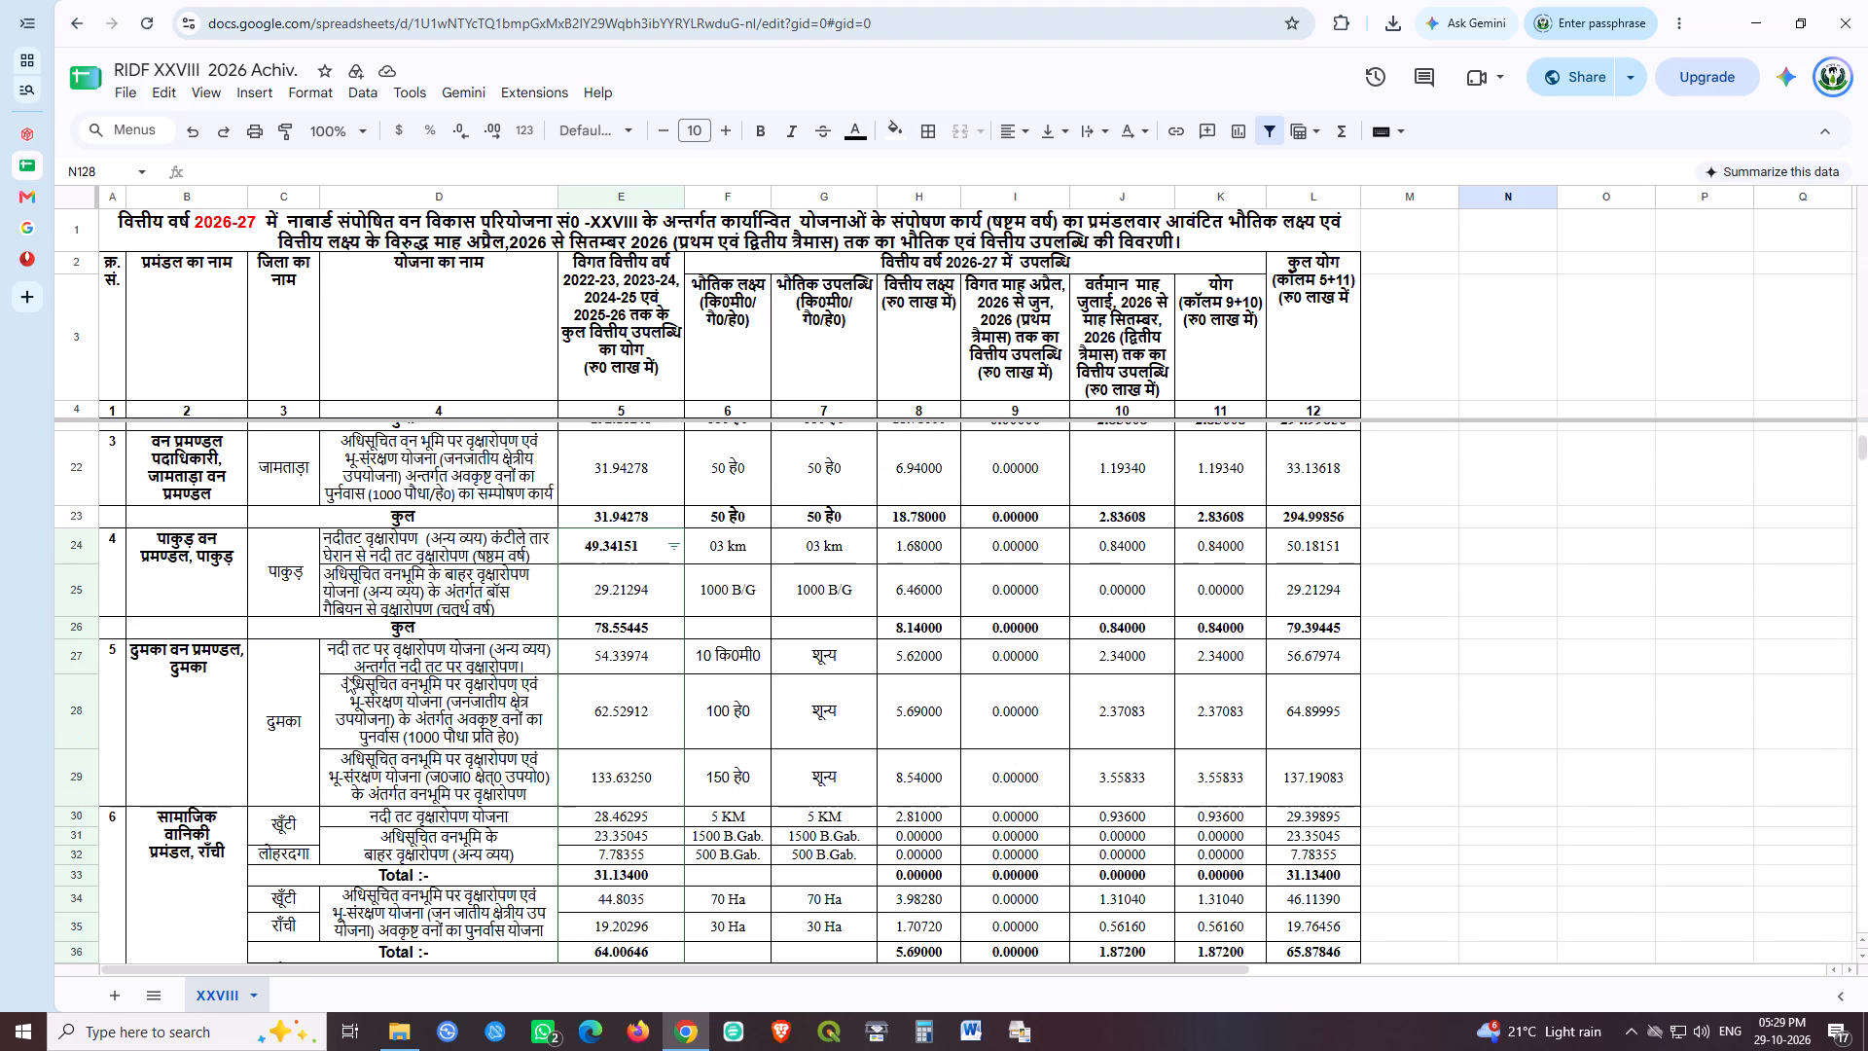
{"action": "scroll", "coordinate": [346, 676], "scroll_direction": "up", "scroll_amount": 1}
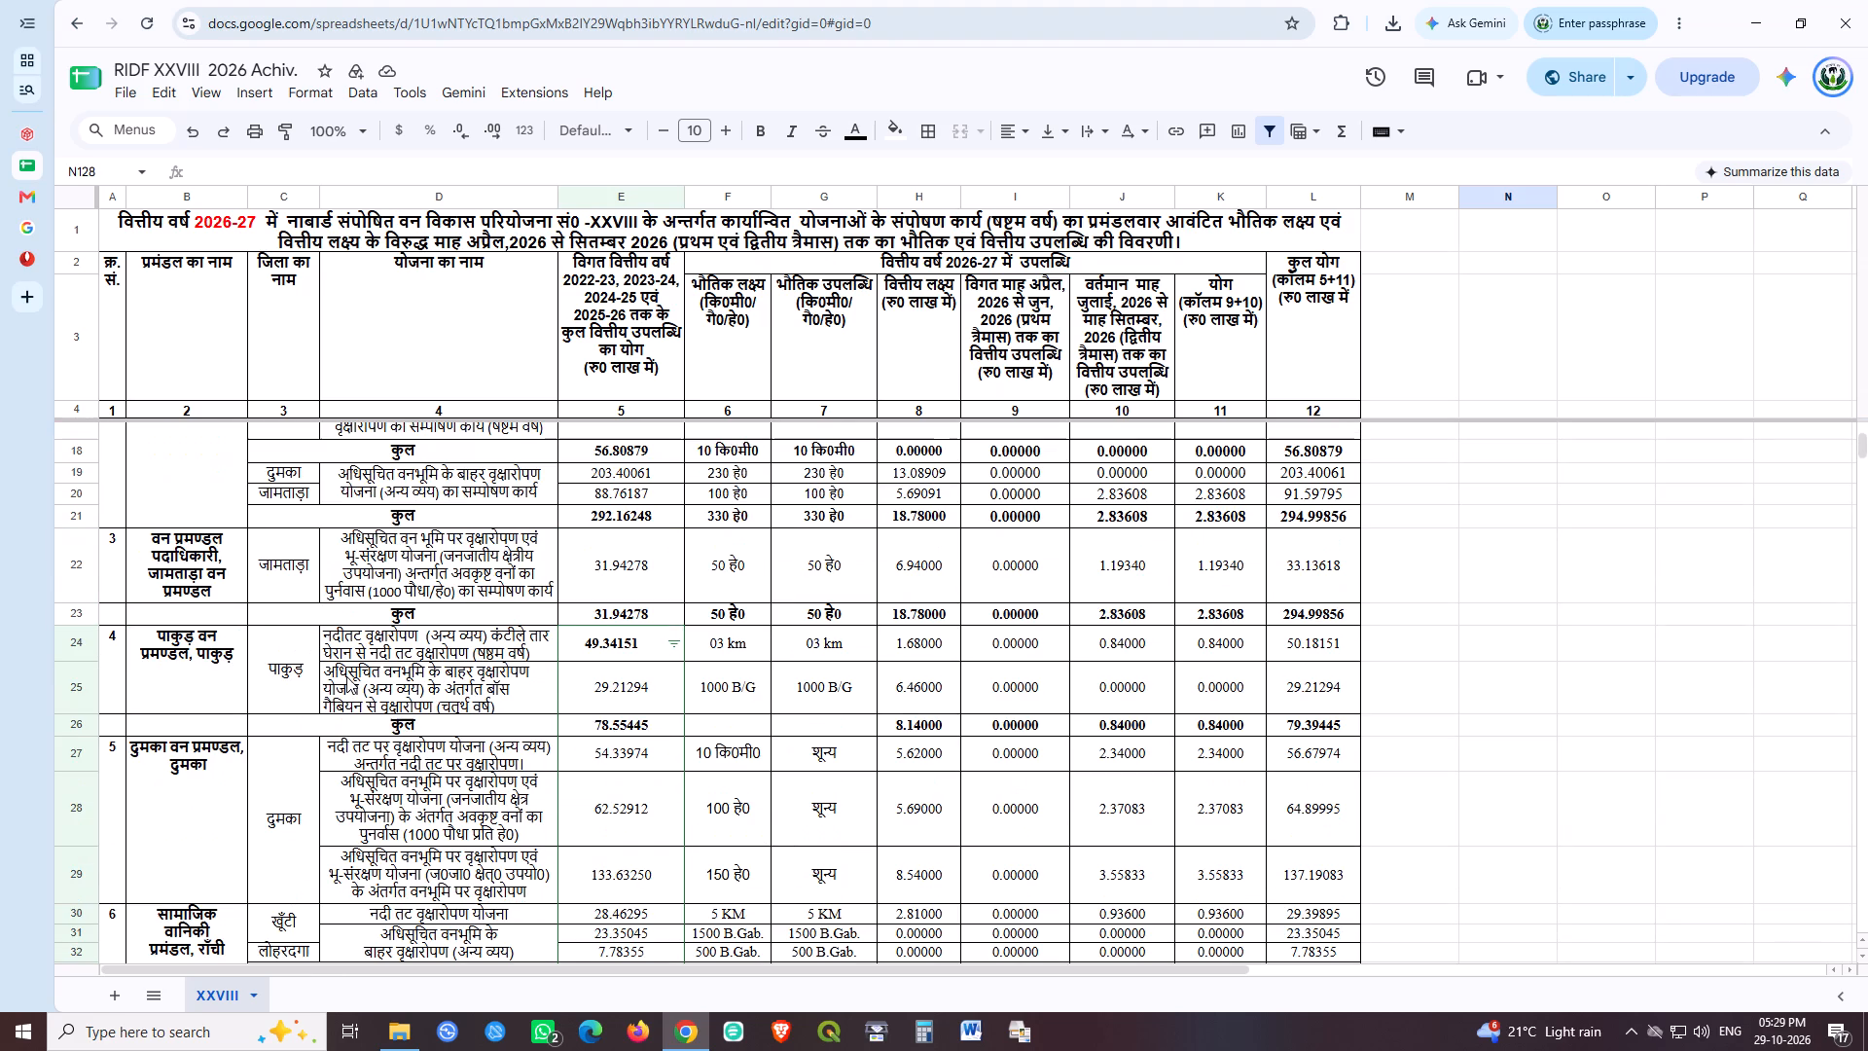
{"action": "scroll", "coordinate": [346, 676], "scroll_direction": "up", "scroll_amount": 5}
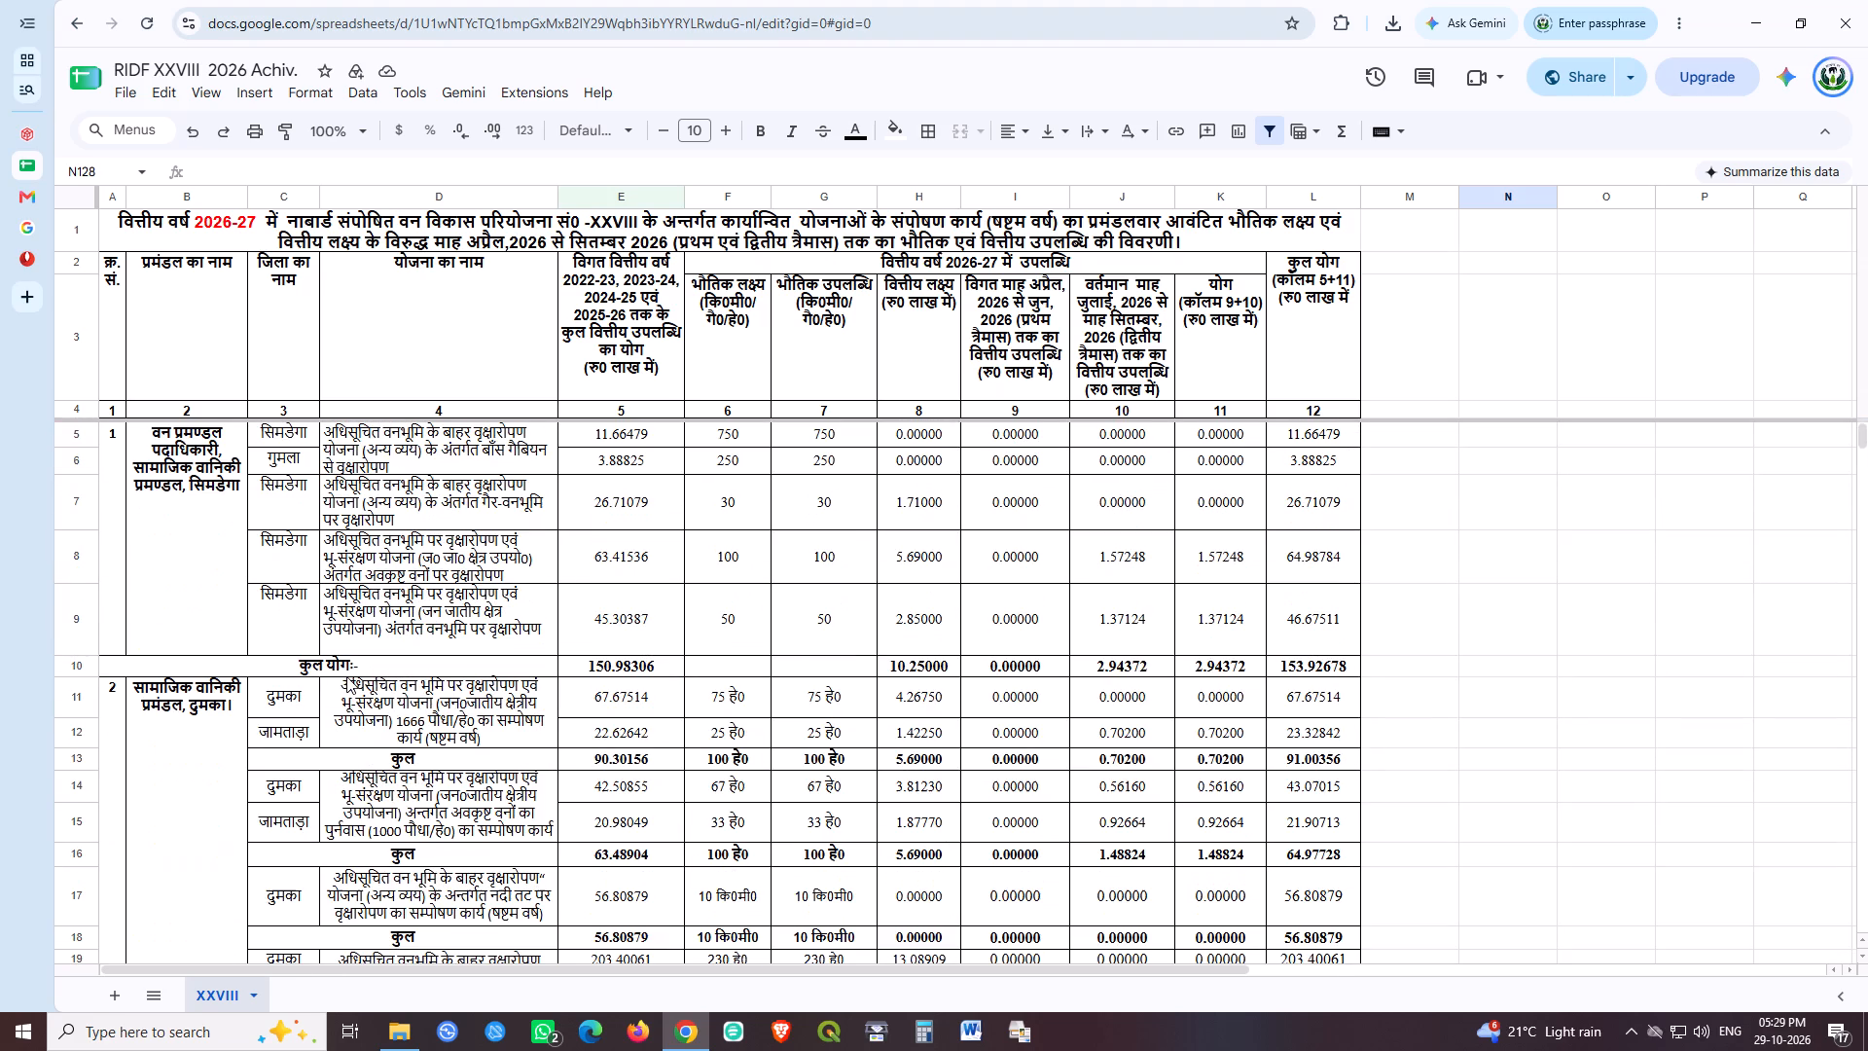
{"action": "scroll", "coordinate": [346, 676], "scroll_direction": "up", "scroll_amount": 6}
Check the division name column once more from the start of the table down to serial 22, Garhwa.
{"action": "scroll", "coordinate": [221, 601], "scroll_direction": "down", "scroll_amount": 10}
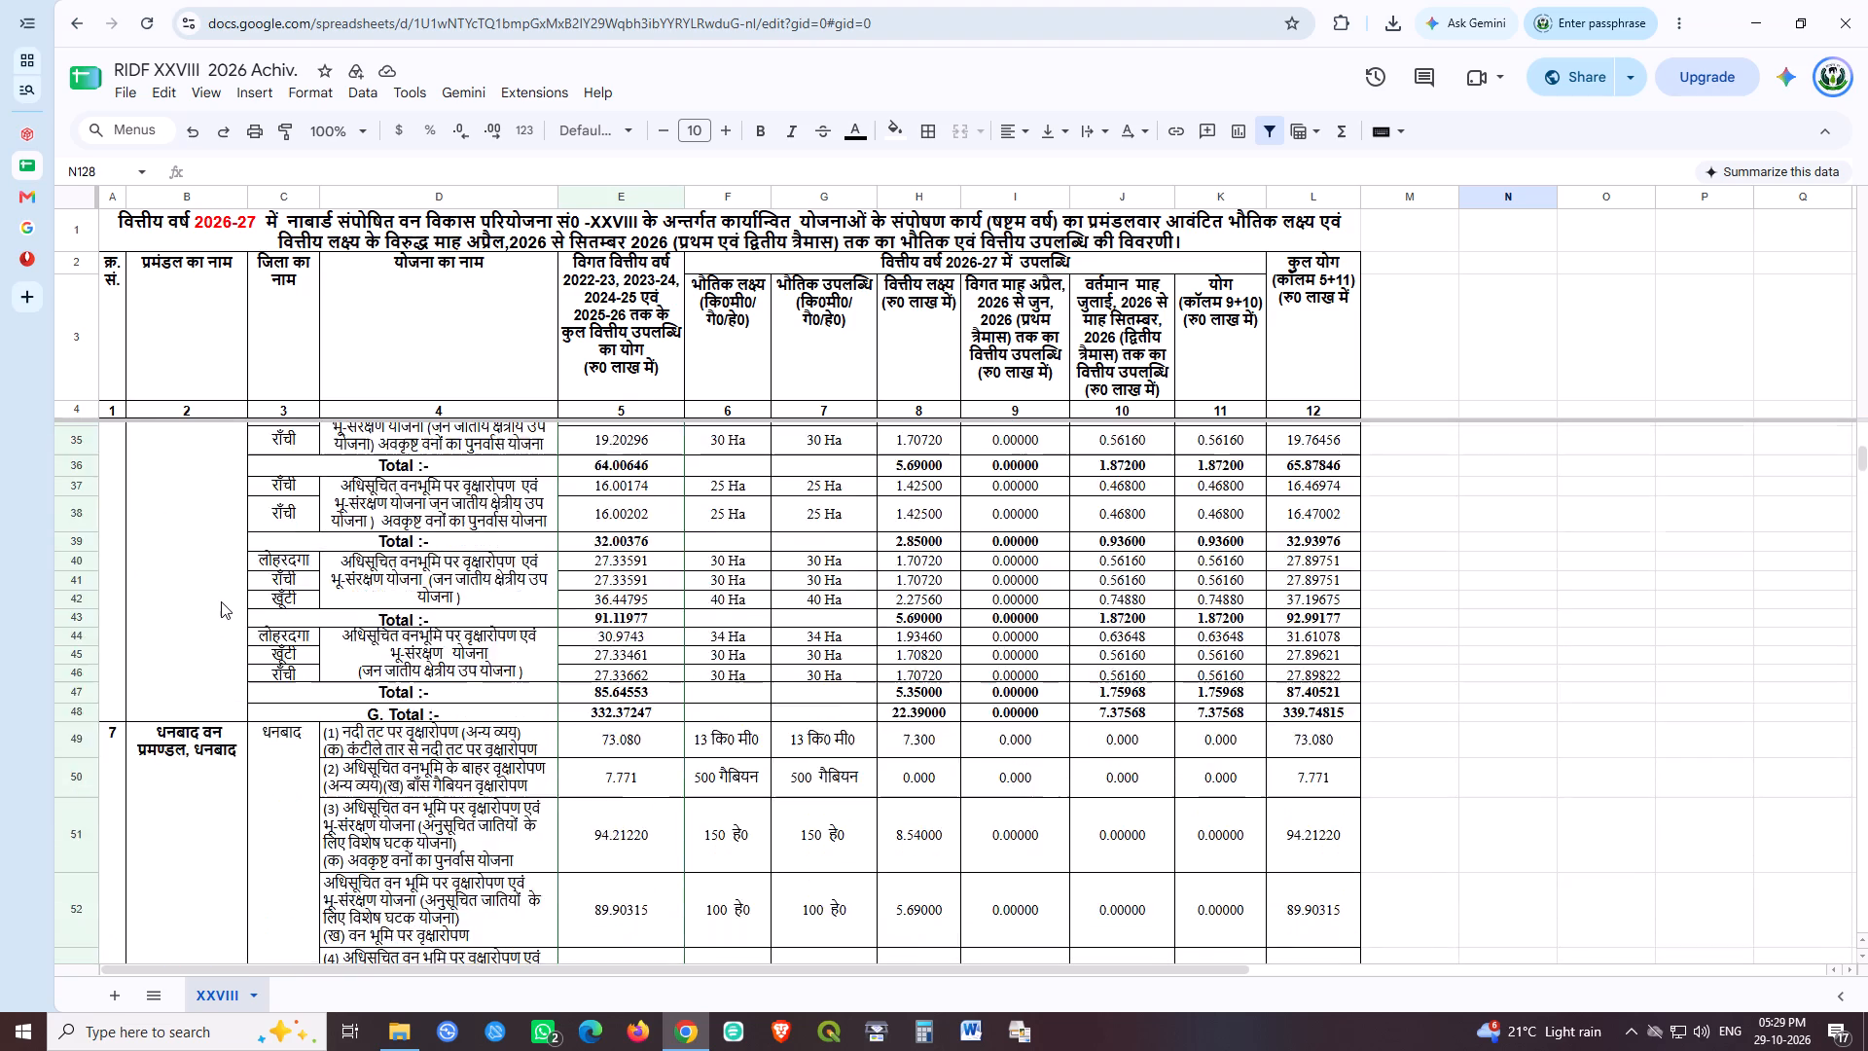
{"action": "scroll", "coordinate": [221, 601], "scroll_direction": "down", "scroll_amount": 18}
{"action": "scroll", "coordinate": [221, 601], "scroll_direction": "down", "scroll_amount": 3}
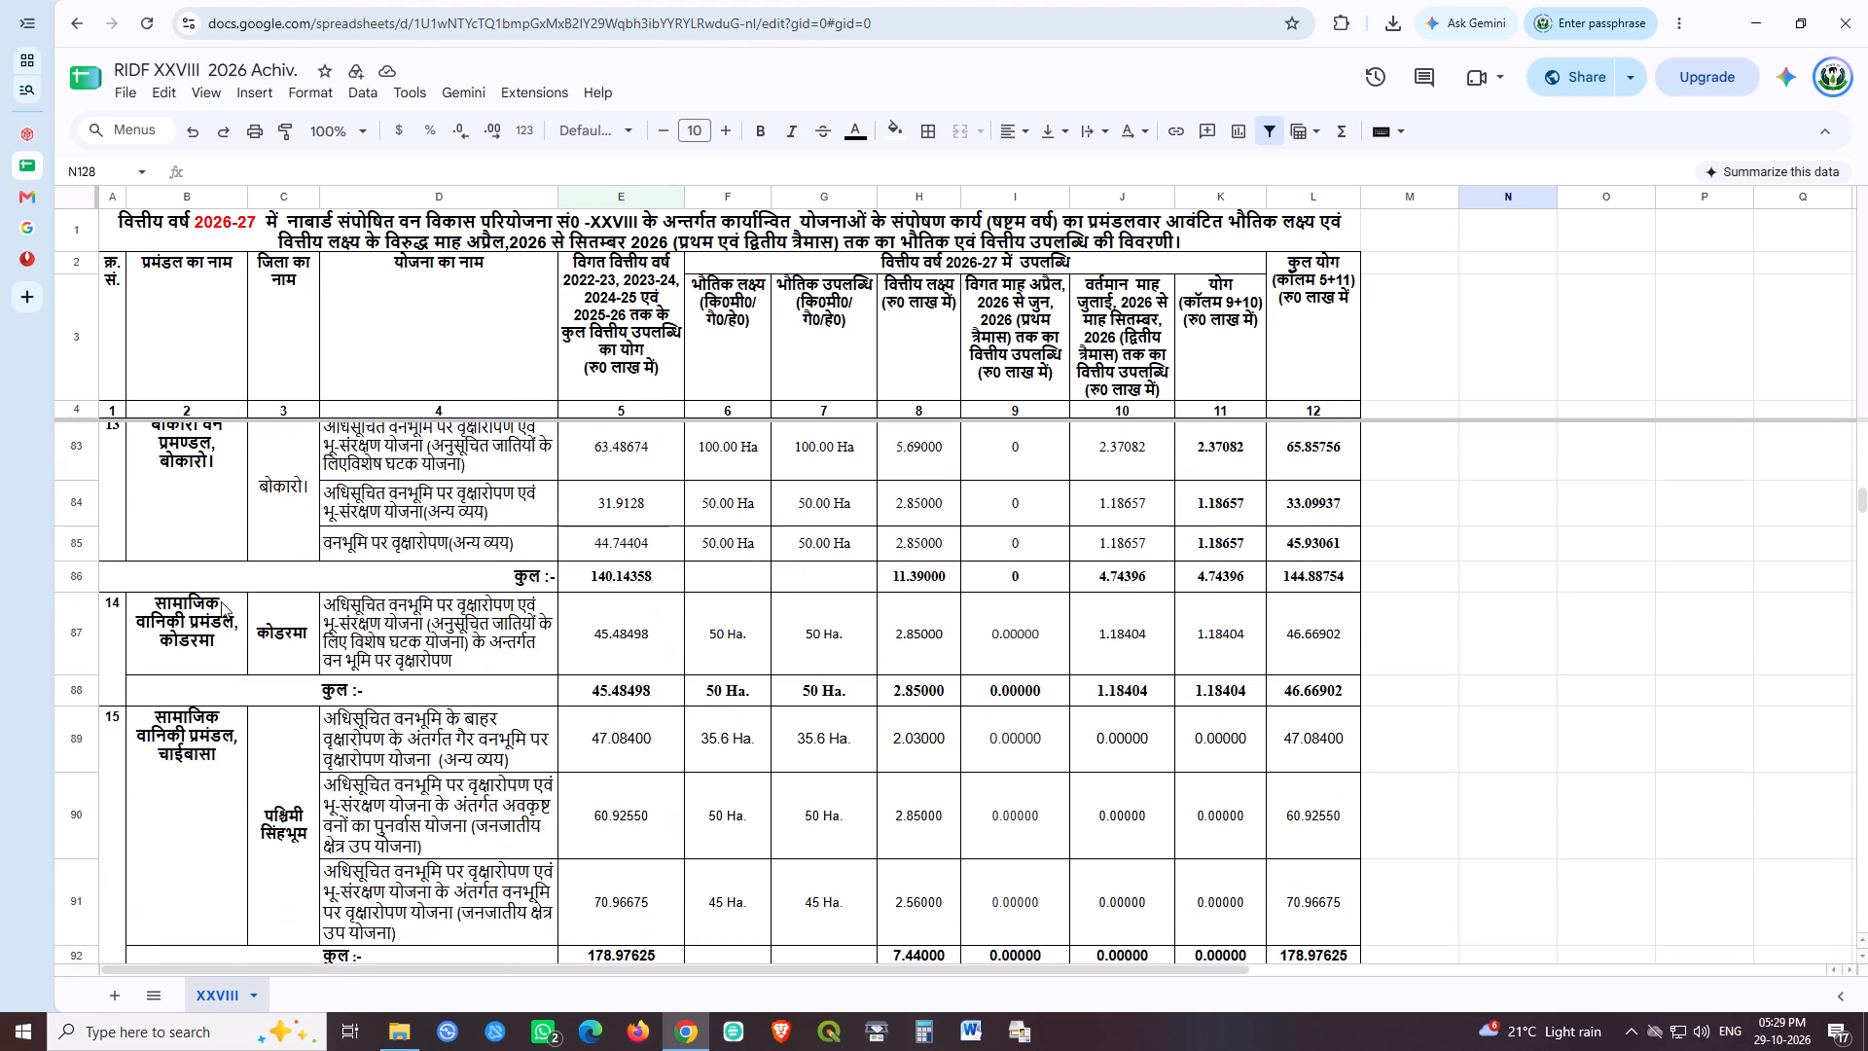
{"action": "scroll", "coordinate": [221, 601], "scroll_direction": "down", "scroll_amount": 10}
{"action": "scroll", "coordinate": [314, 635], "scroll_direction": "down", "scroll_amount": 3}
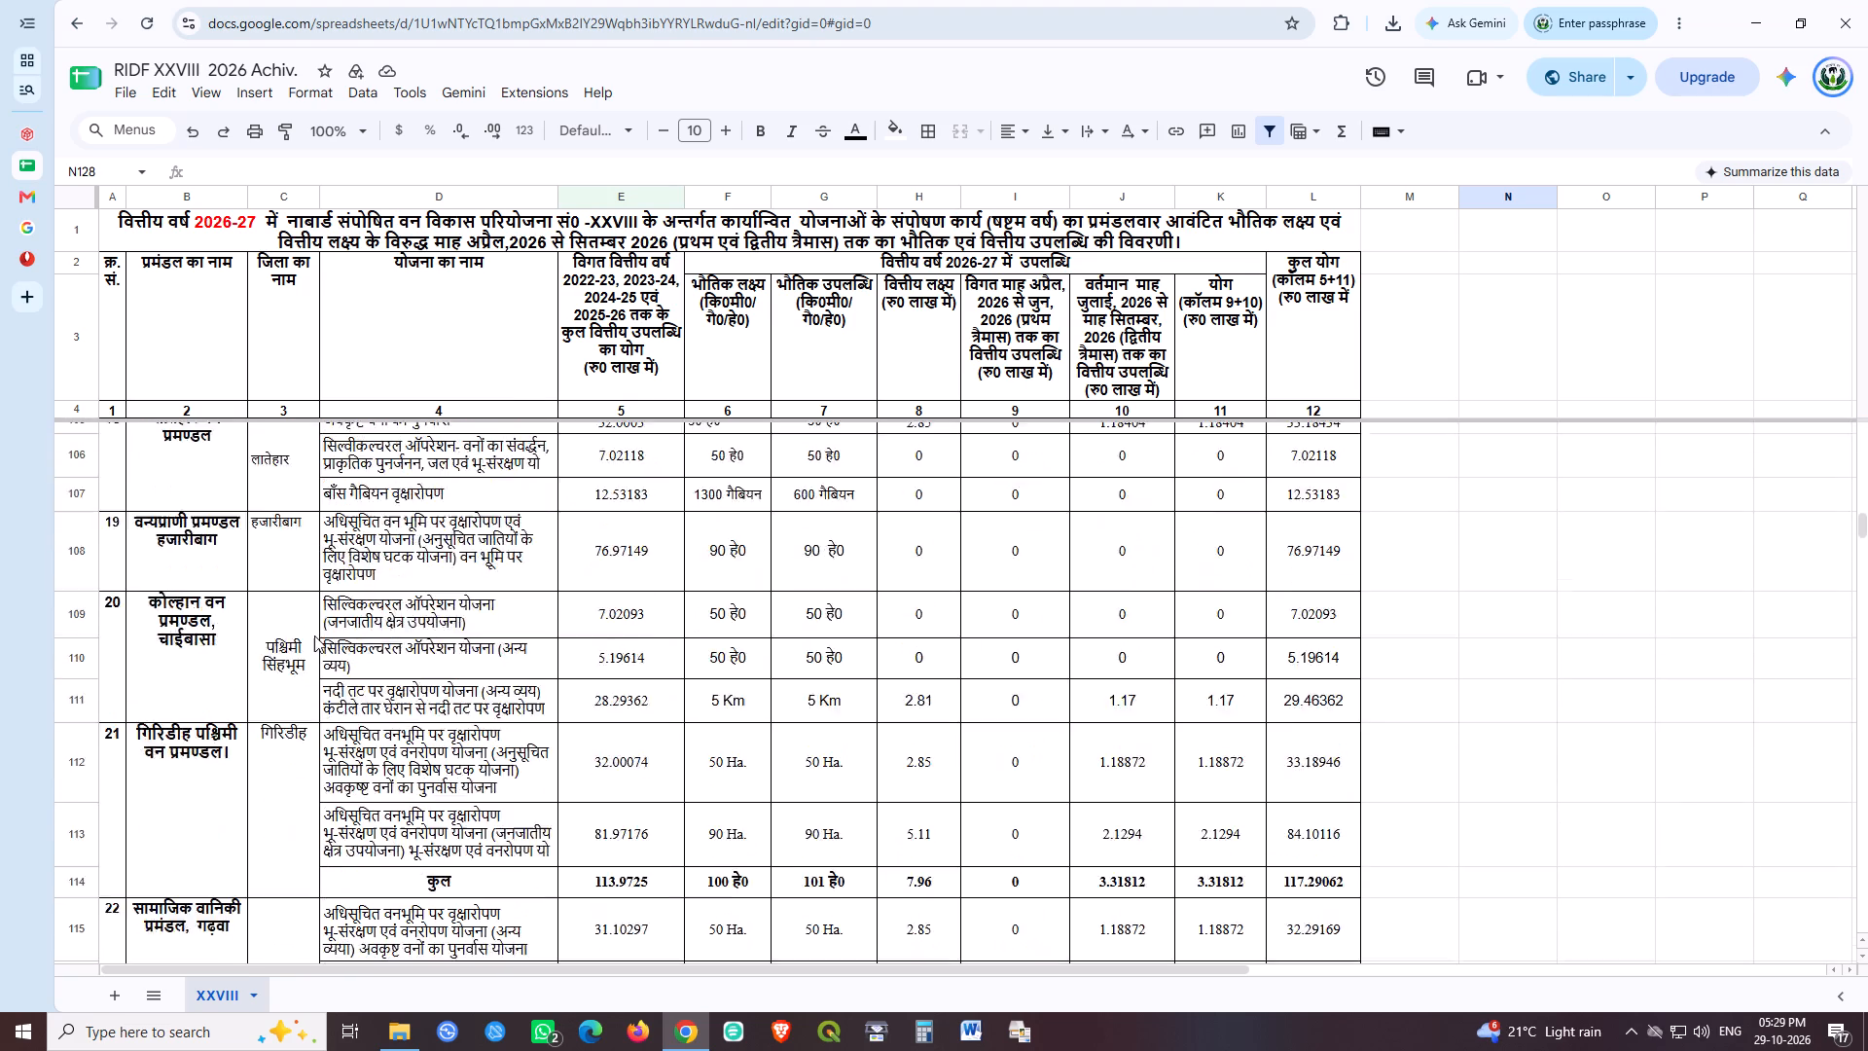
{"action": "scroll", "coordinate": [314, 635], "scroll_direction": "down", "scroll_amount": 7}
Review the division and scheme entries upward from serial 22, Garhwa, to the first division, Simdega.
{"action": "scroll", "coordinate": [314, 635], "scroll_direction": "up", "scroll_amount": 4}
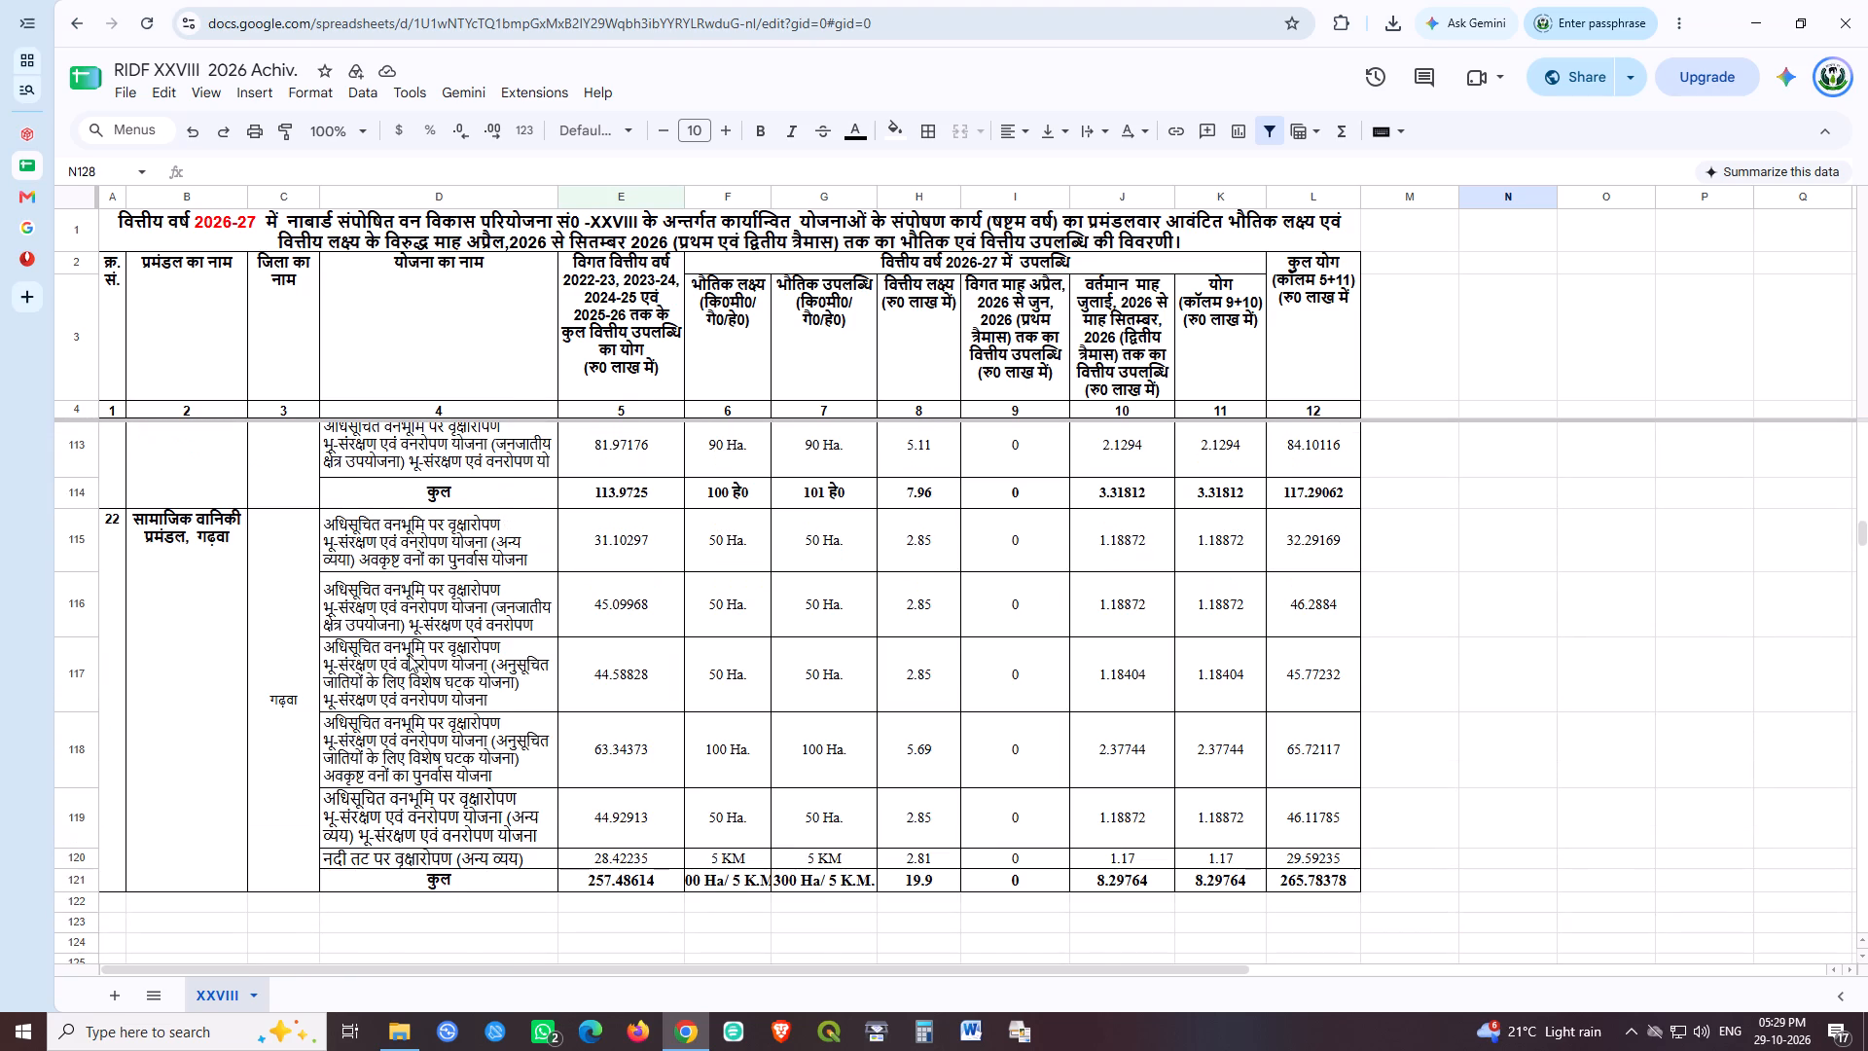
{"action": "scroll", "coordinate": [419, 649], "scroll_direction": "up", "scroll_amount": 3}
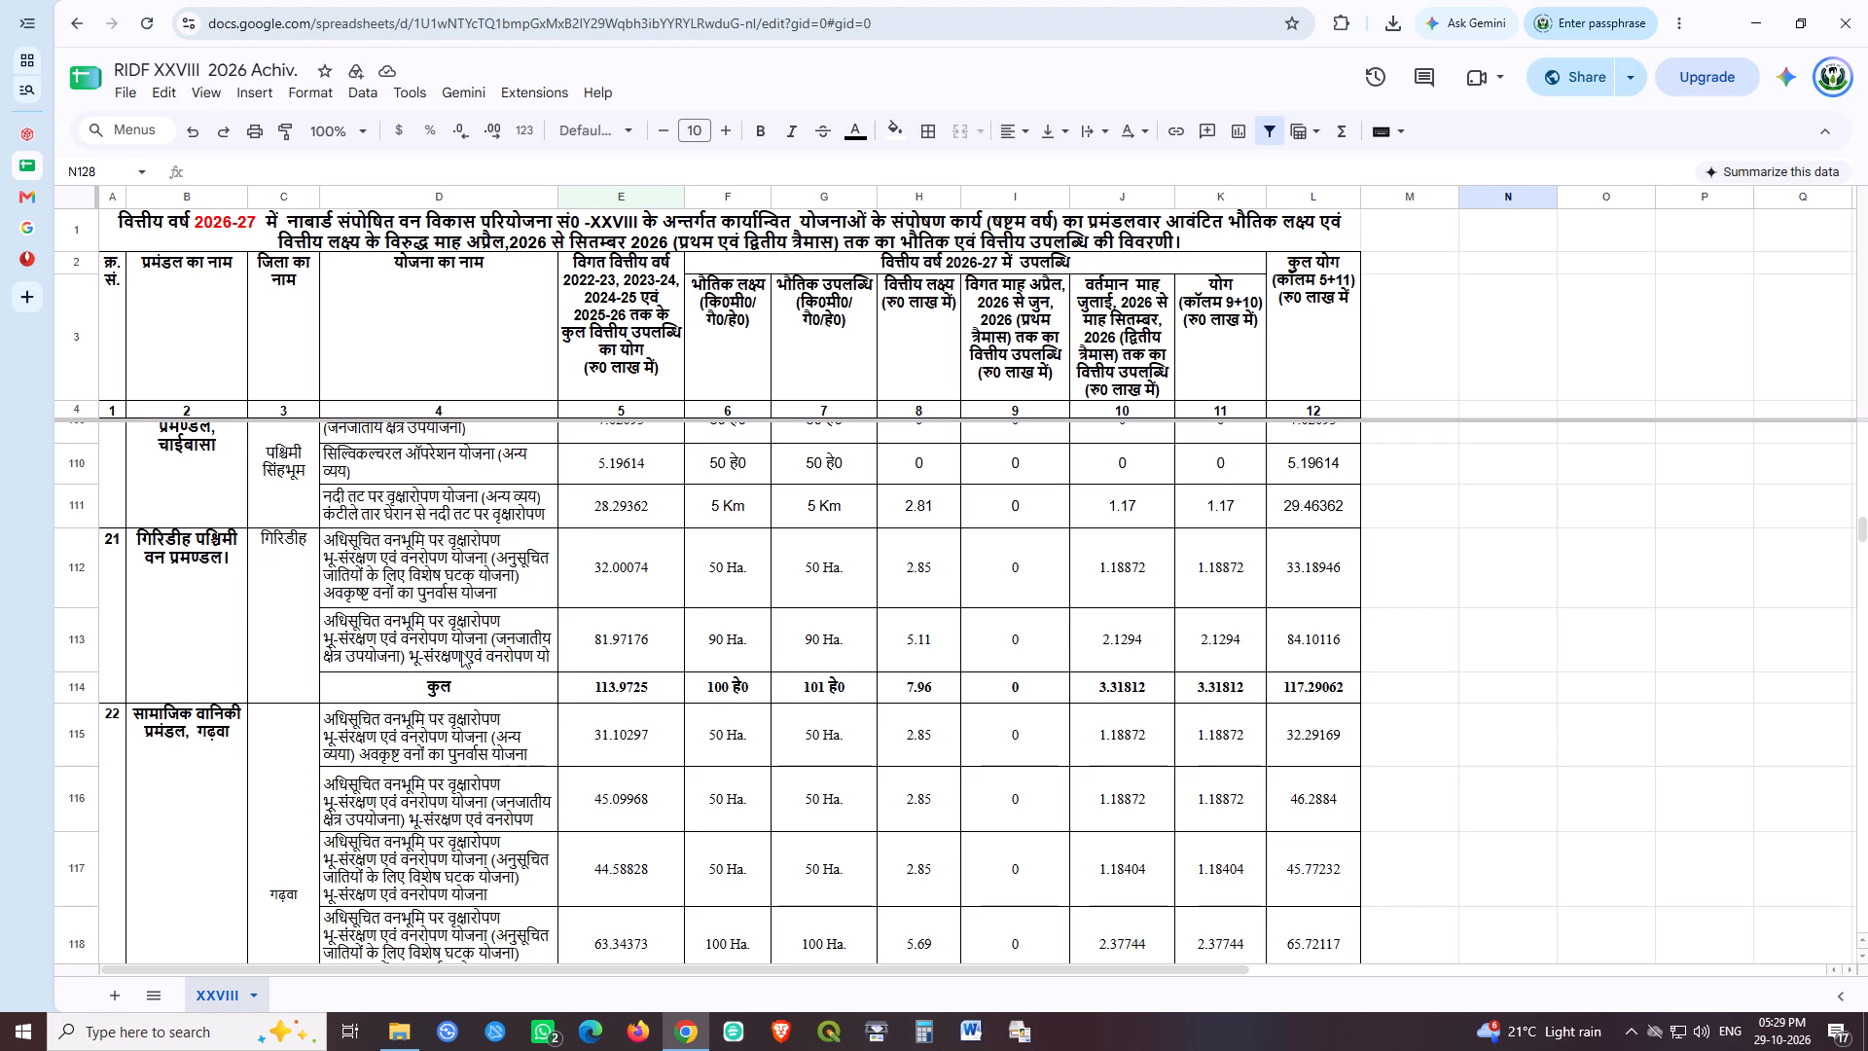
{"action": "scroll", "coordinate": [461, 651], "scroll_direction": "up", "scroll_amount": 6}
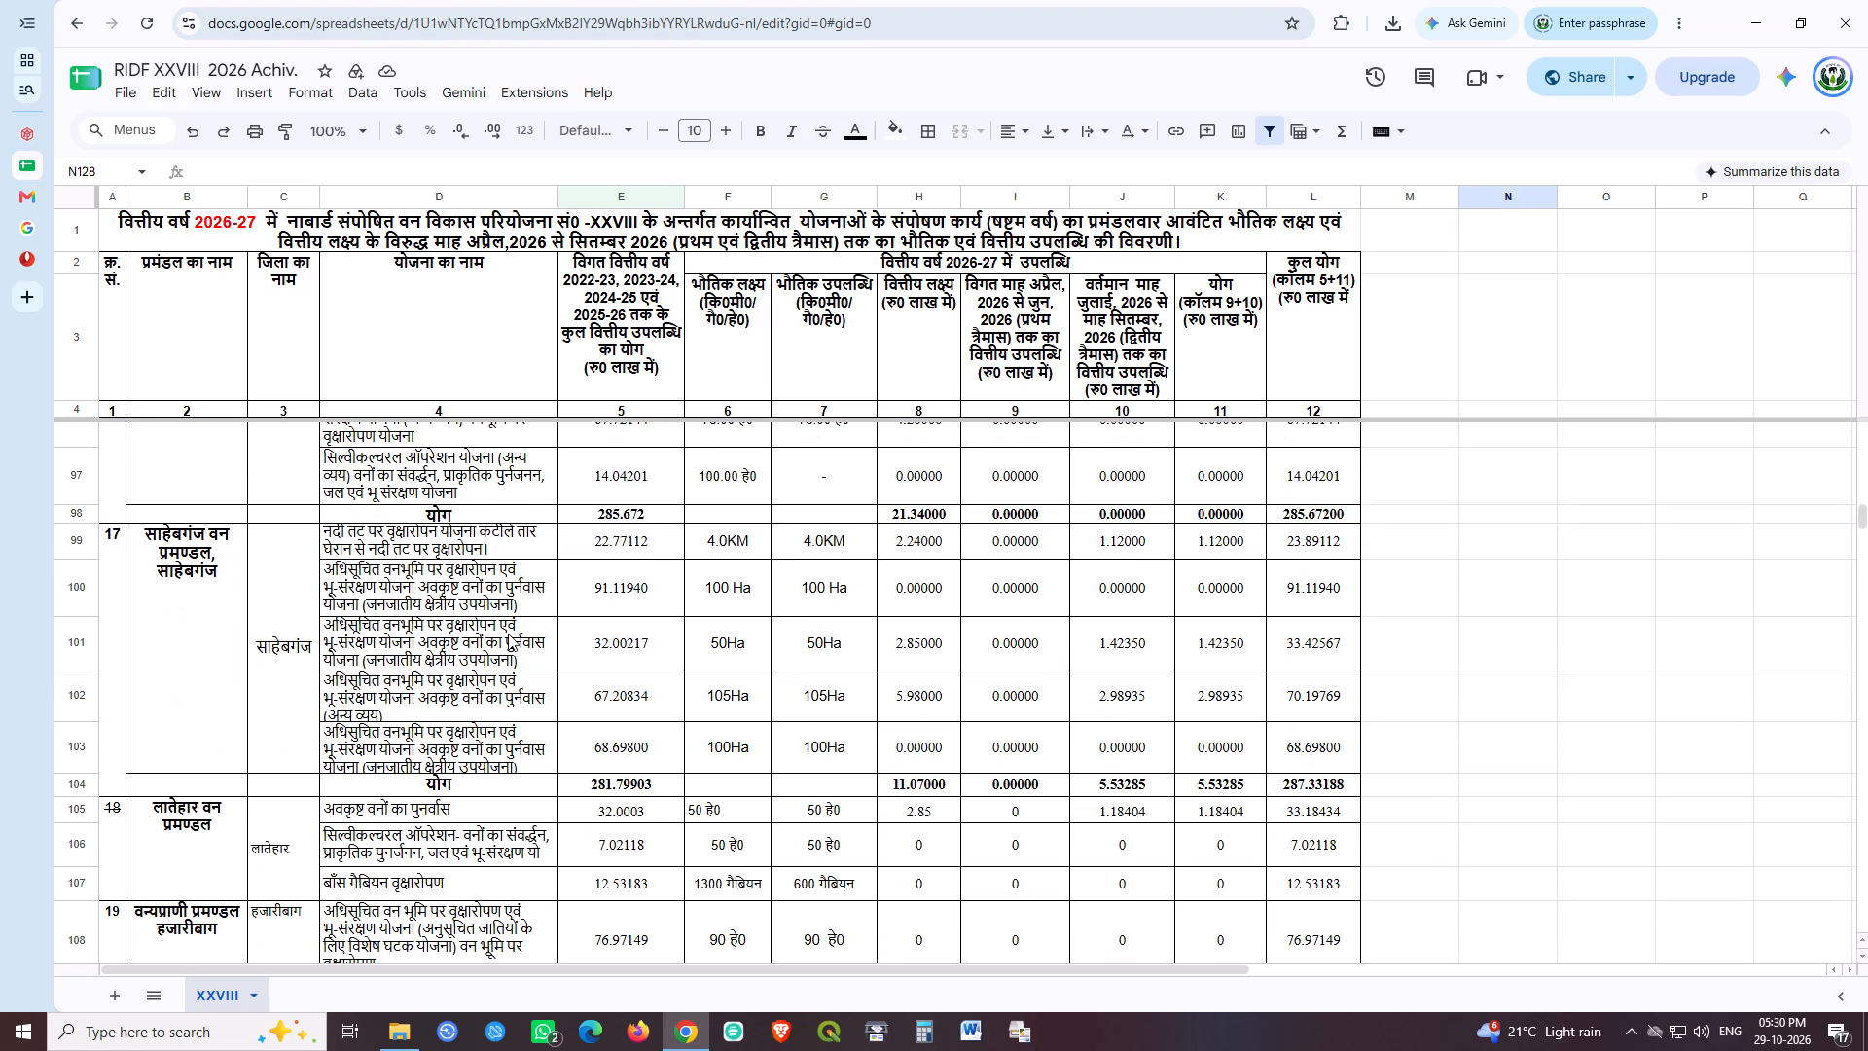
{"action": "scroll", "coordinate": [508, 634], "scroll_direction": "up", "scroll_amount": 5}
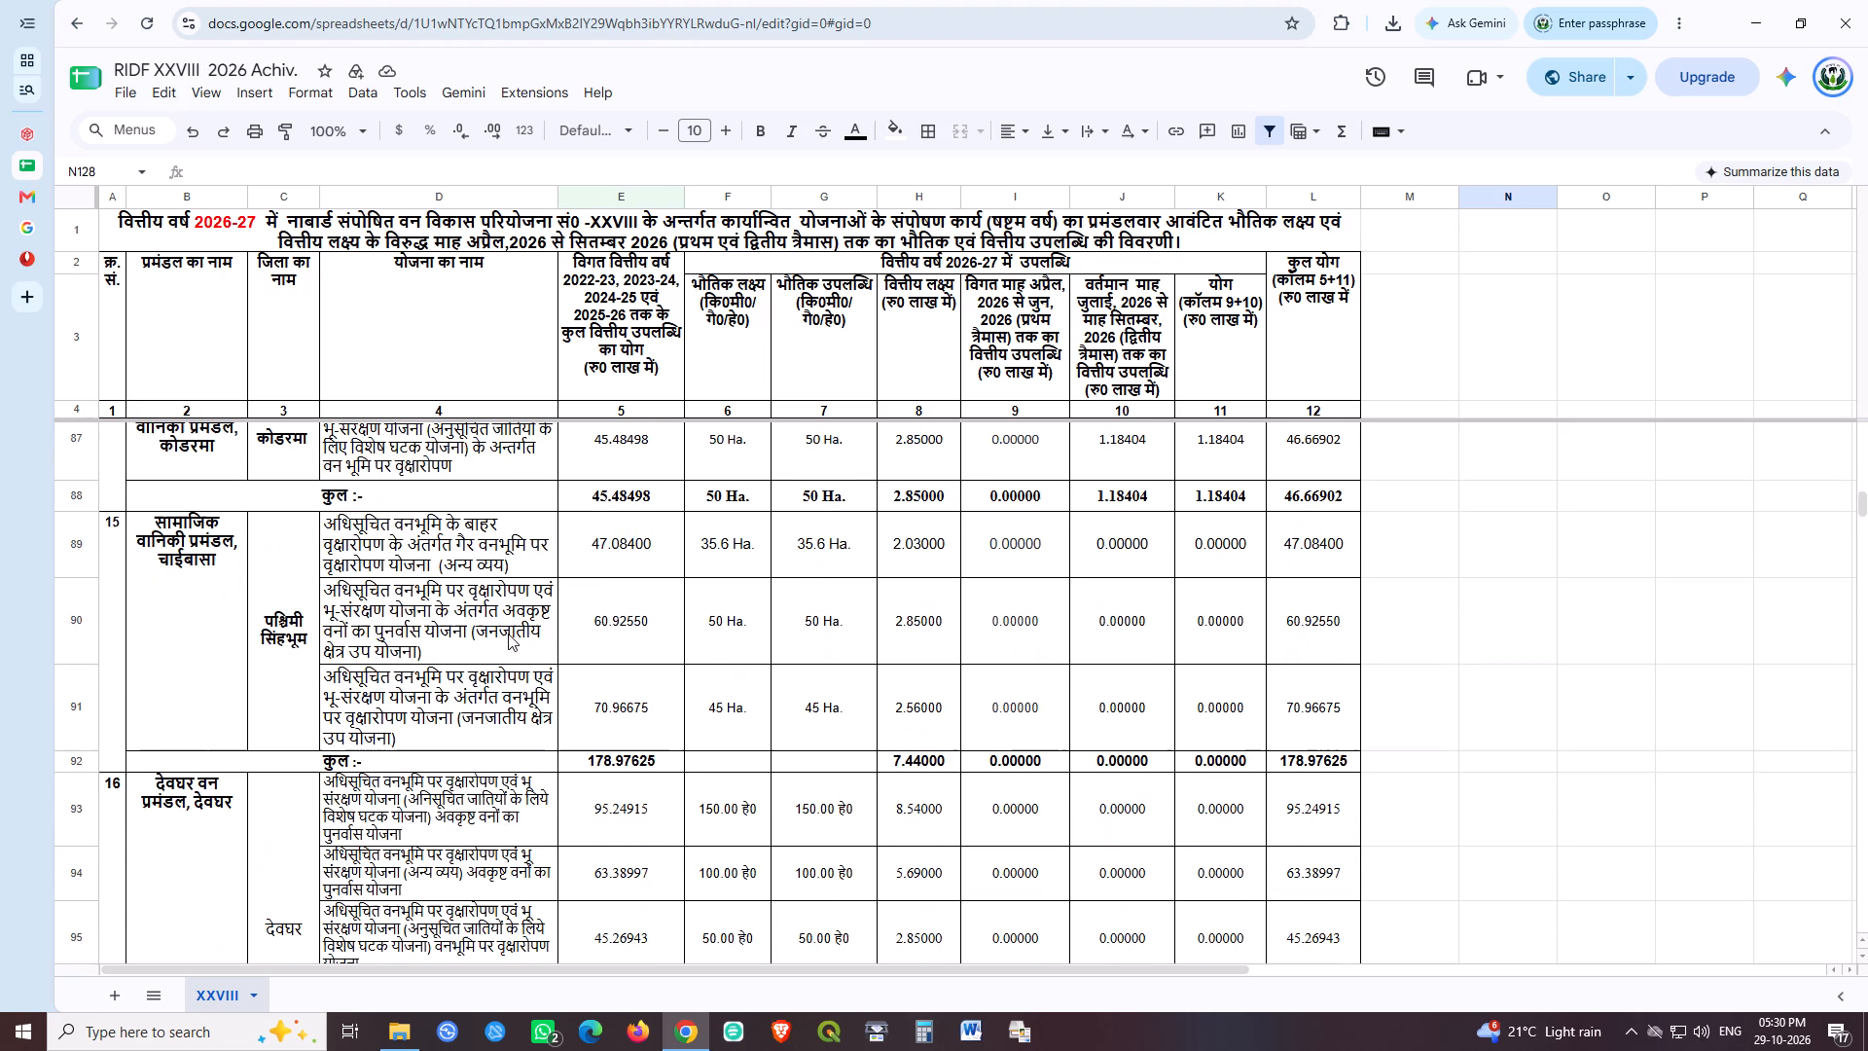
{"action": "scroll", "coordinate": [461, 660], "scroll_direction": "up", "scroll_amount": 4}
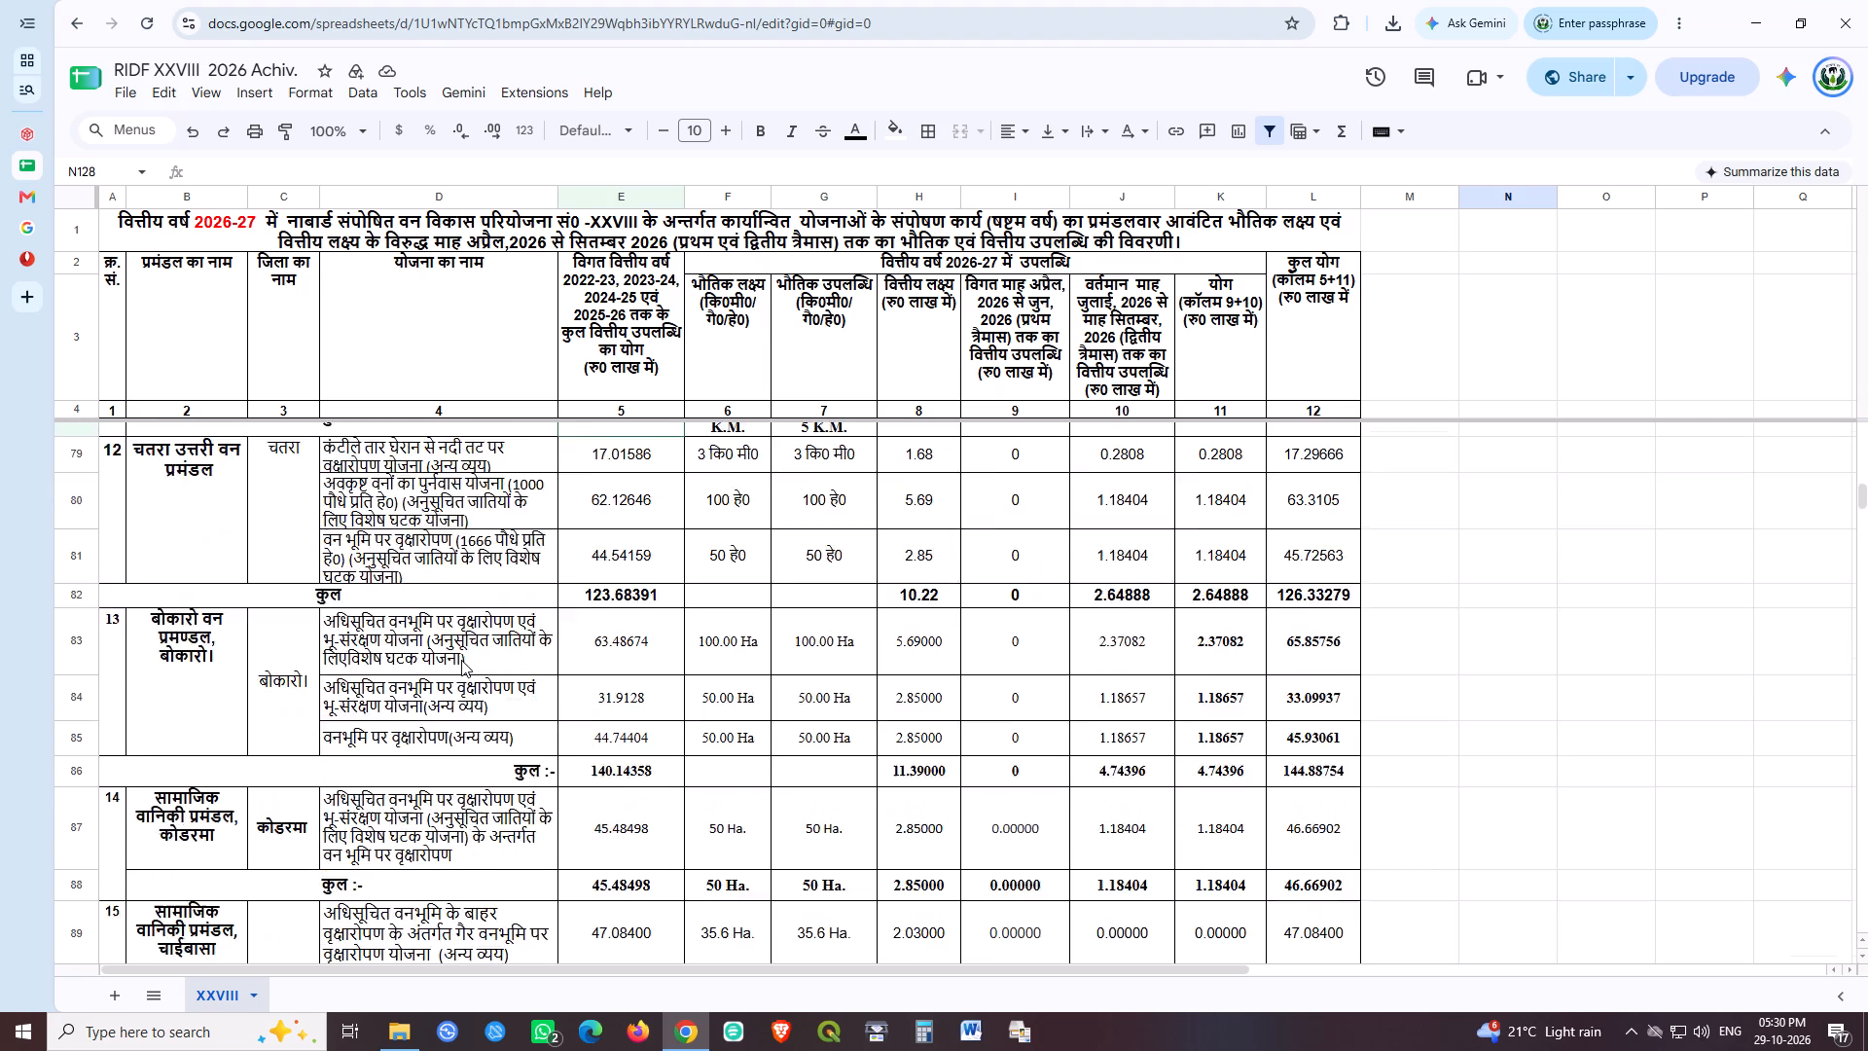
{"action": "scroll", "coordinate": [461, 660], "scroll_direction": "up", "scroll_amount": 6}
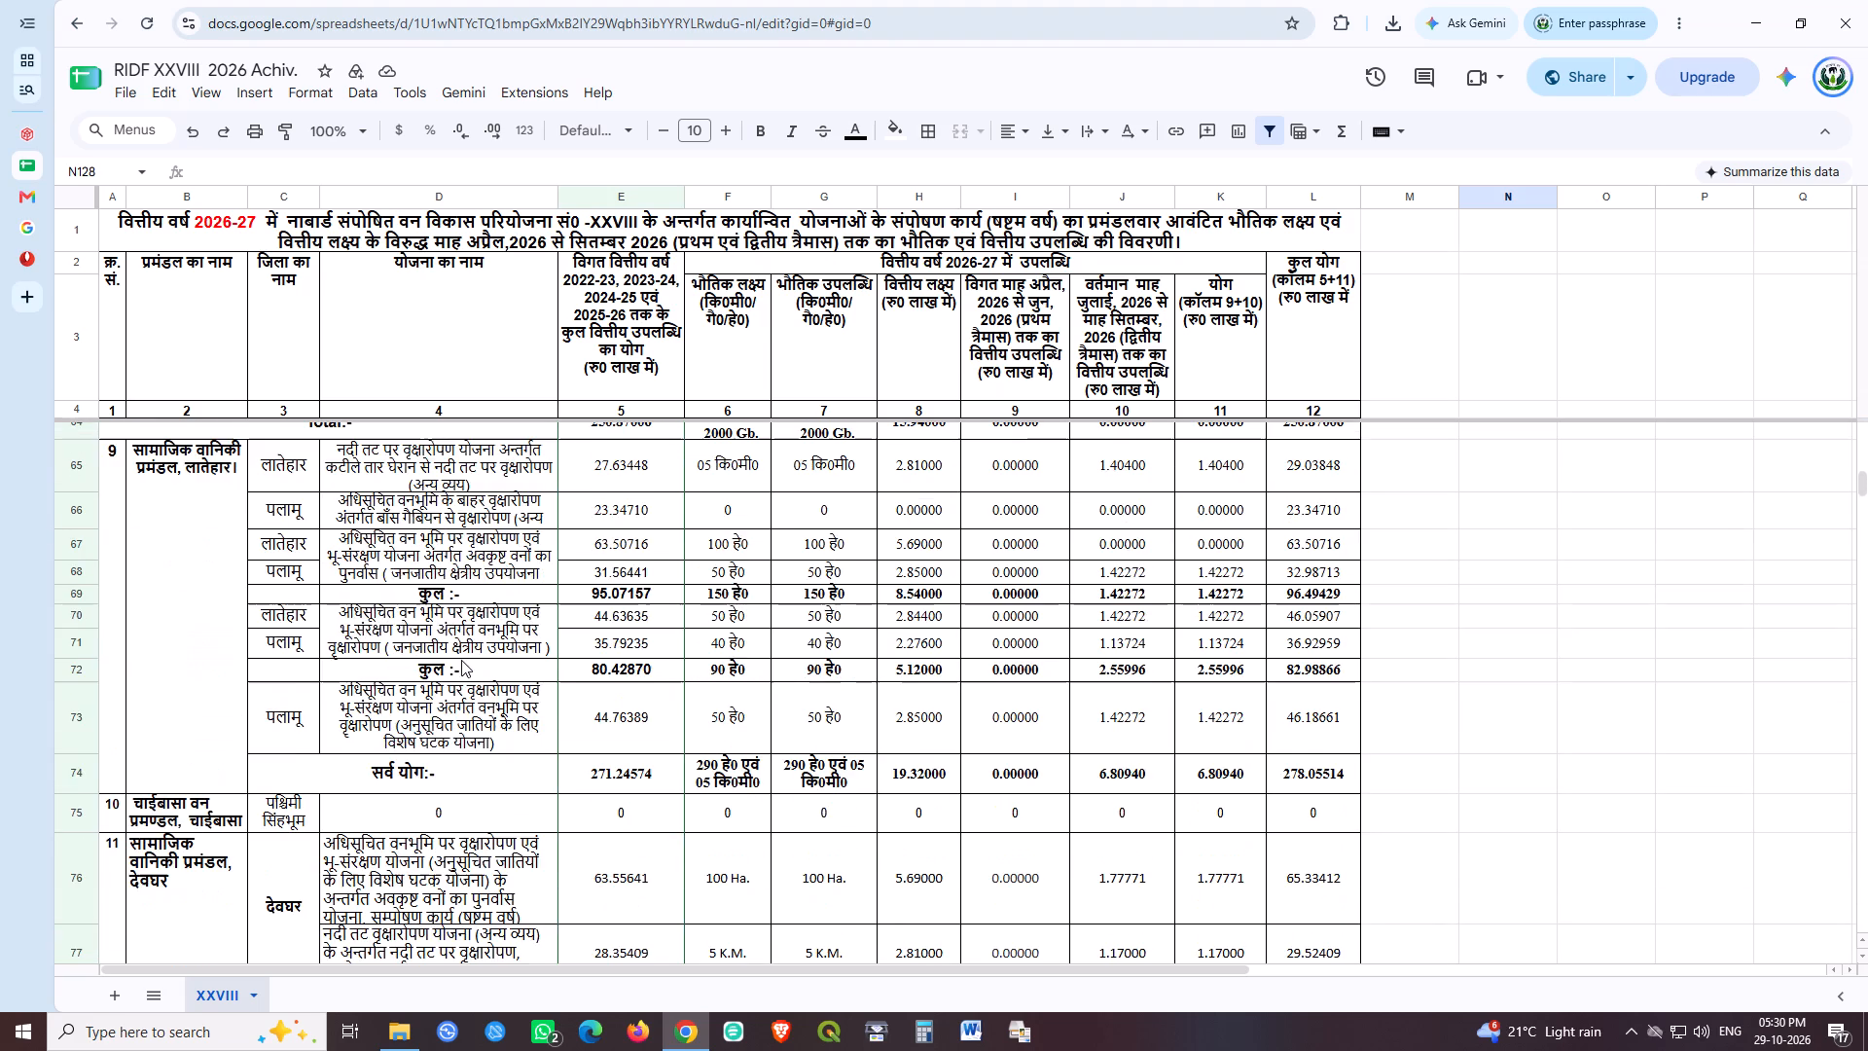
{"action": "scroll", "coordinate": [461, 660], "scroll_direction": "up", "scroll_amount": 7}
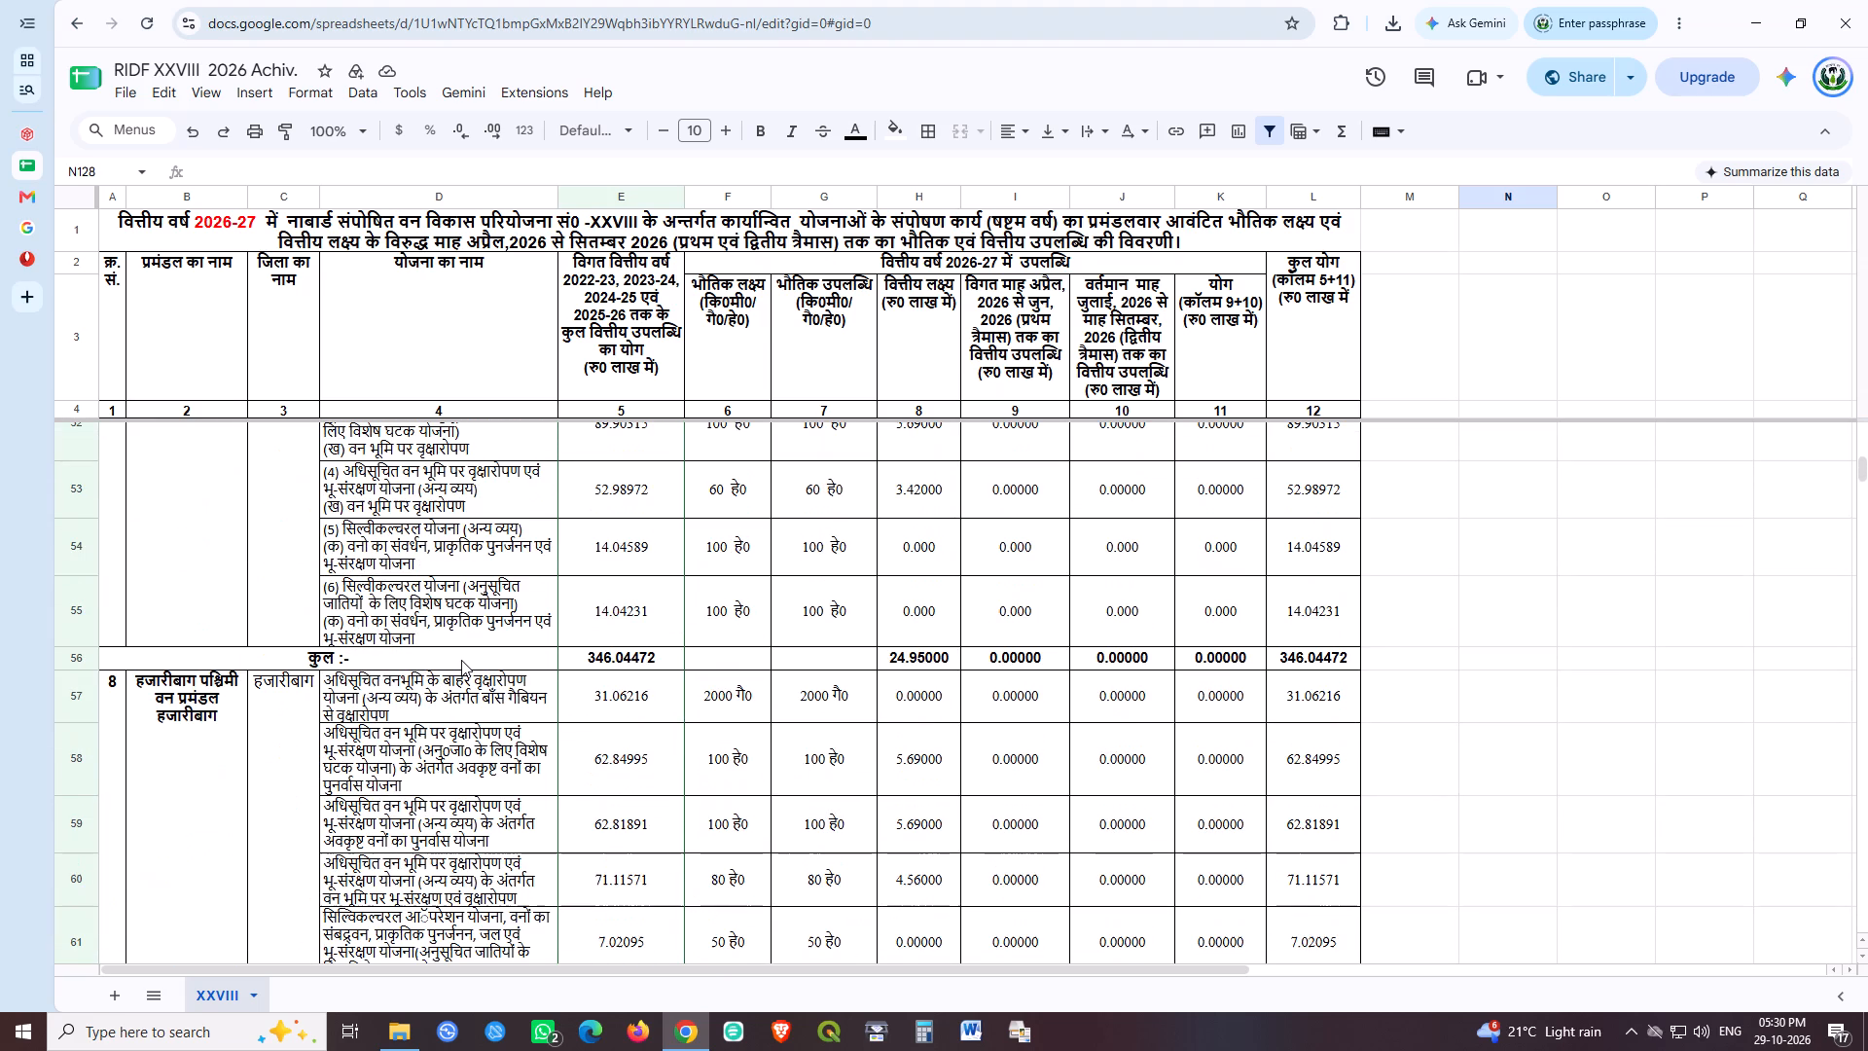
{"action": "scroll", "coordinate": [461, 660], "scroll_direction": "up", "scroll_amount": 9}
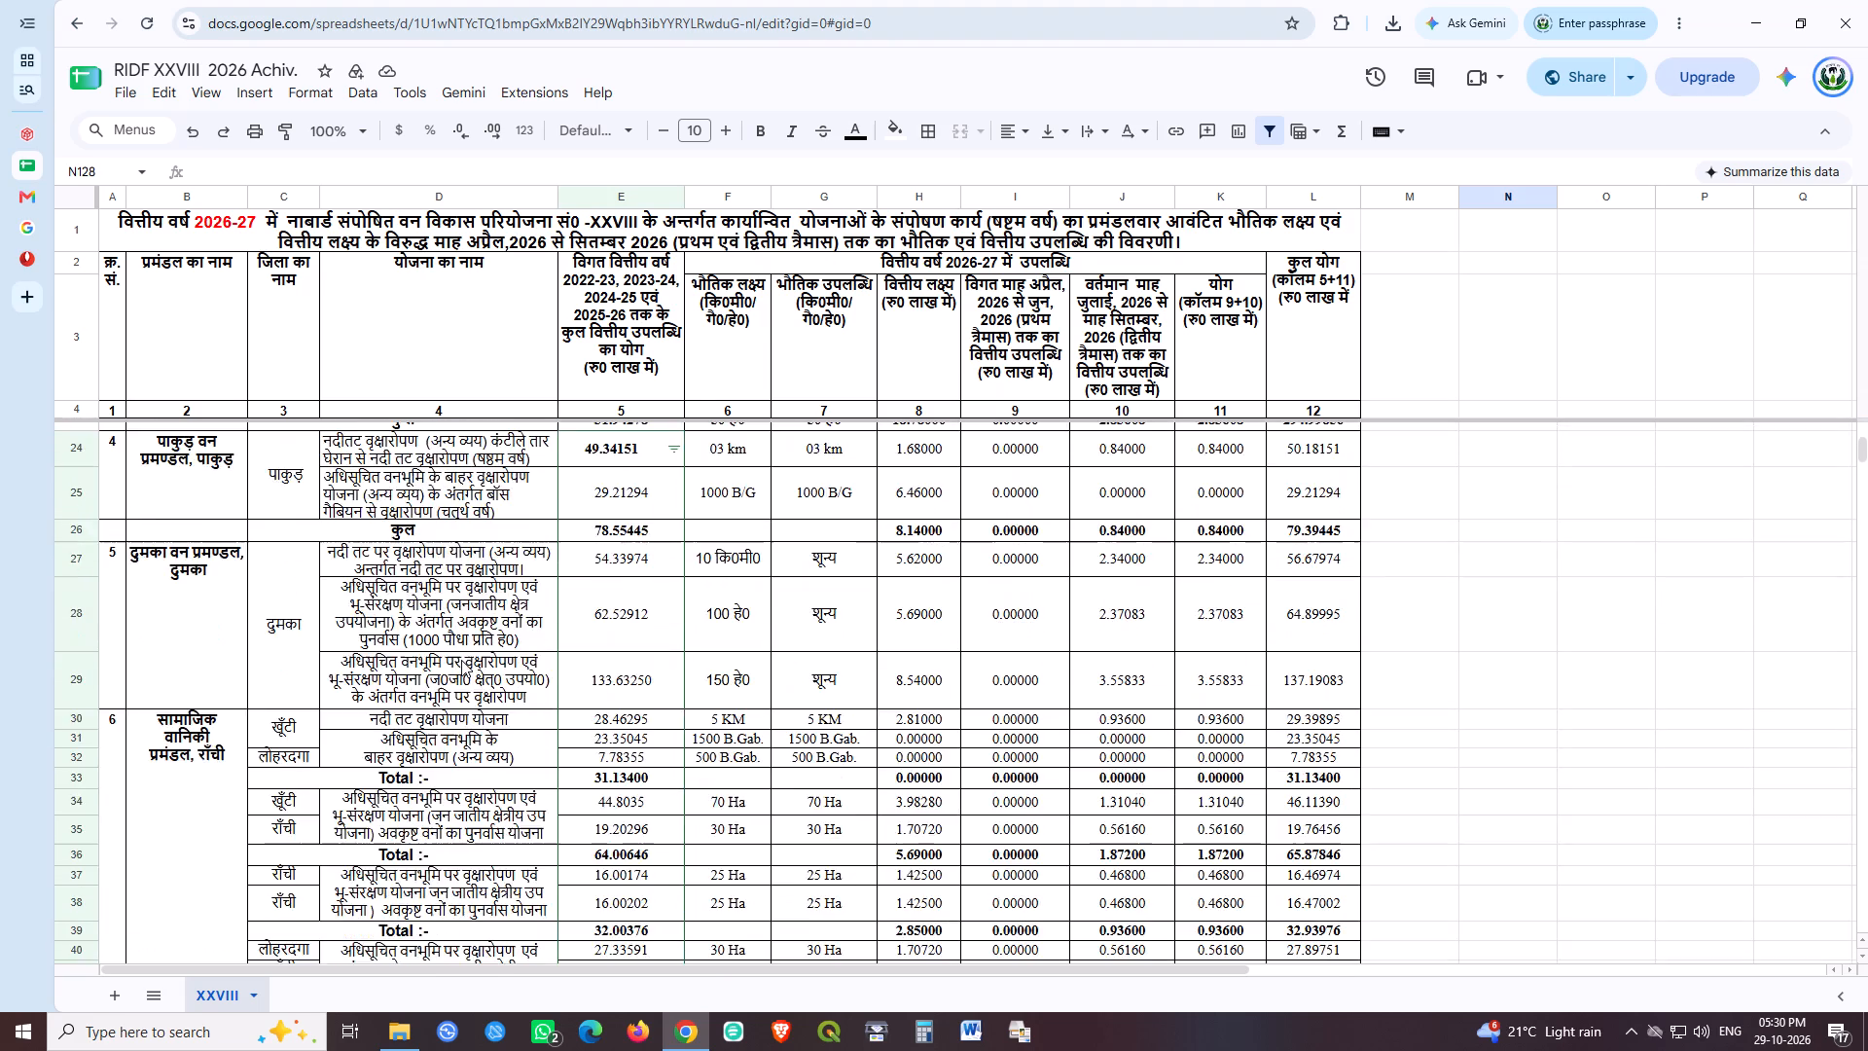
{"action": "scroll", "coordinate": [461, 660], "scroll_direction": "up", "scroll_amount": 7}
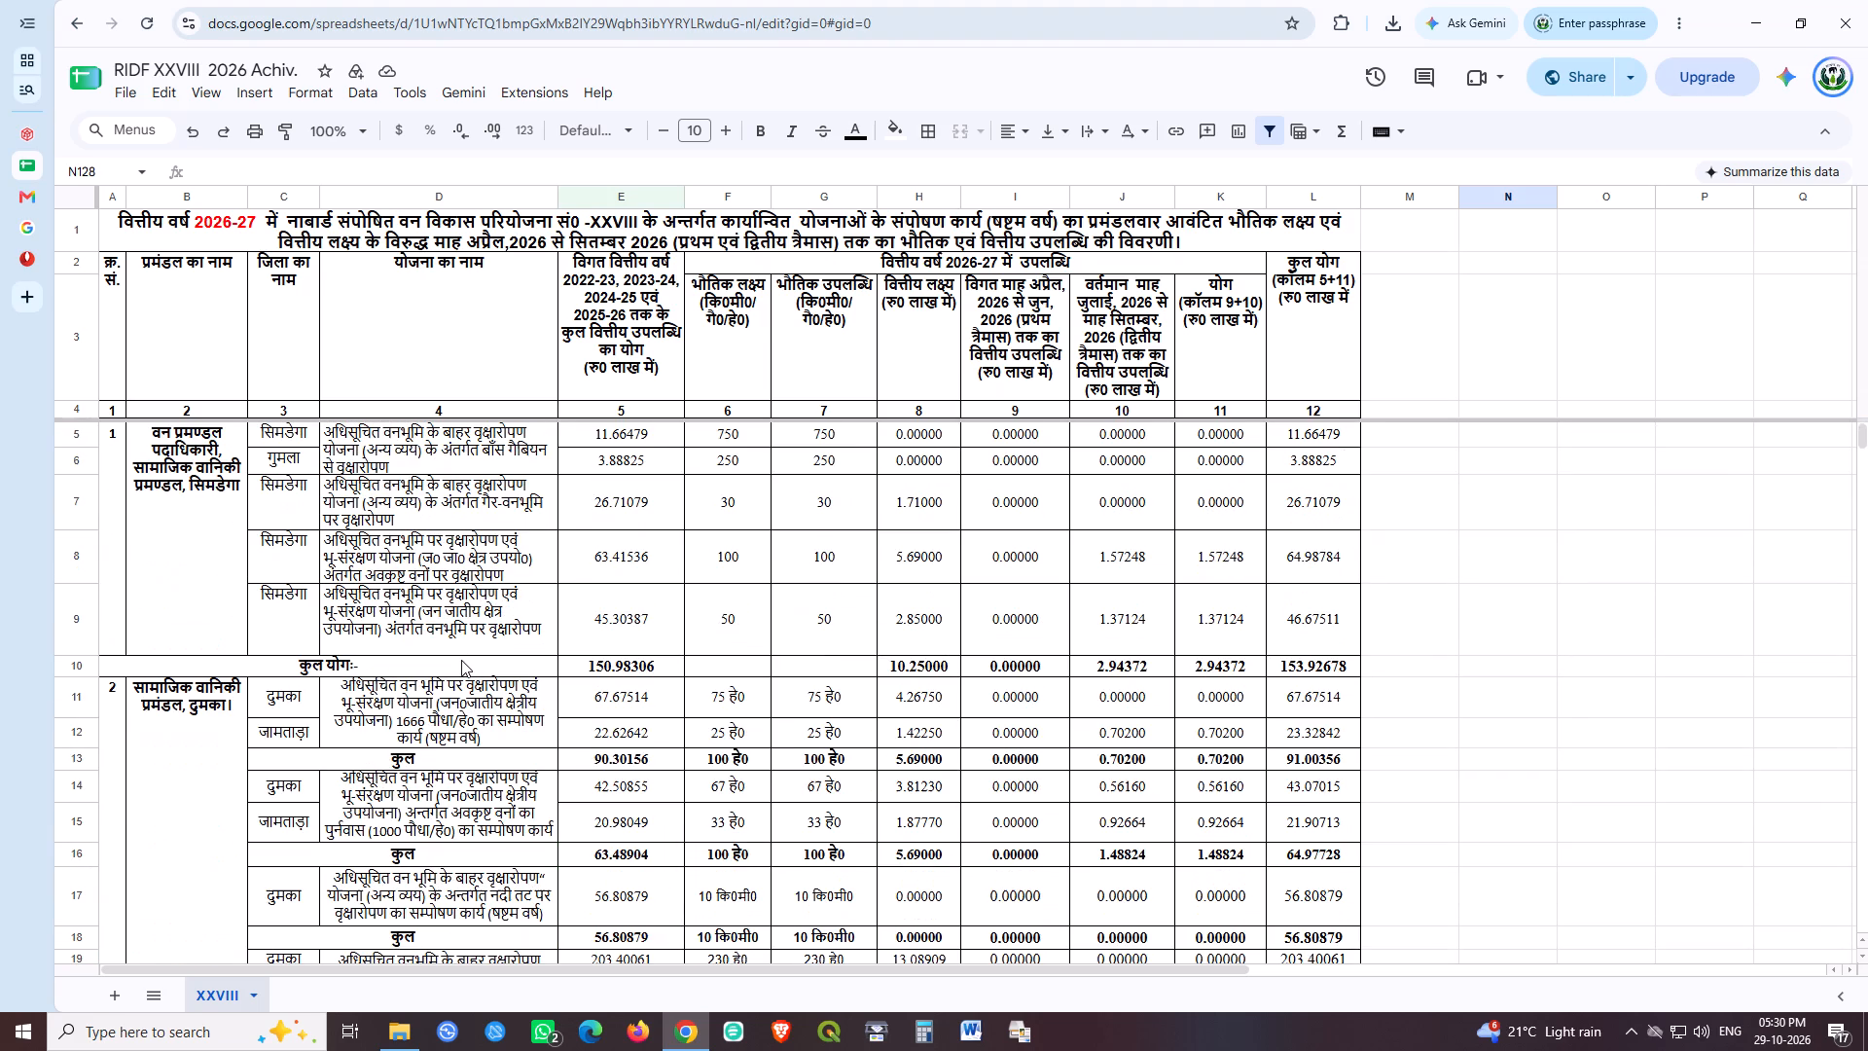
{"action": "scroll", "coordinate": [461, 660], "scroll_direction": "up", "scroll_amount": 6}
Scan the table down from the first division to the empty rows after serial 22, Garhwa.
{"action": "scroll", "coordinate": [461, 660], "scroll_direction": "down", "scroll_amount": 11}
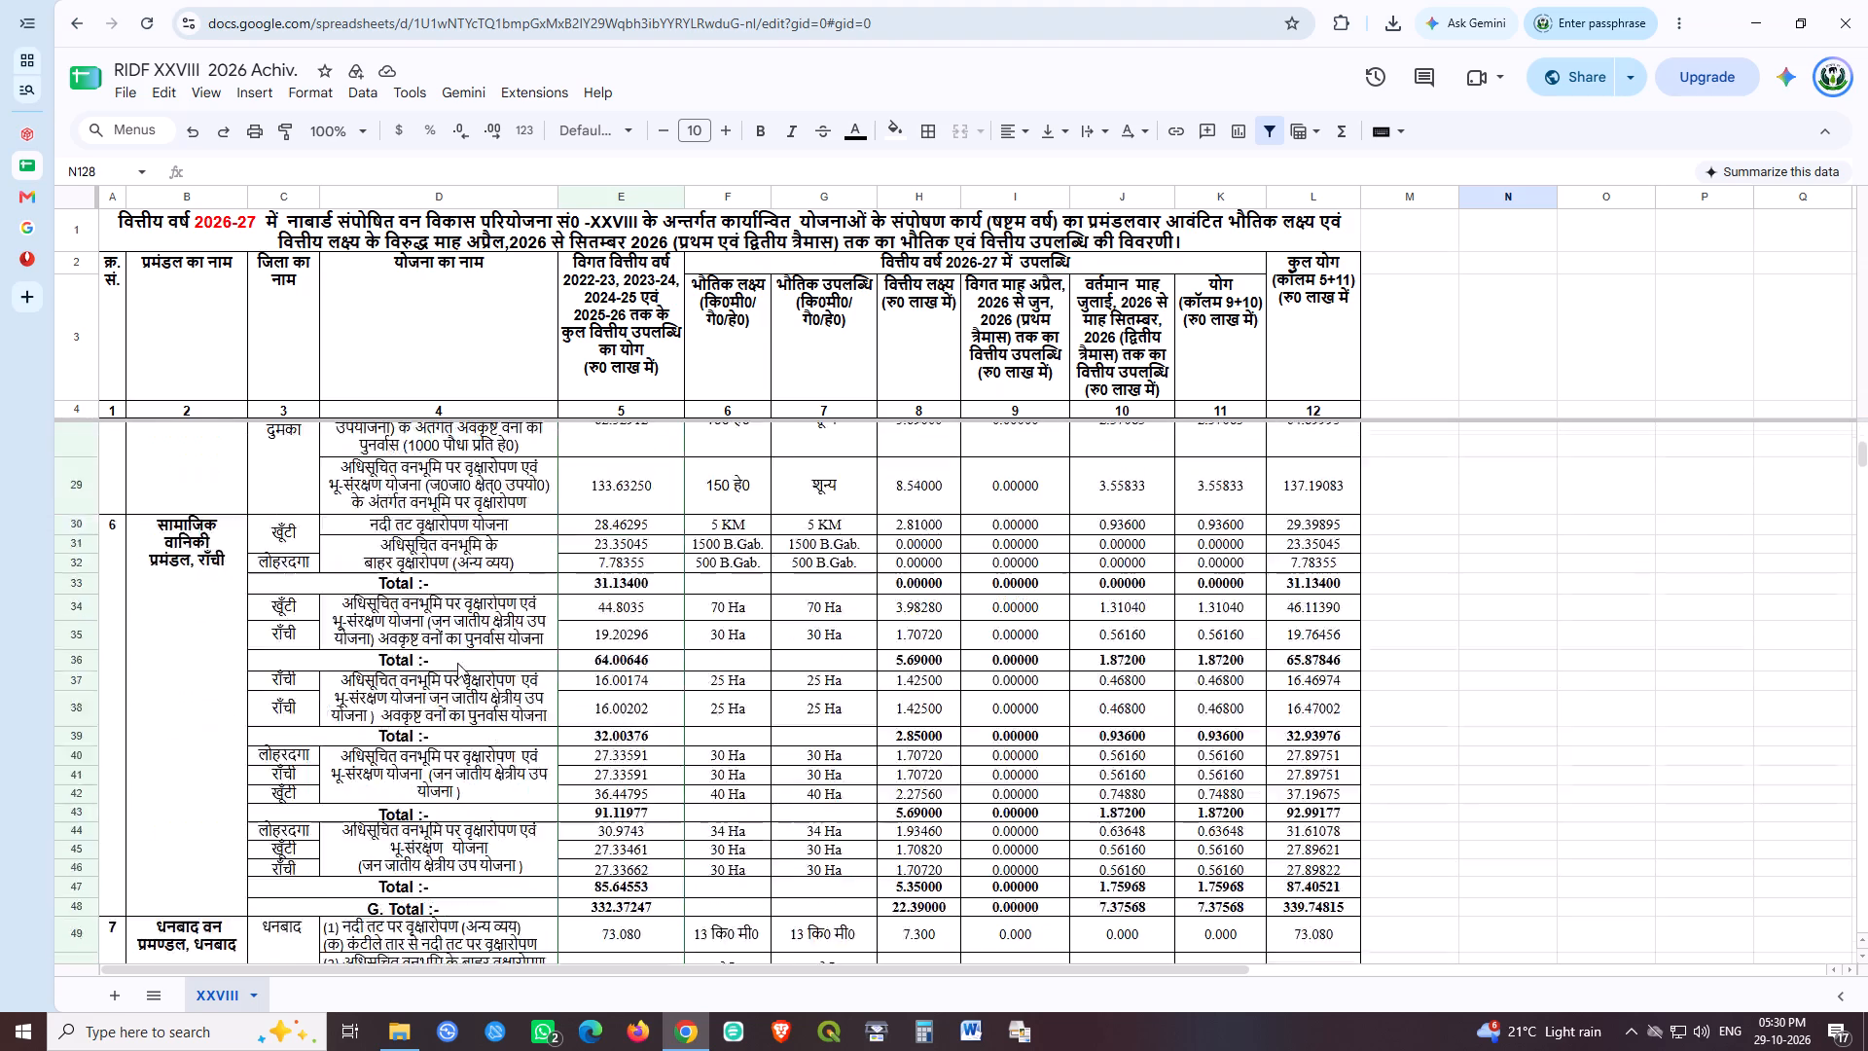
{"action": "scroll", "coordinate": [457, 663], "scroll_direction": "down", "scroll_amount": 14}
{"action": "scroll", "coordinate": [566, 715], "scroll_direction": "down", "scroll_amount": 7}
{"action": "scroll", "coordinate": [910, 712], "scroll_direction": "down", "scroll_amount": 13}
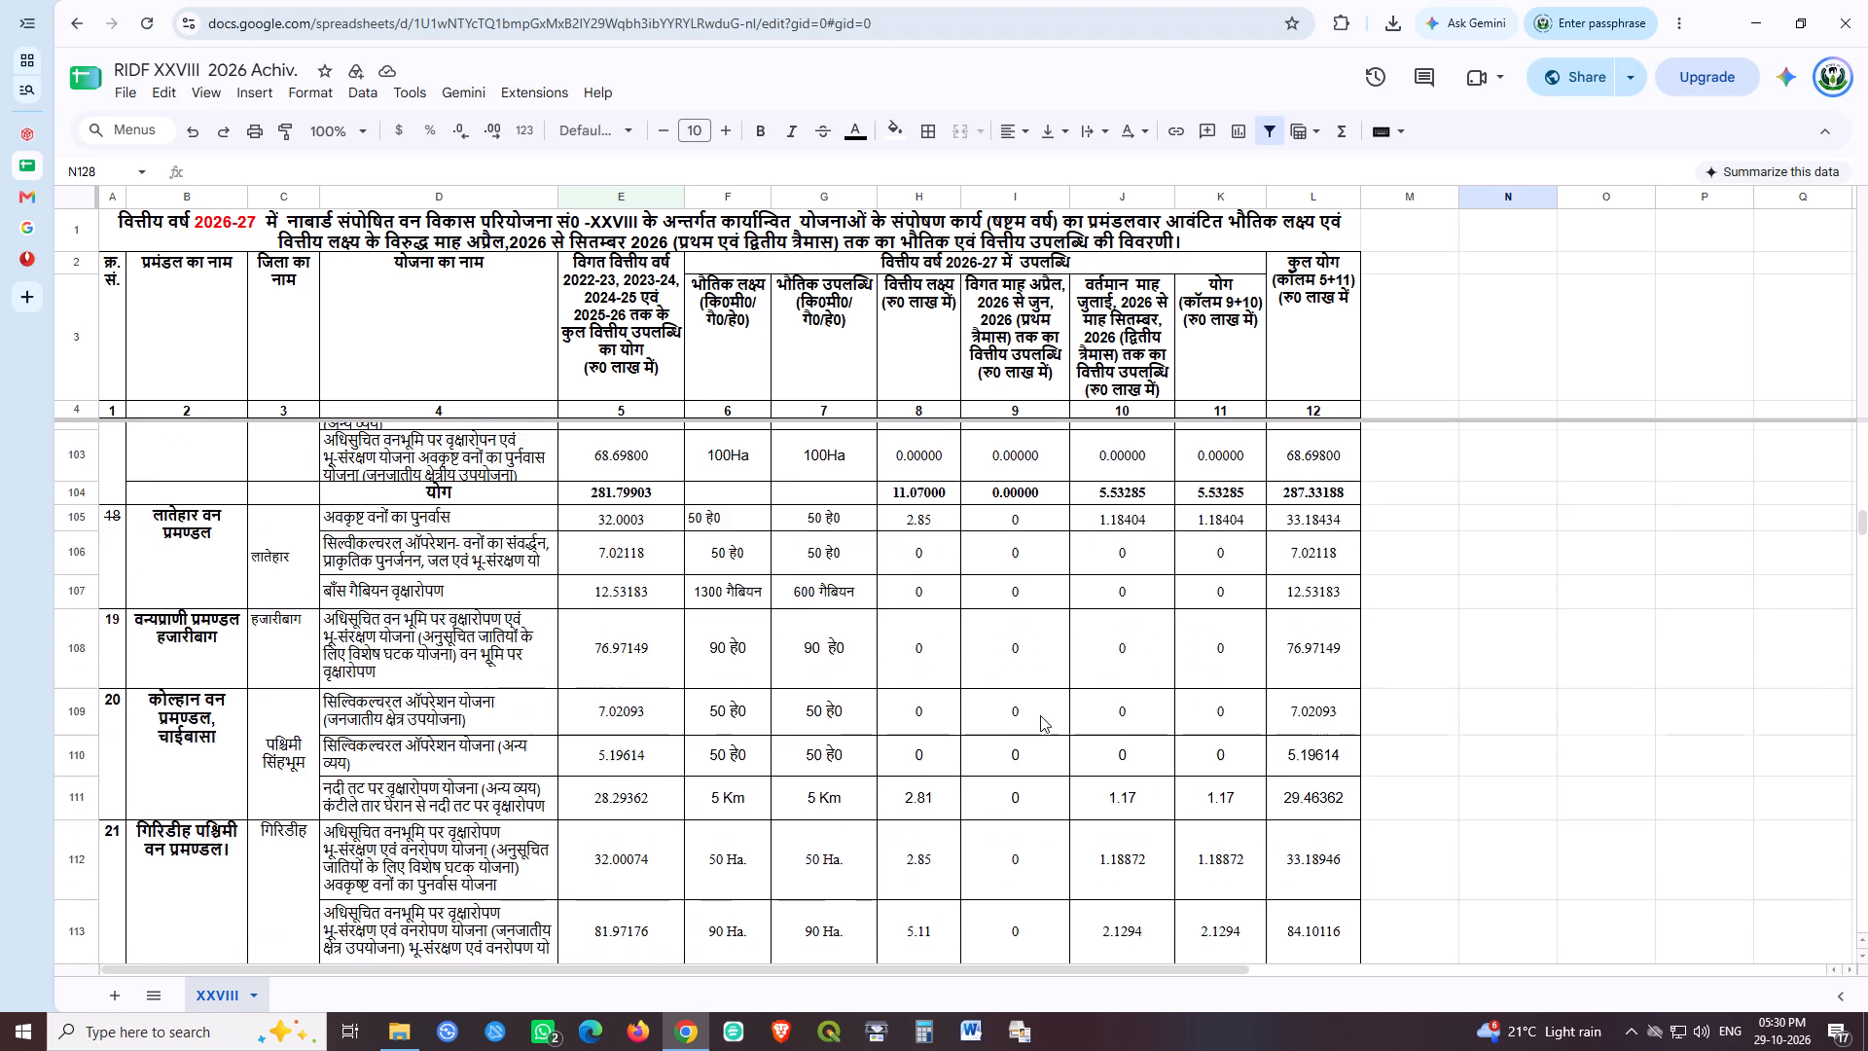
{"action": "scroll", "coordinate": [1040, 715], "scroll_direction": "down", "scroll_amount": 10}
{"action": "scroll", "coordinate": [1041, 715], "scroll_direction": "up", "scroll_amount": 5}
{"action": "left_click", "coordinate": [1468, 637]}
{"action": "left_click", "coordinate": [911, 703]}
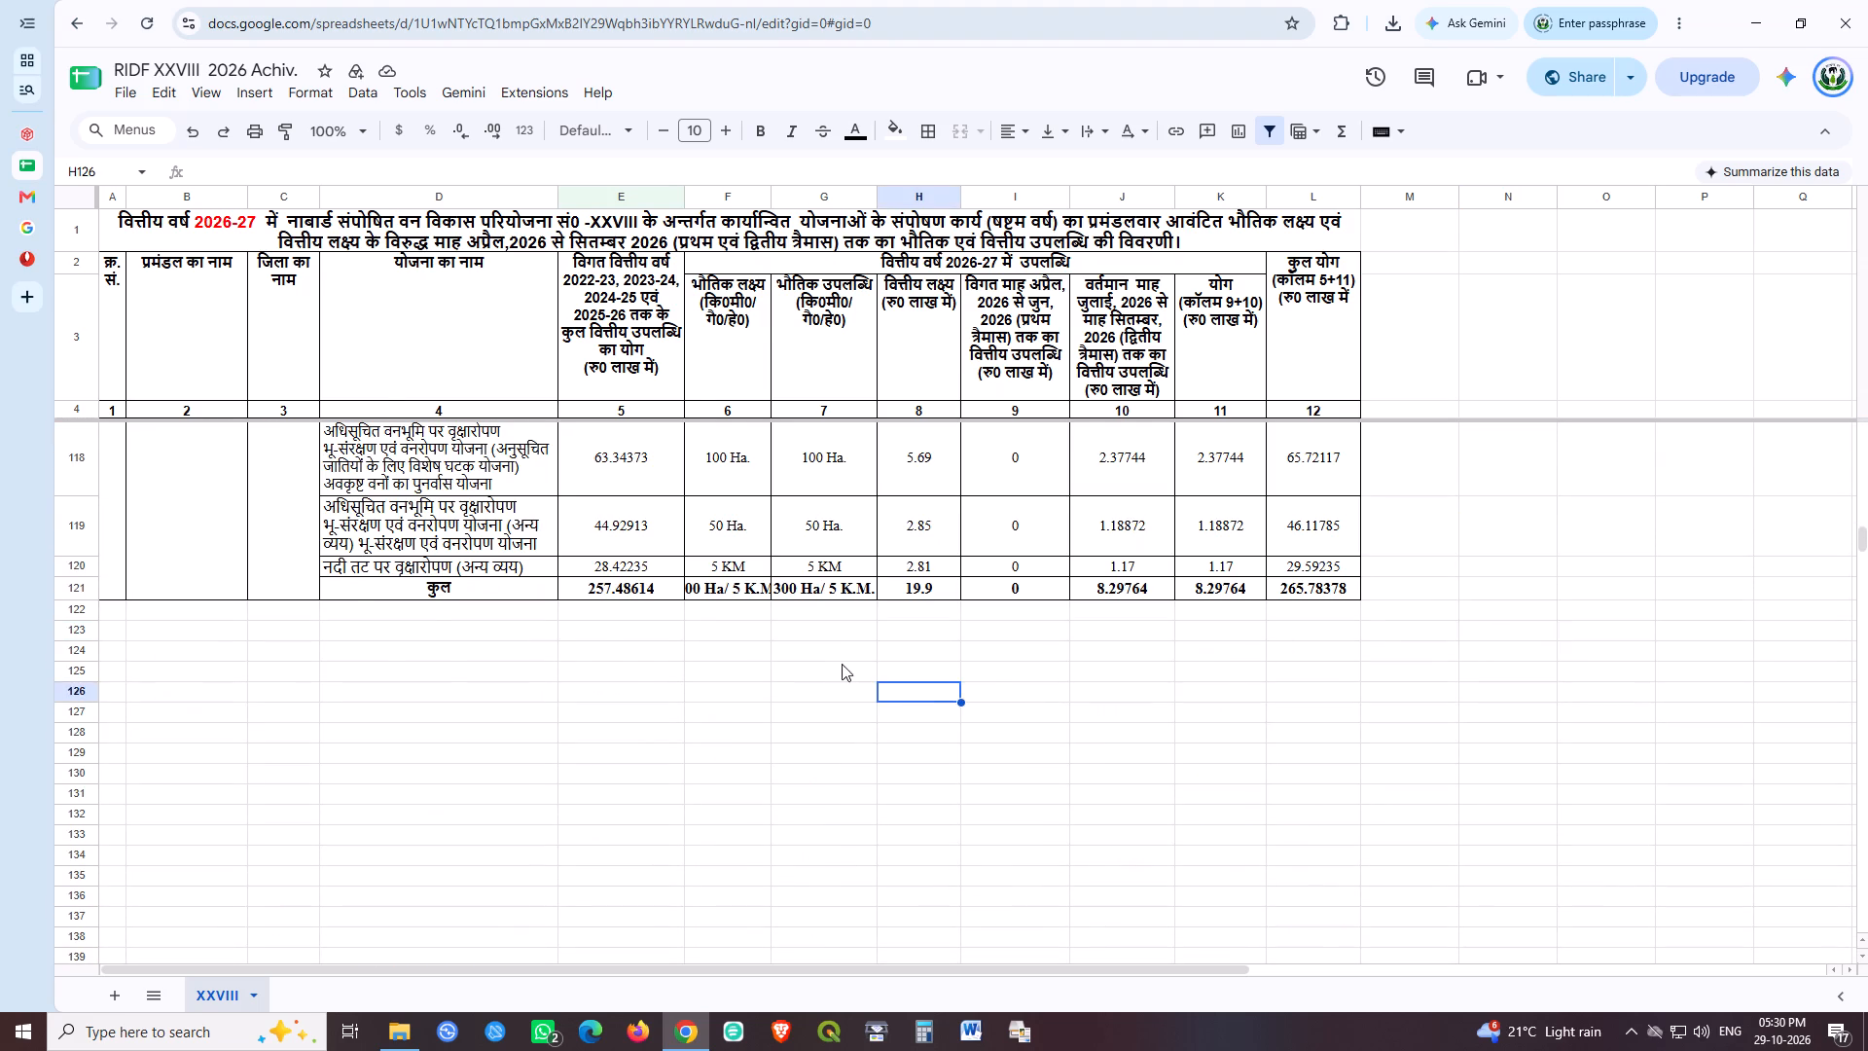
{"action": "scroll", "coordinate": [824, 667], "scroll_direction": "up", "scroll_amount": 5}
{"action": "scroll", "coordinate": [682, 643], "scroll_direction": "down", "scroll_amount": 2}
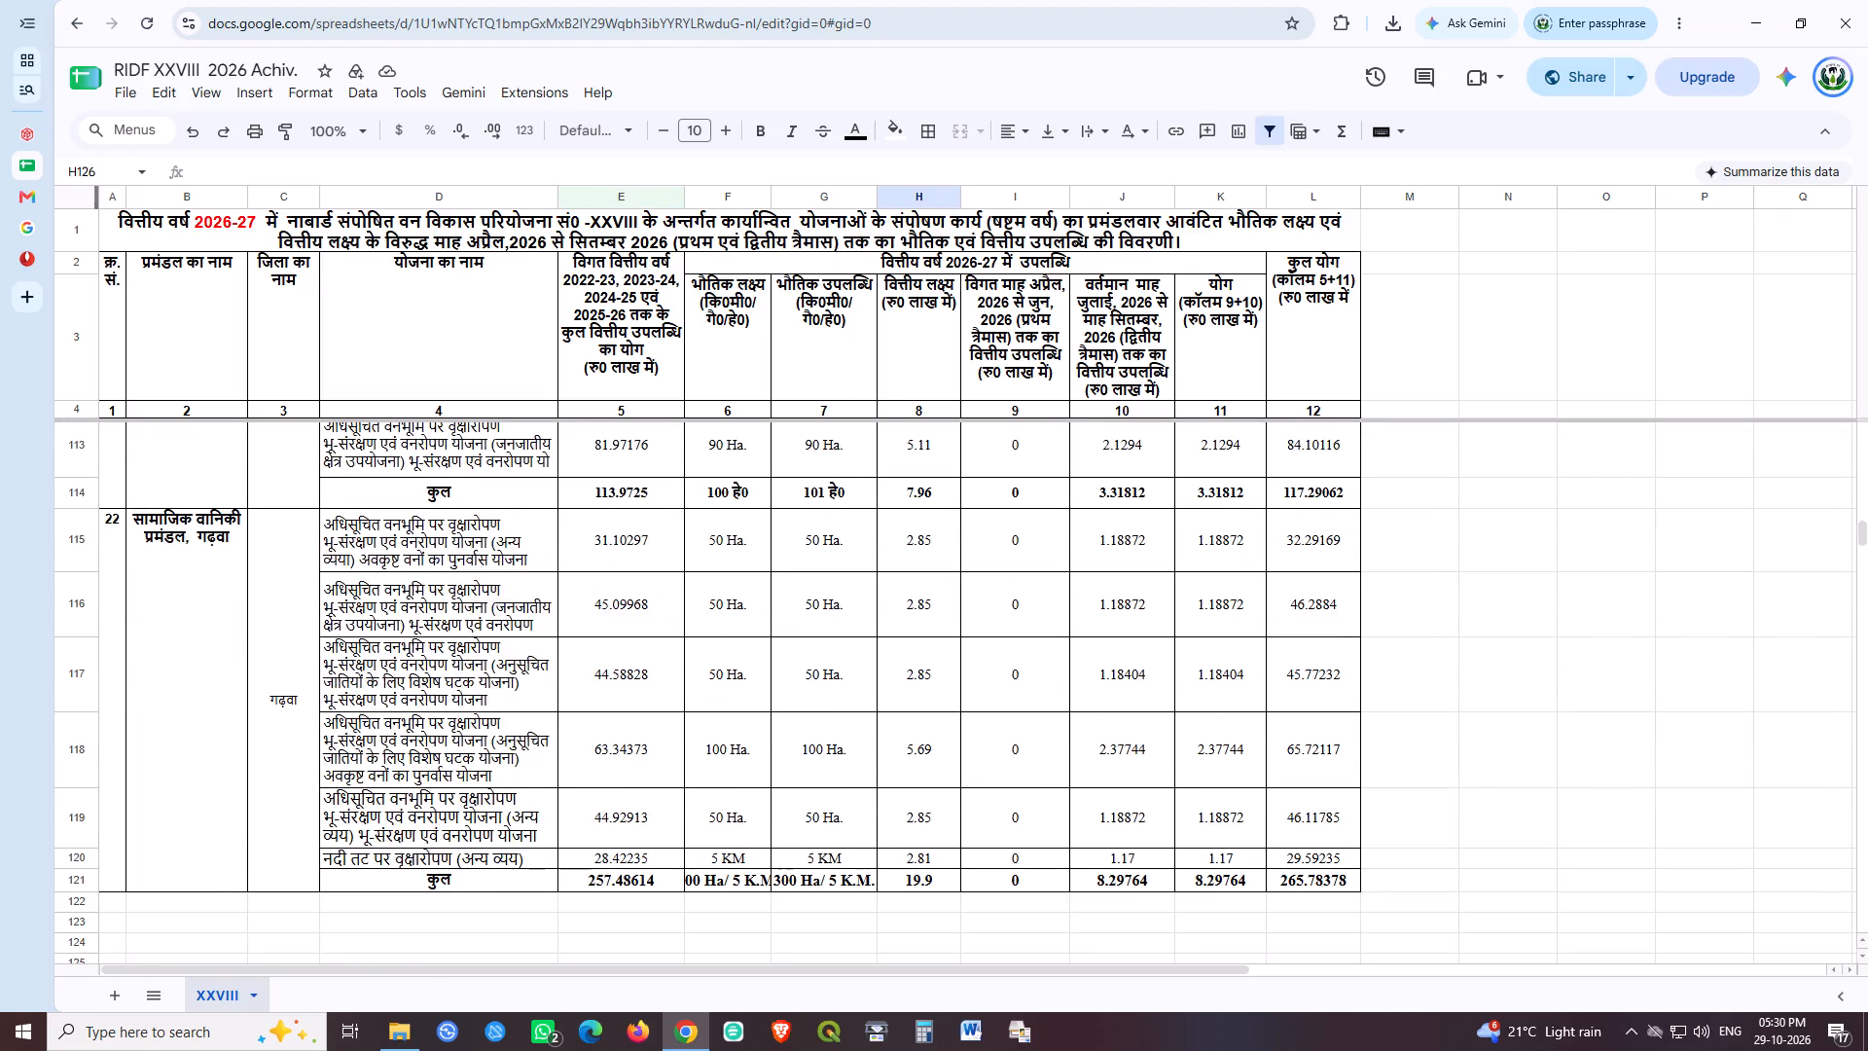
Copy the whole serial 22 Garhwa block, rows 115 to 121, and paste it from row 122 onward.
{"action": "left_click_drag", "start_coordinate": [90, 527], "coordinate": [114, 866]}
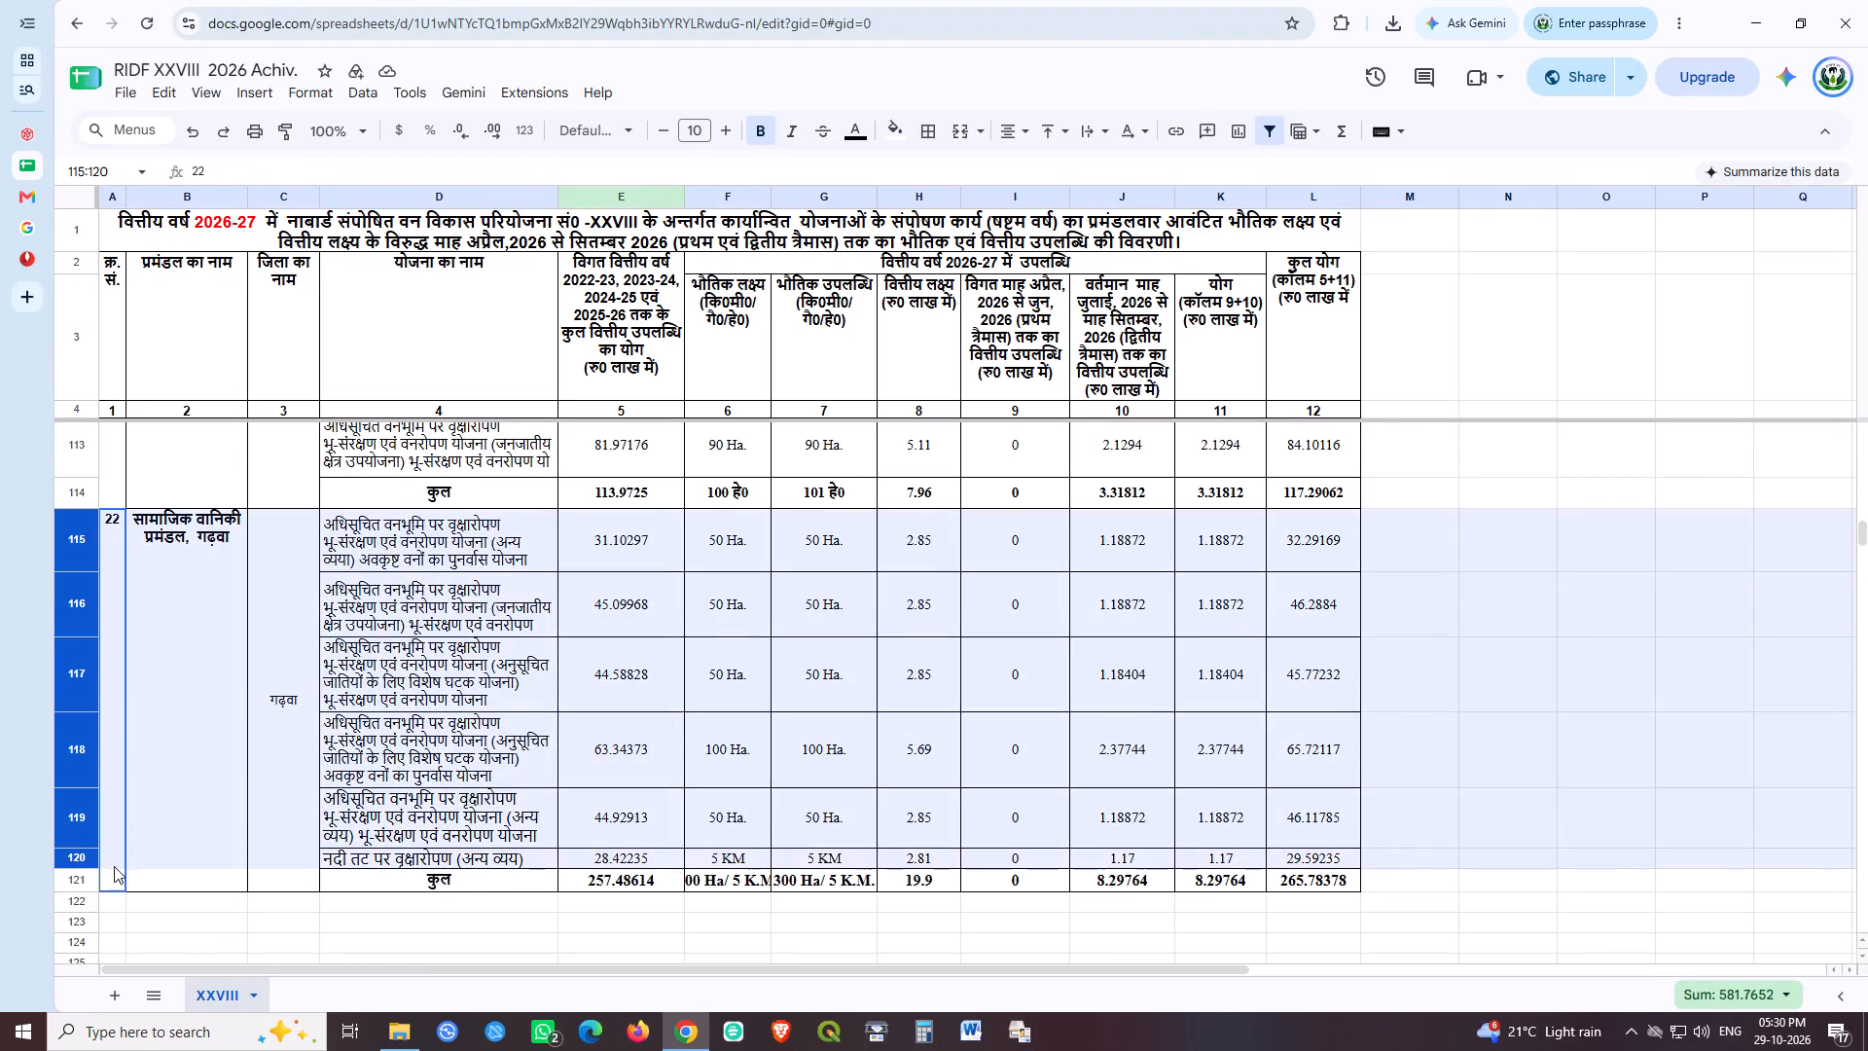
{"action": "left_click_drag", "start_coordinate": [114, 866], "coordinate": [120, 877]}
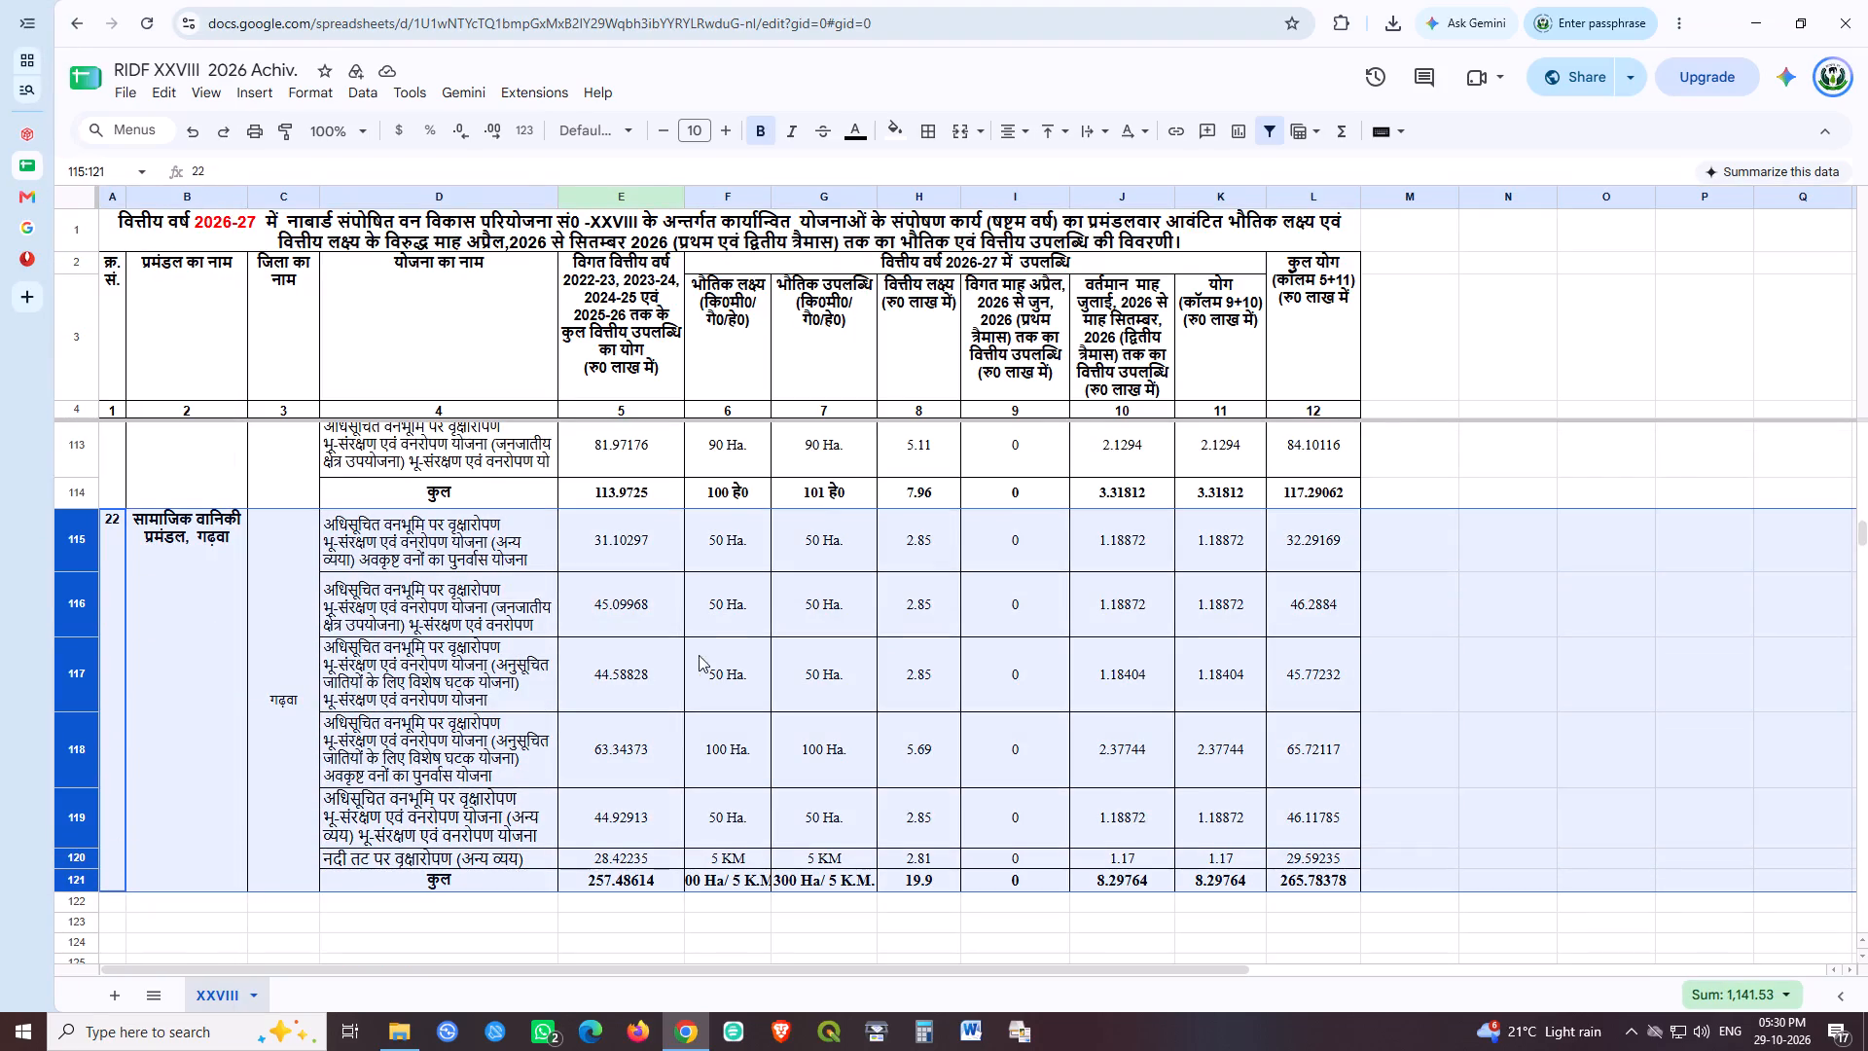
{"action": "key", "text": "ctrl+c"}
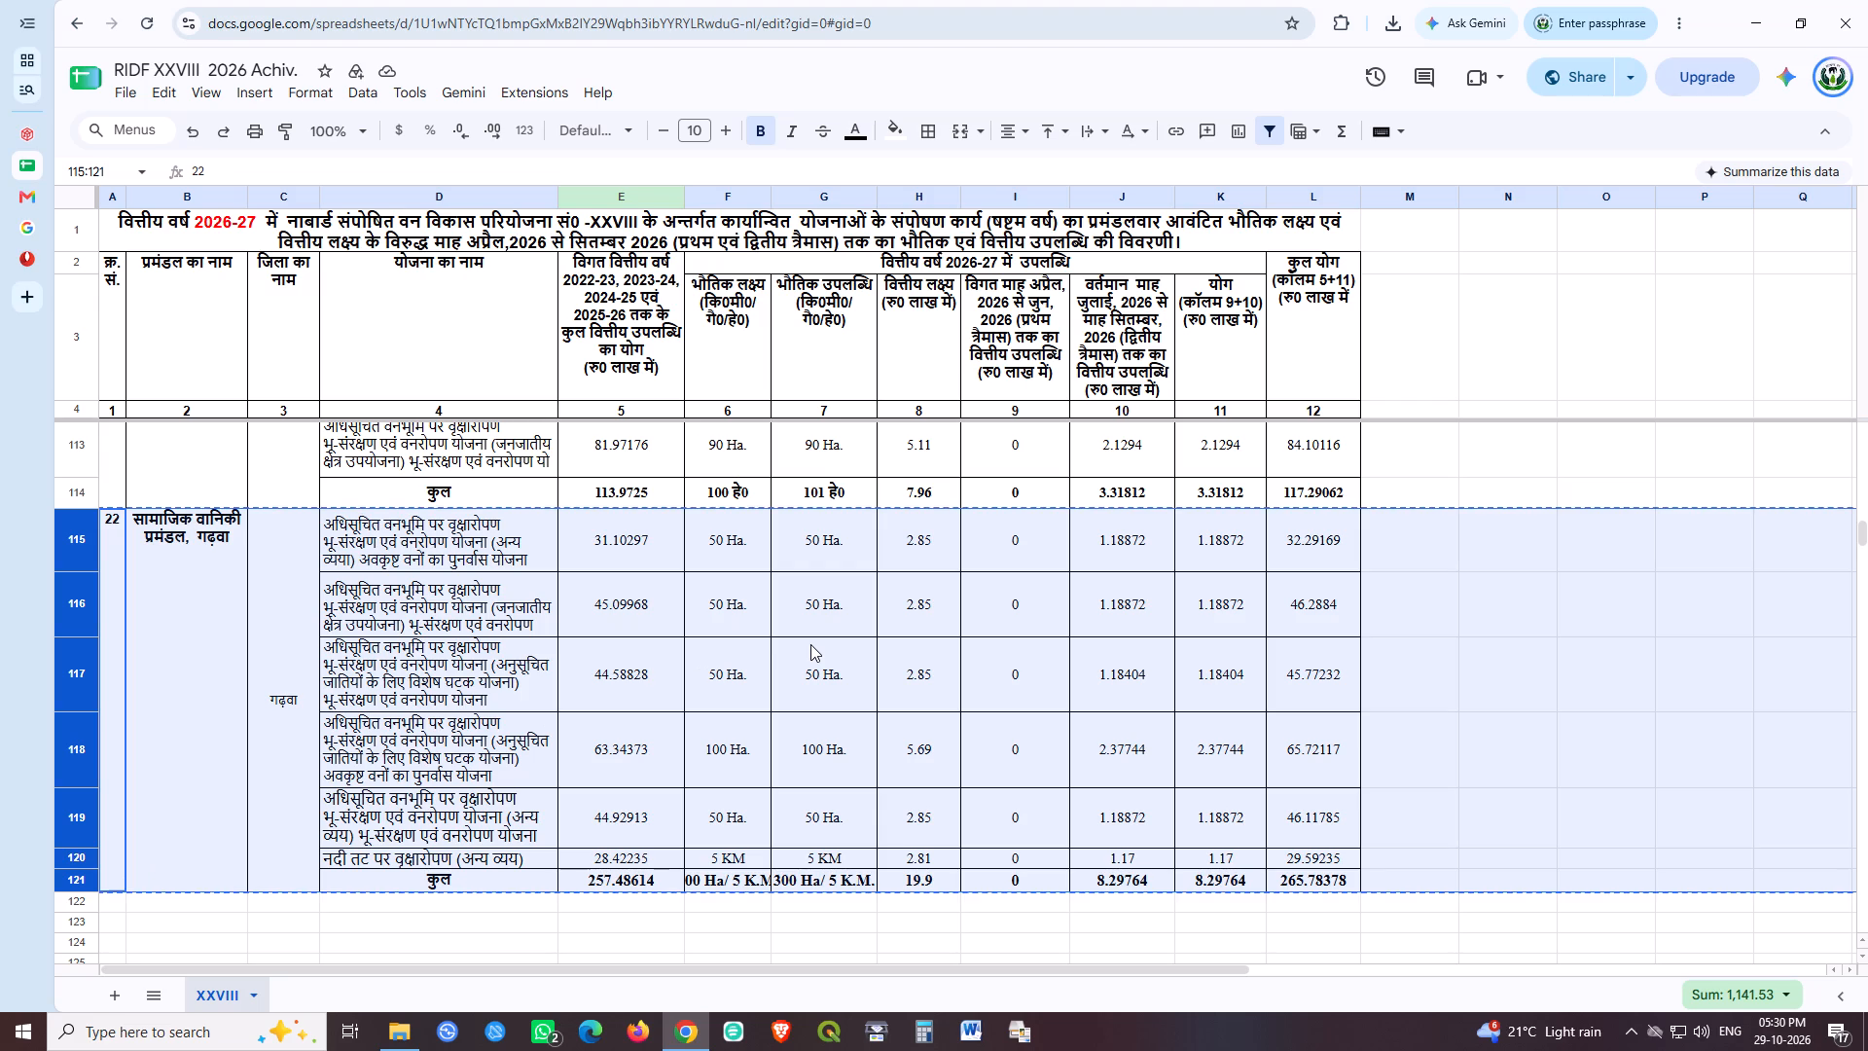
{"action": "left_click", "coordinate": [89, 901]}
{"action": "right_click", "coordinate": [89, 901]}
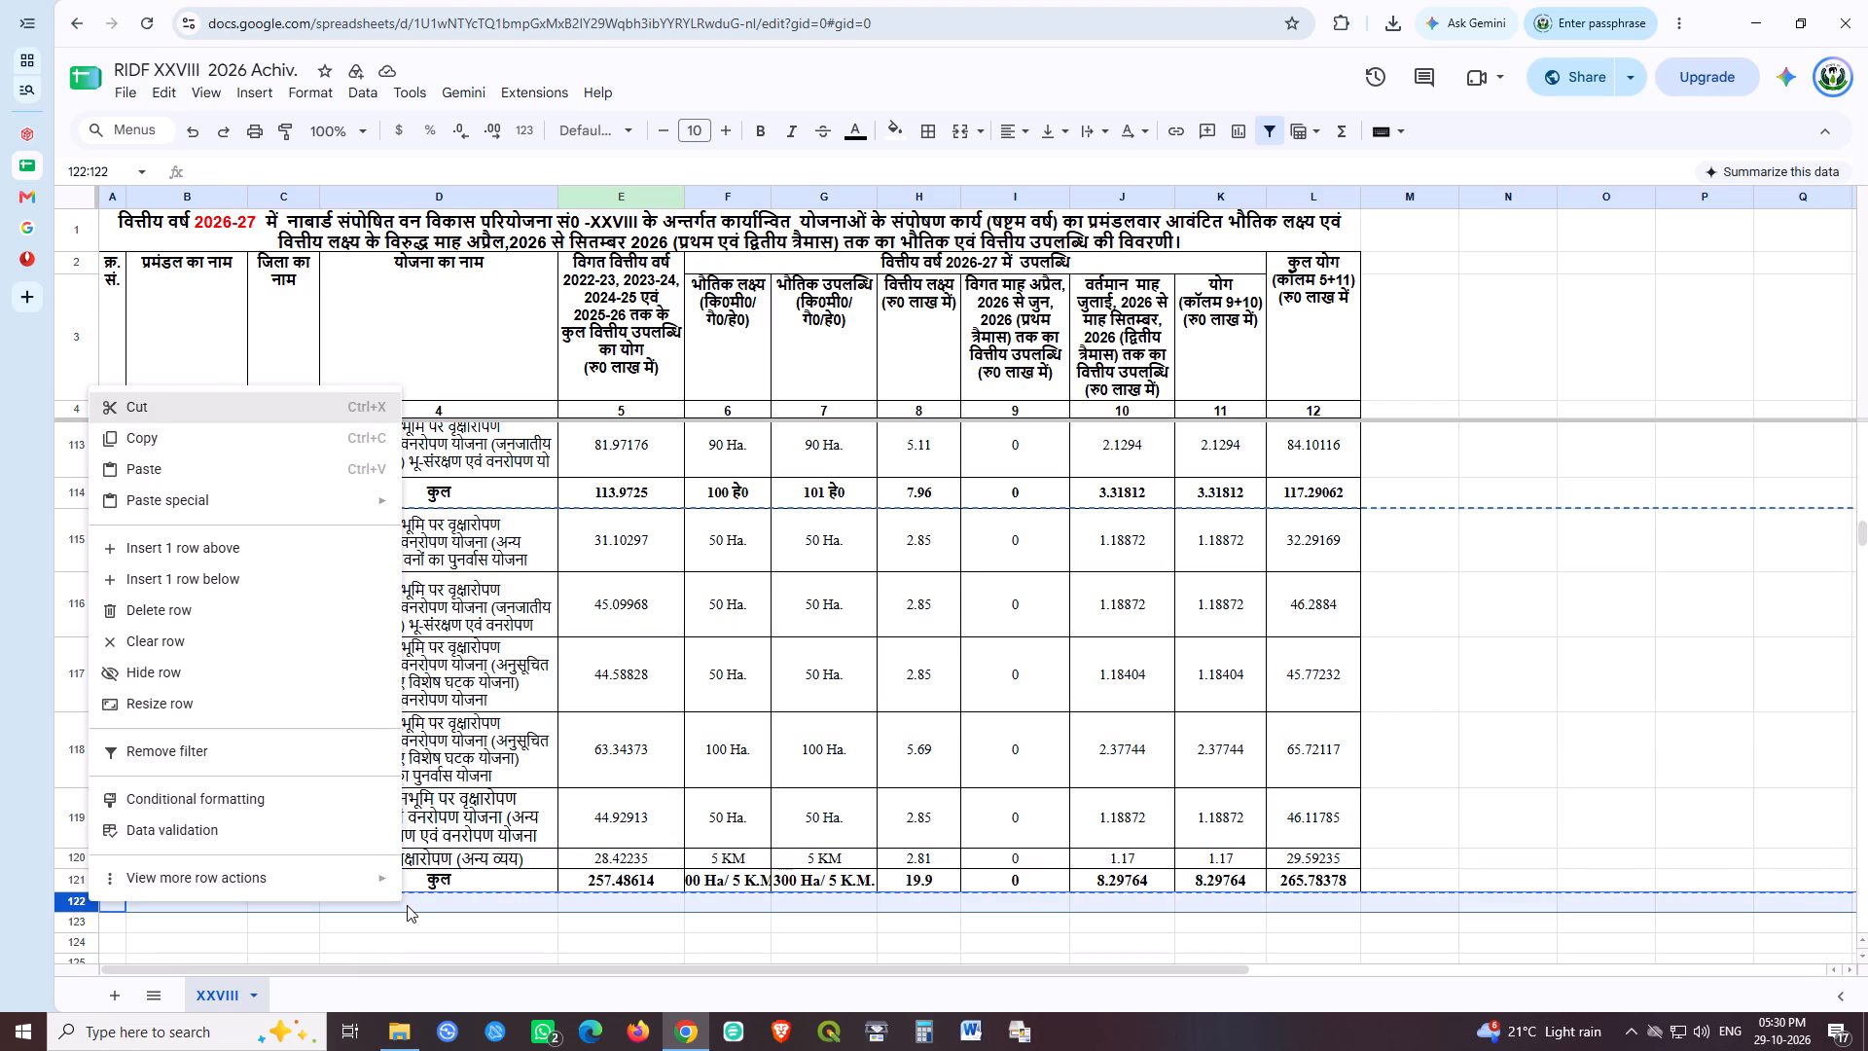
{"action": "left_click", "coordinate": [407, 905]}
{"action": "left_click", "coordinate": [72, 911]}
{"action": "left_click", "coordinate": [81, 908]}
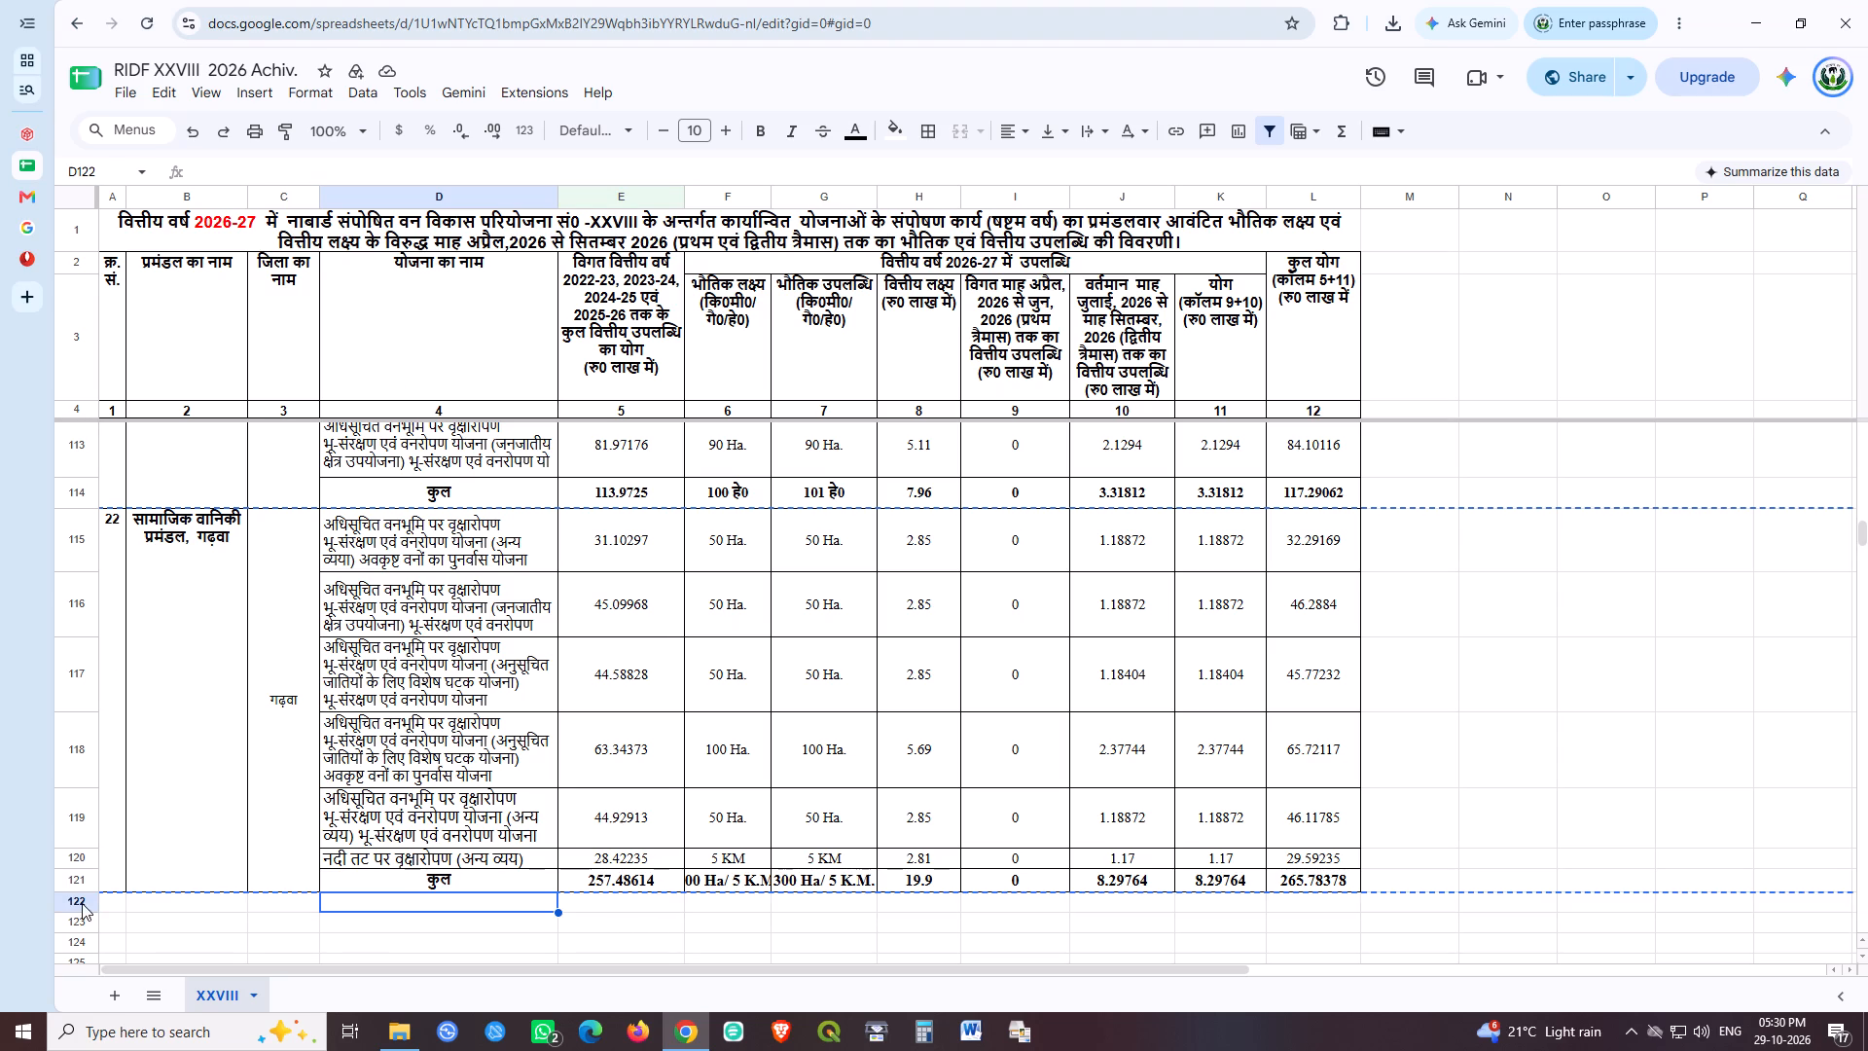
{"action": "left_click", "coordinate": [82, 901]}
{"action": "key", "text": "ctrl+v"}
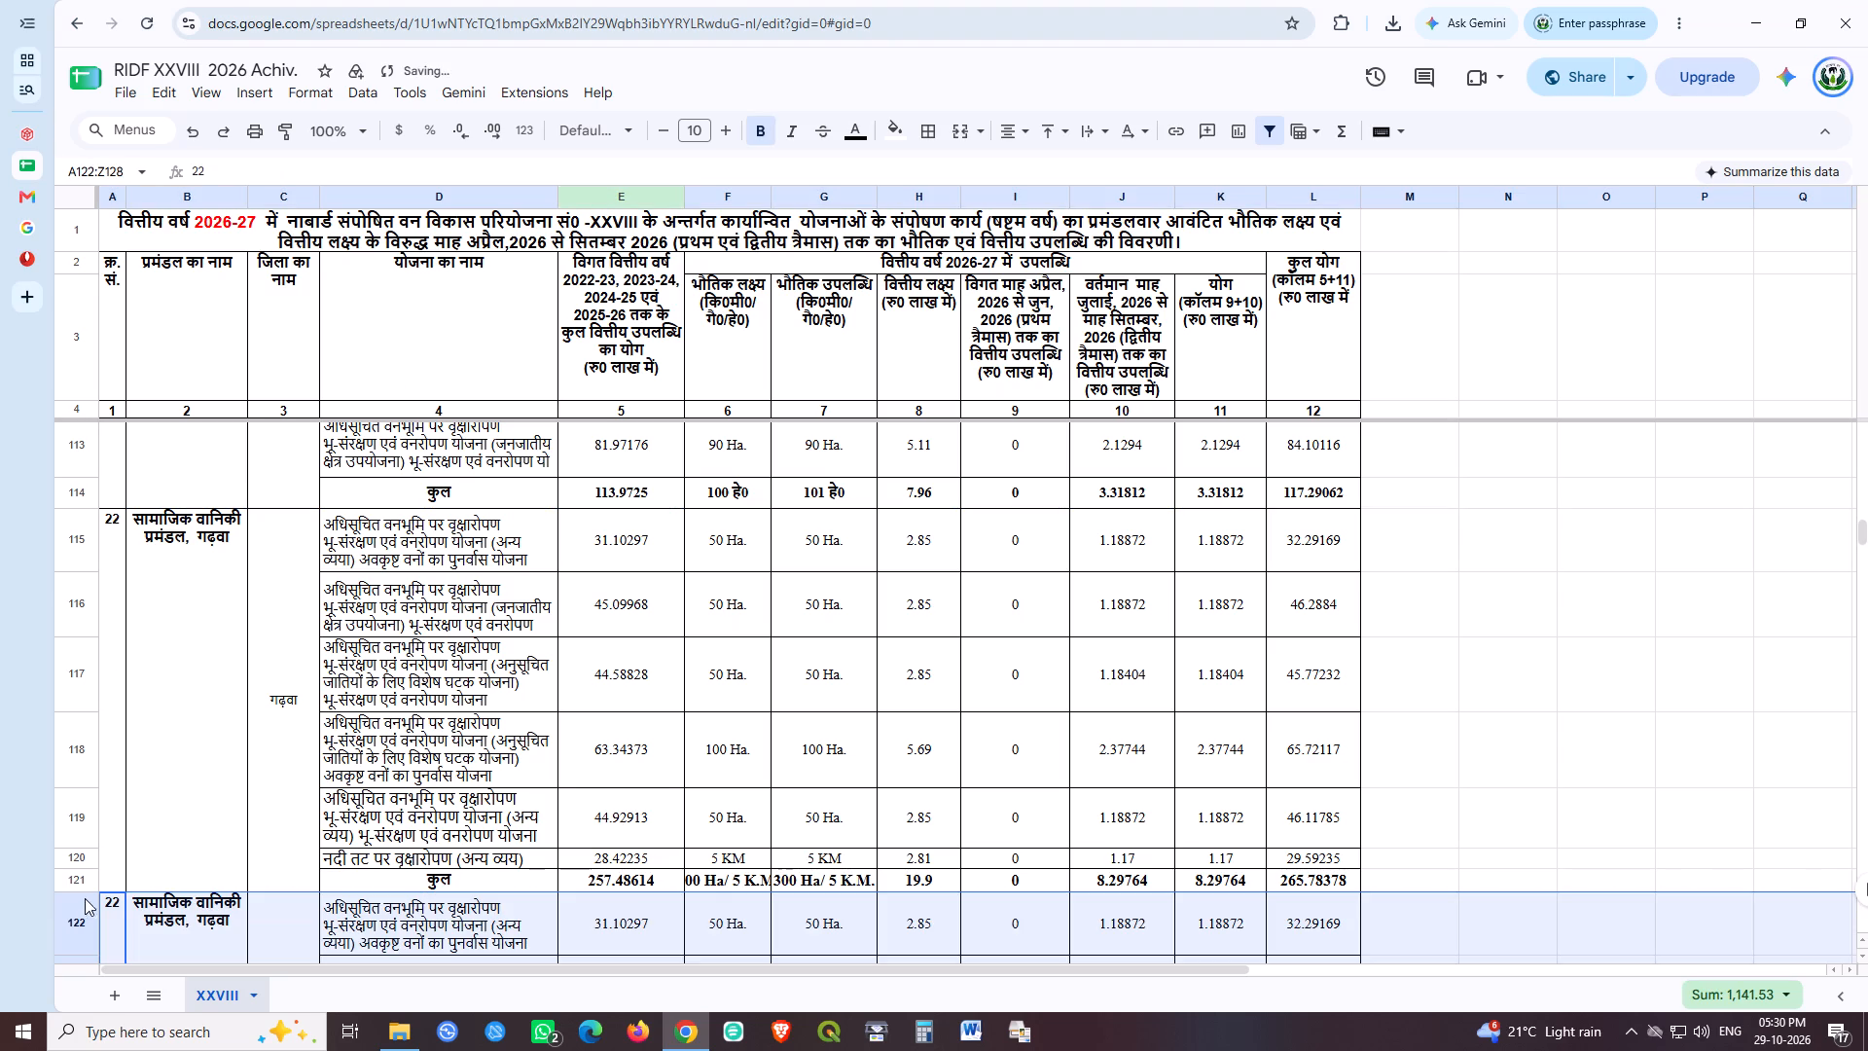
{"action": "scroll", "coordinate": [746, 669], "scroll_direction": "down", "scroll_amount": 2}
{"action": "scroll", "coordinate": [166, 689], "scroll_direction": "up", "scroll_amount": 2}
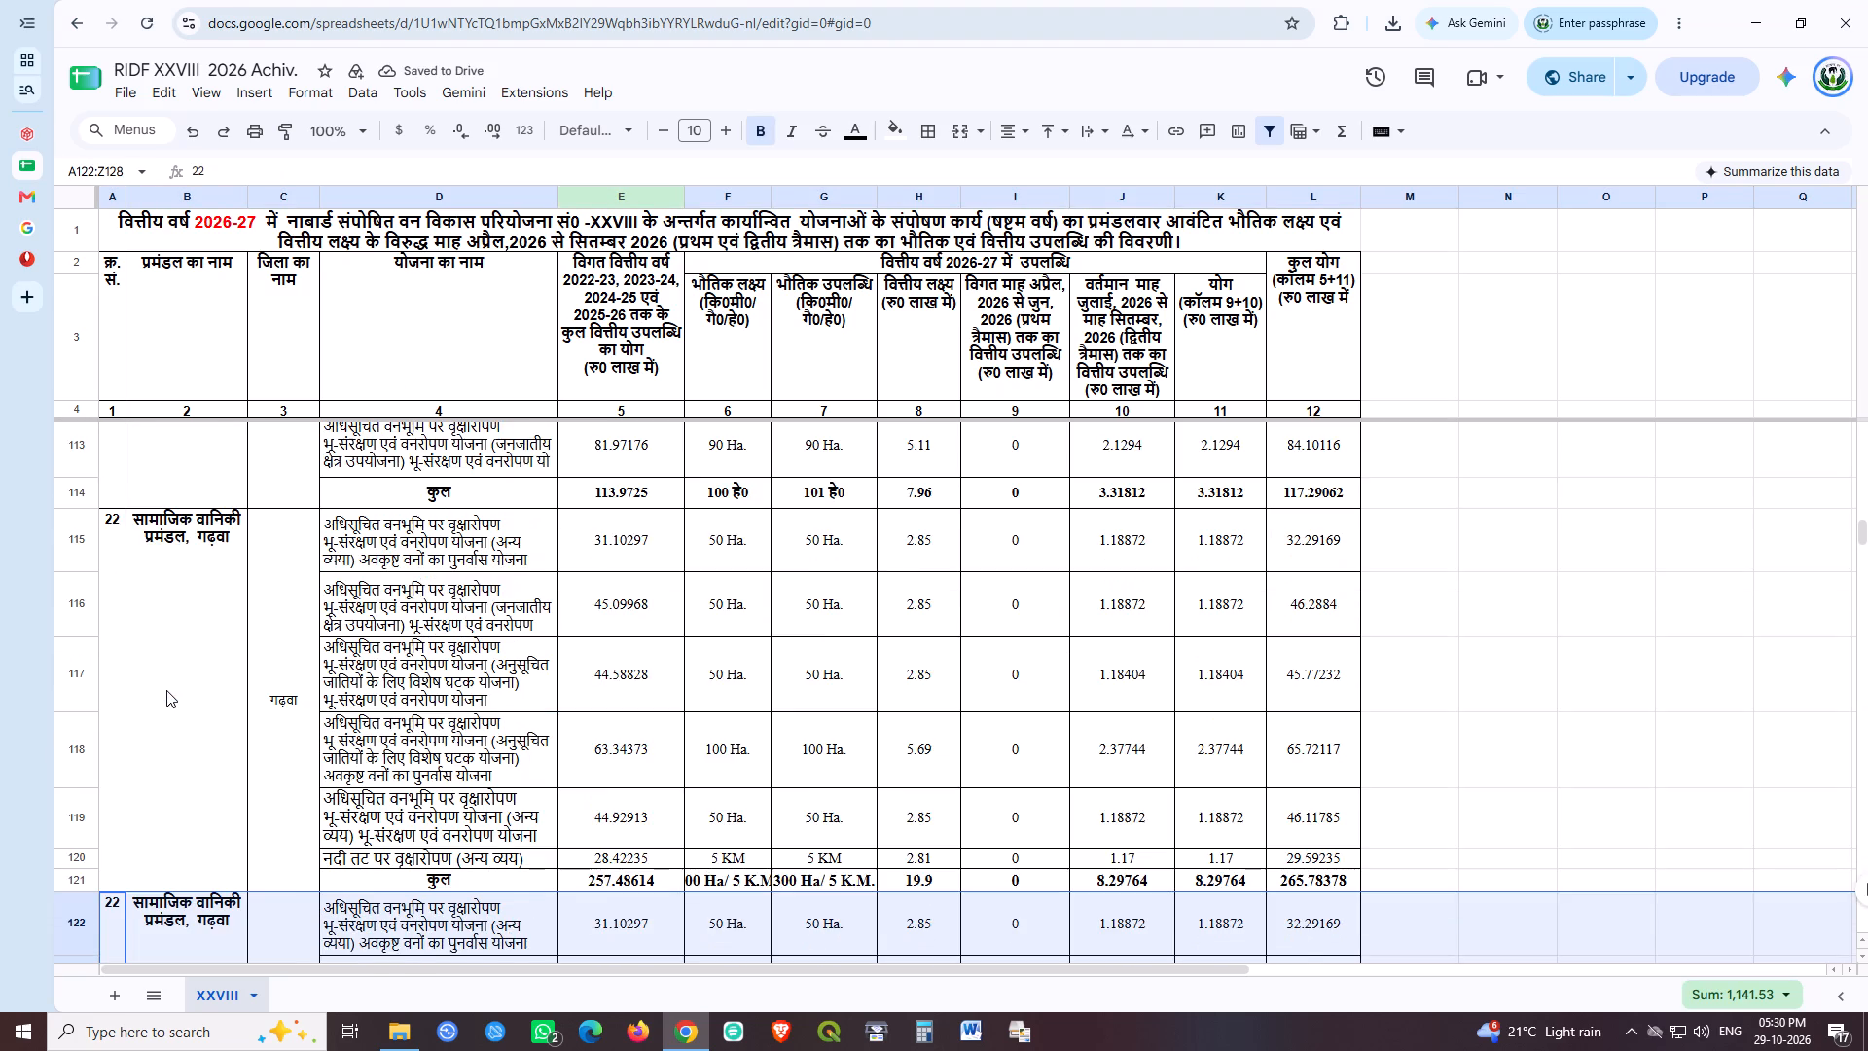
Change the serial number of the pasted block to 23.
{"action": "scroll", "coordinate": [165, 690], "scroll_direction": "down", "scroll_amount": 2}
{"action": "left_click", "coordinate": [117, 719]}
{"action": "type", "text": "23"}
{"action": "key", "text": "Tab"}
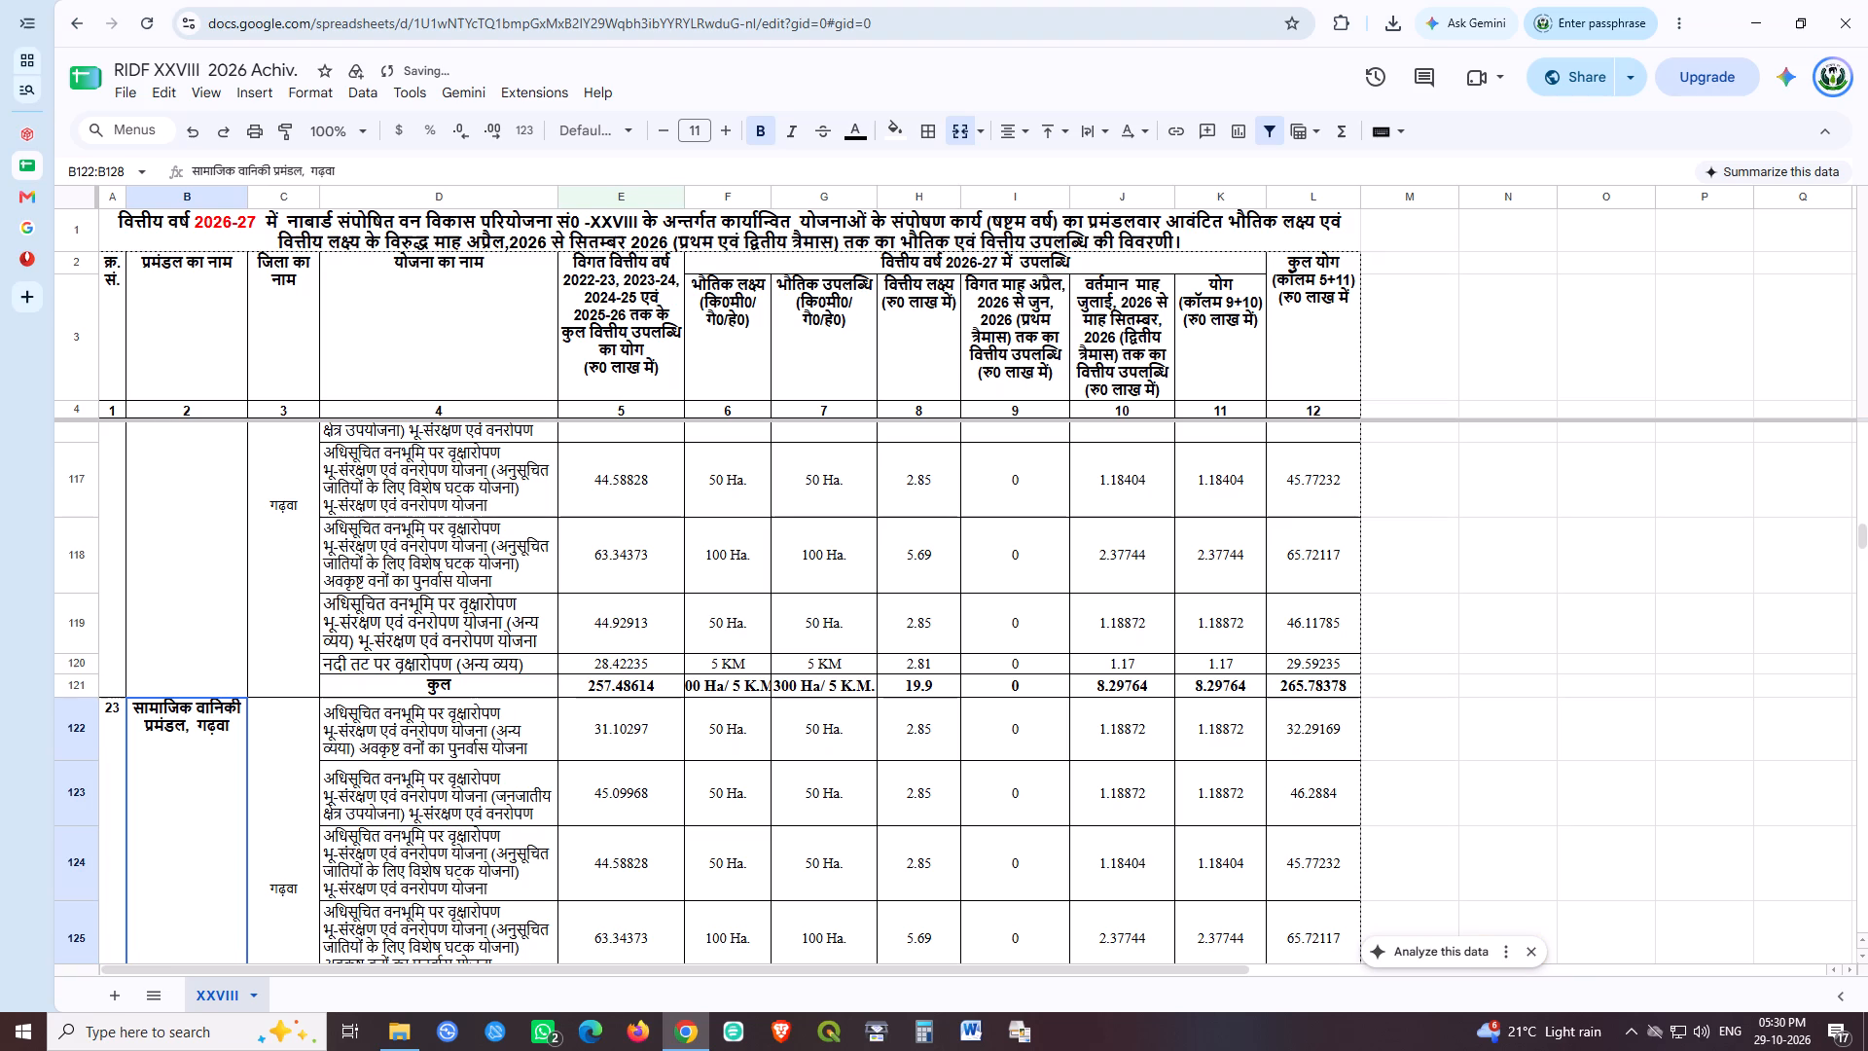
Switch the typing language to Hindi and clear the copied division name from serial 23.
{"action": "key", "text": "super+space"}
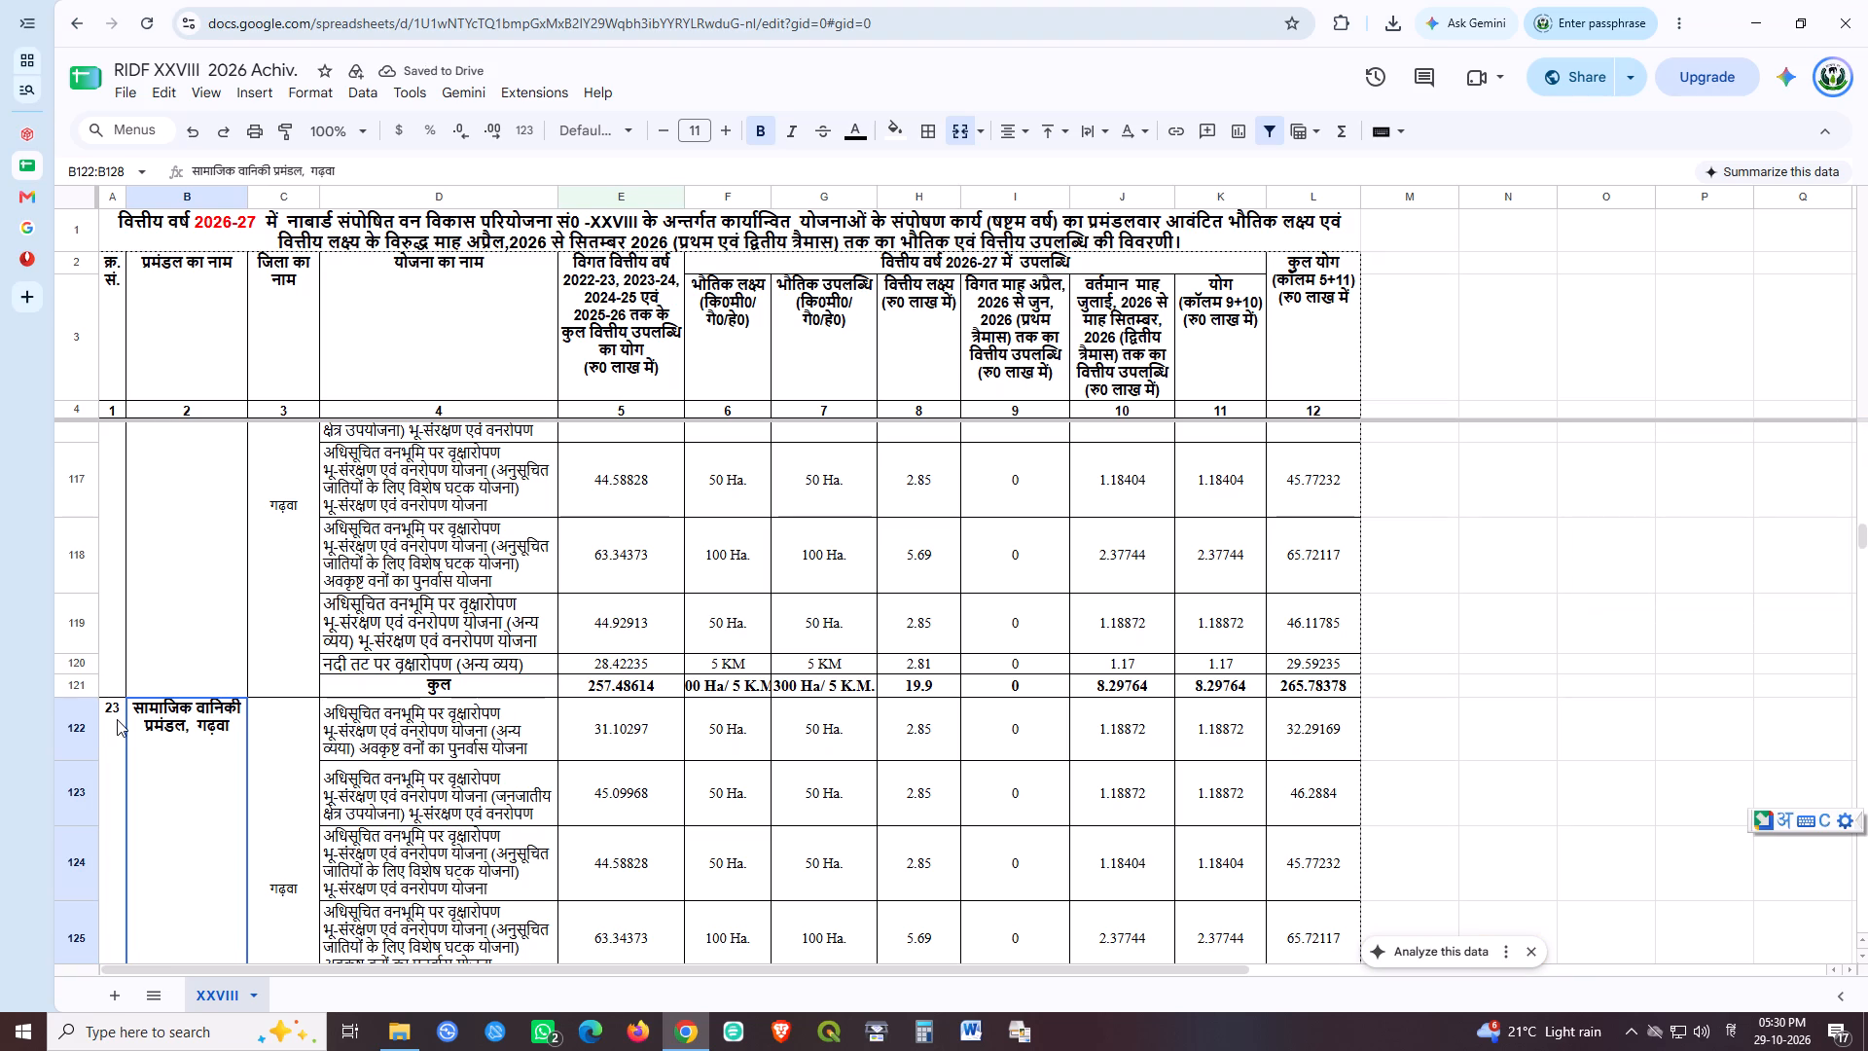
{"action": "key", "text": "x"}
{"action": "key", "text": "Escape"}
{"action": "key", "text": "Delete"}
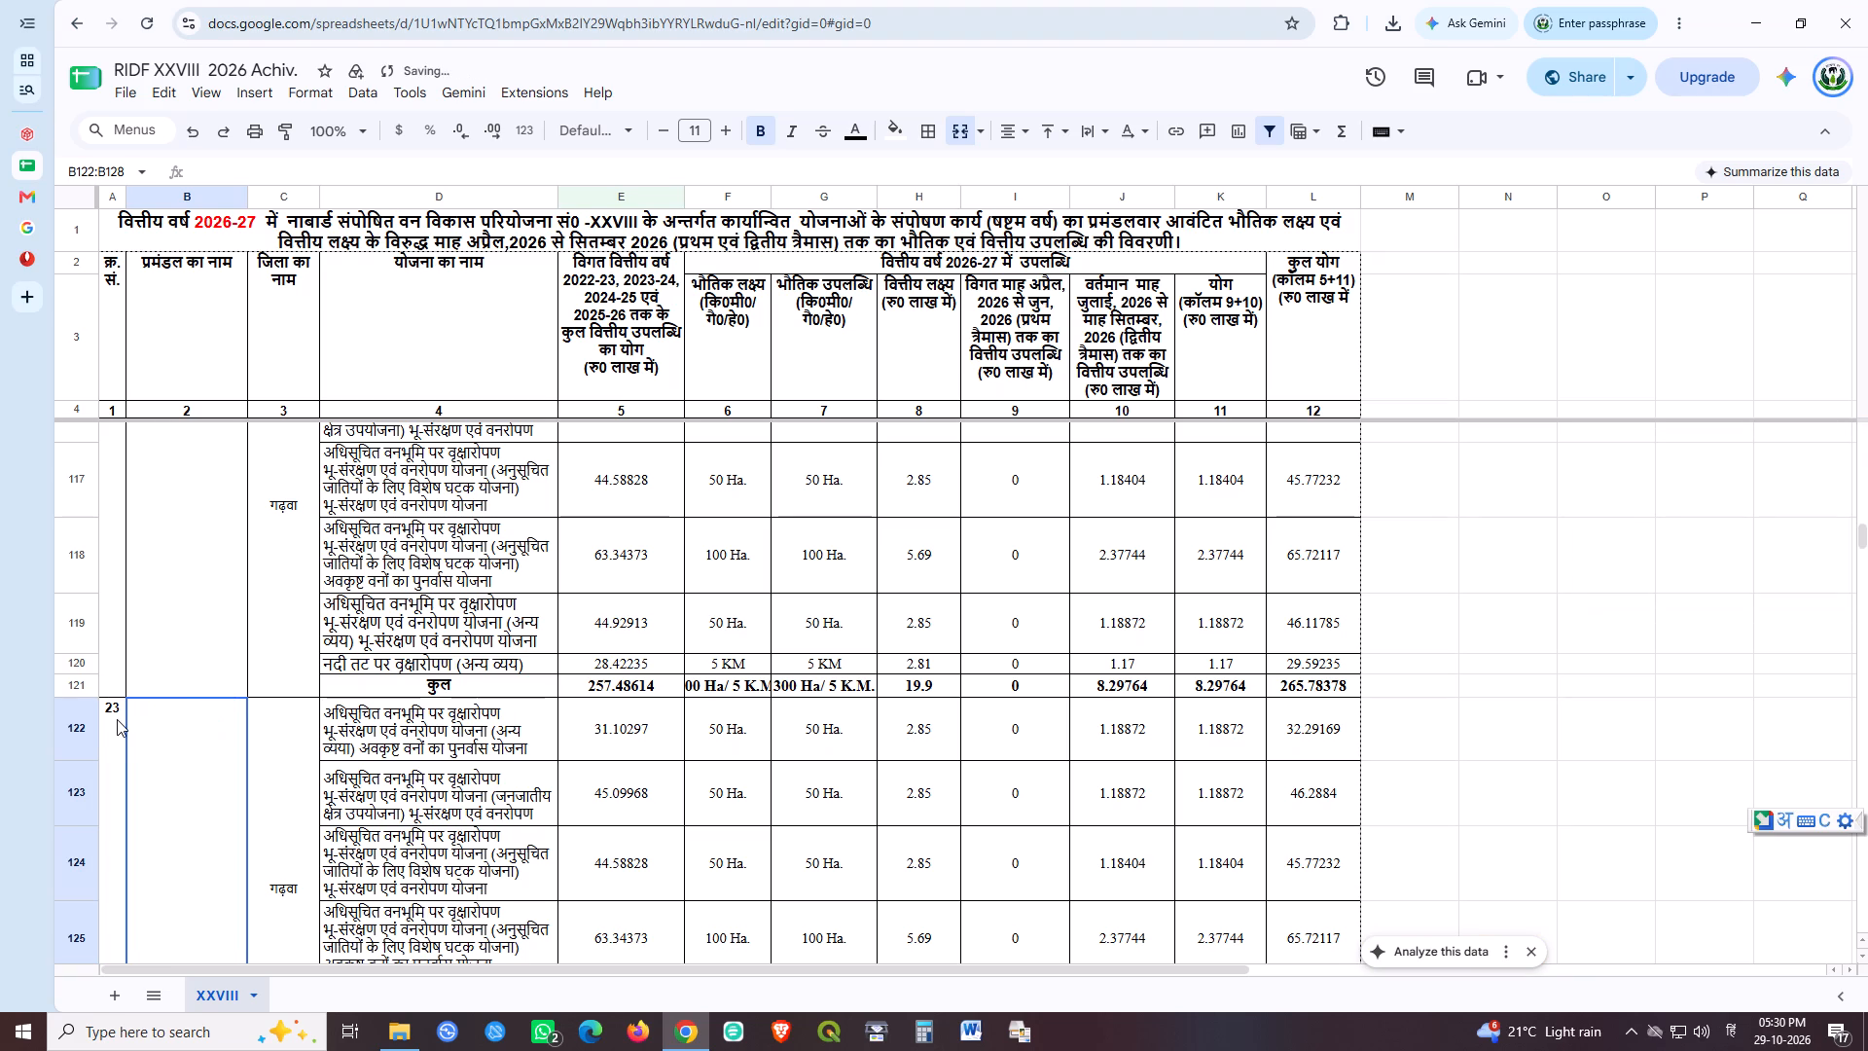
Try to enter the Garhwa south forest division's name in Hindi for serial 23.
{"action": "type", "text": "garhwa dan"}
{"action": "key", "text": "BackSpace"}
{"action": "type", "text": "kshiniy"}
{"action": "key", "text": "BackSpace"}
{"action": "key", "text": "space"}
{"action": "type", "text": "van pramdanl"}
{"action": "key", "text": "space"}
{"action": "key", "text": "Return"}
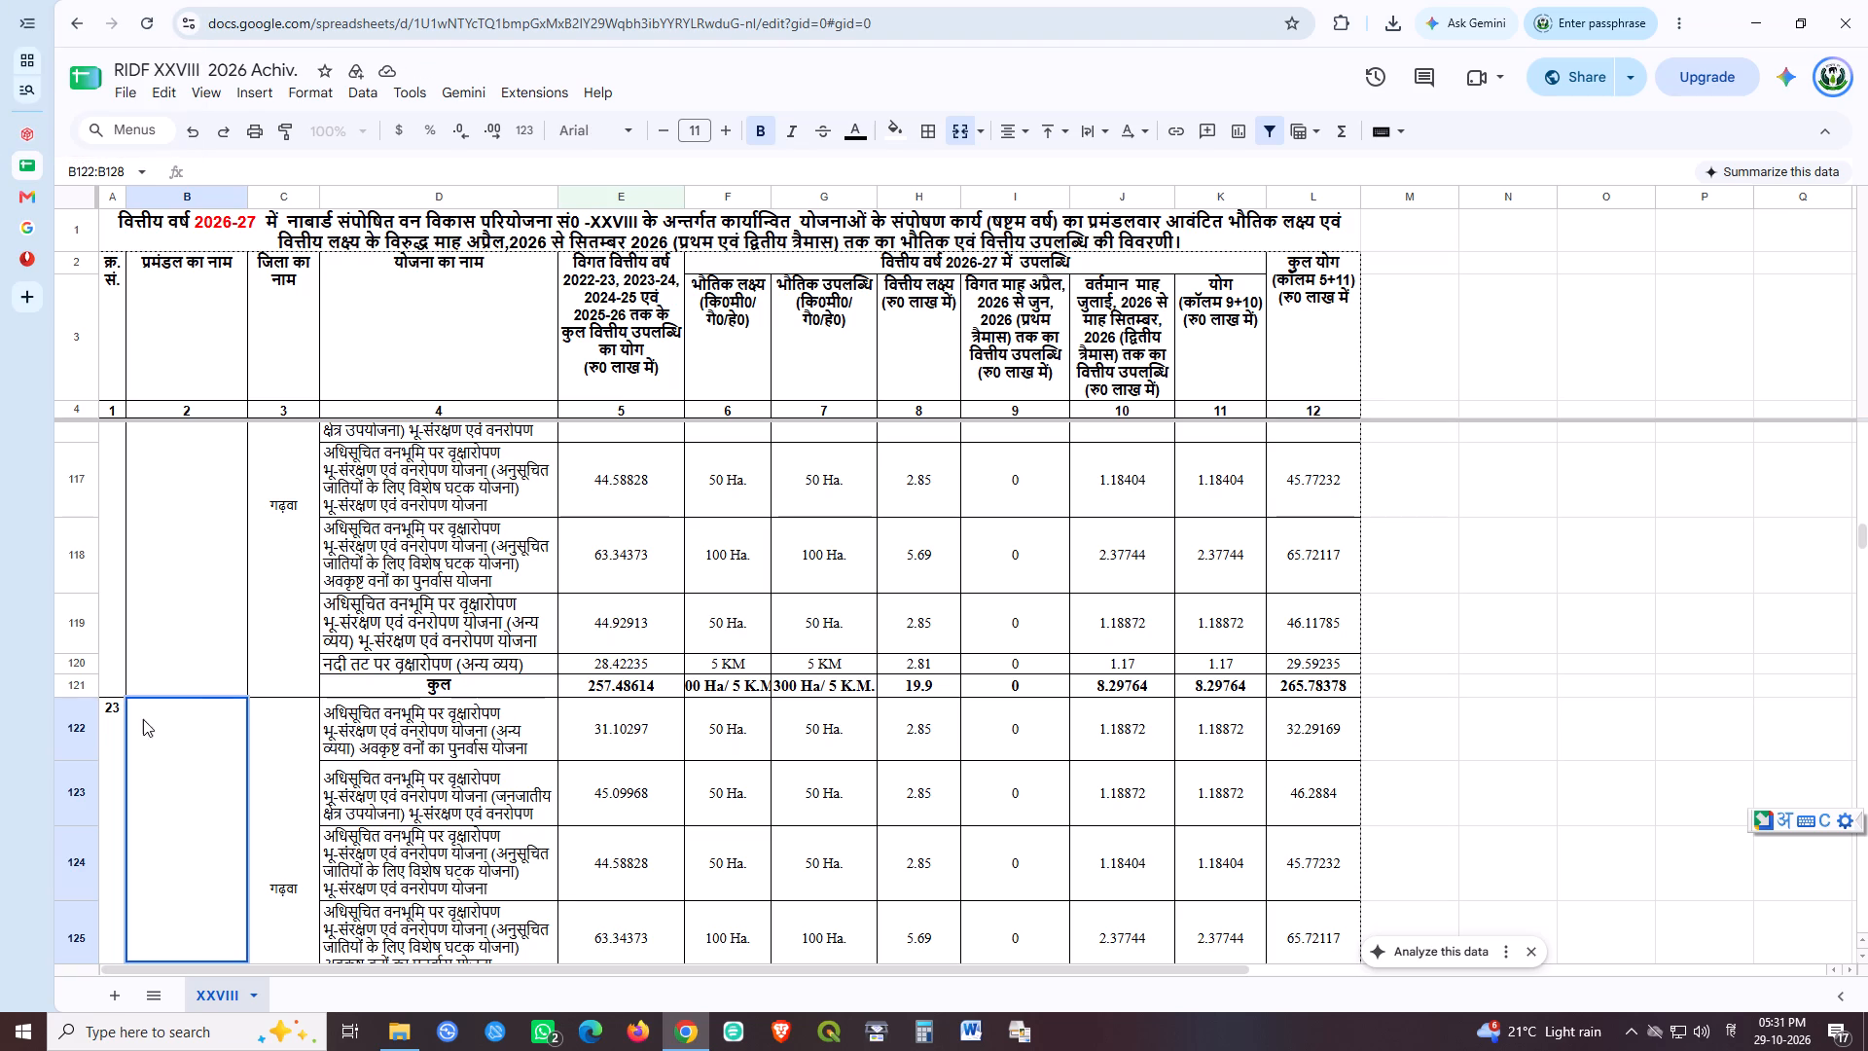
Enter "गढ़वा दक्षिणी वन प्रमण्डल!" as the division name for serial 23.
{"action": "left_click", "coordinate": [507, 801]}
{"action": "double_click", "coordinate": [197, 748]}
{"action": "type", "text": "garhwa dak"}
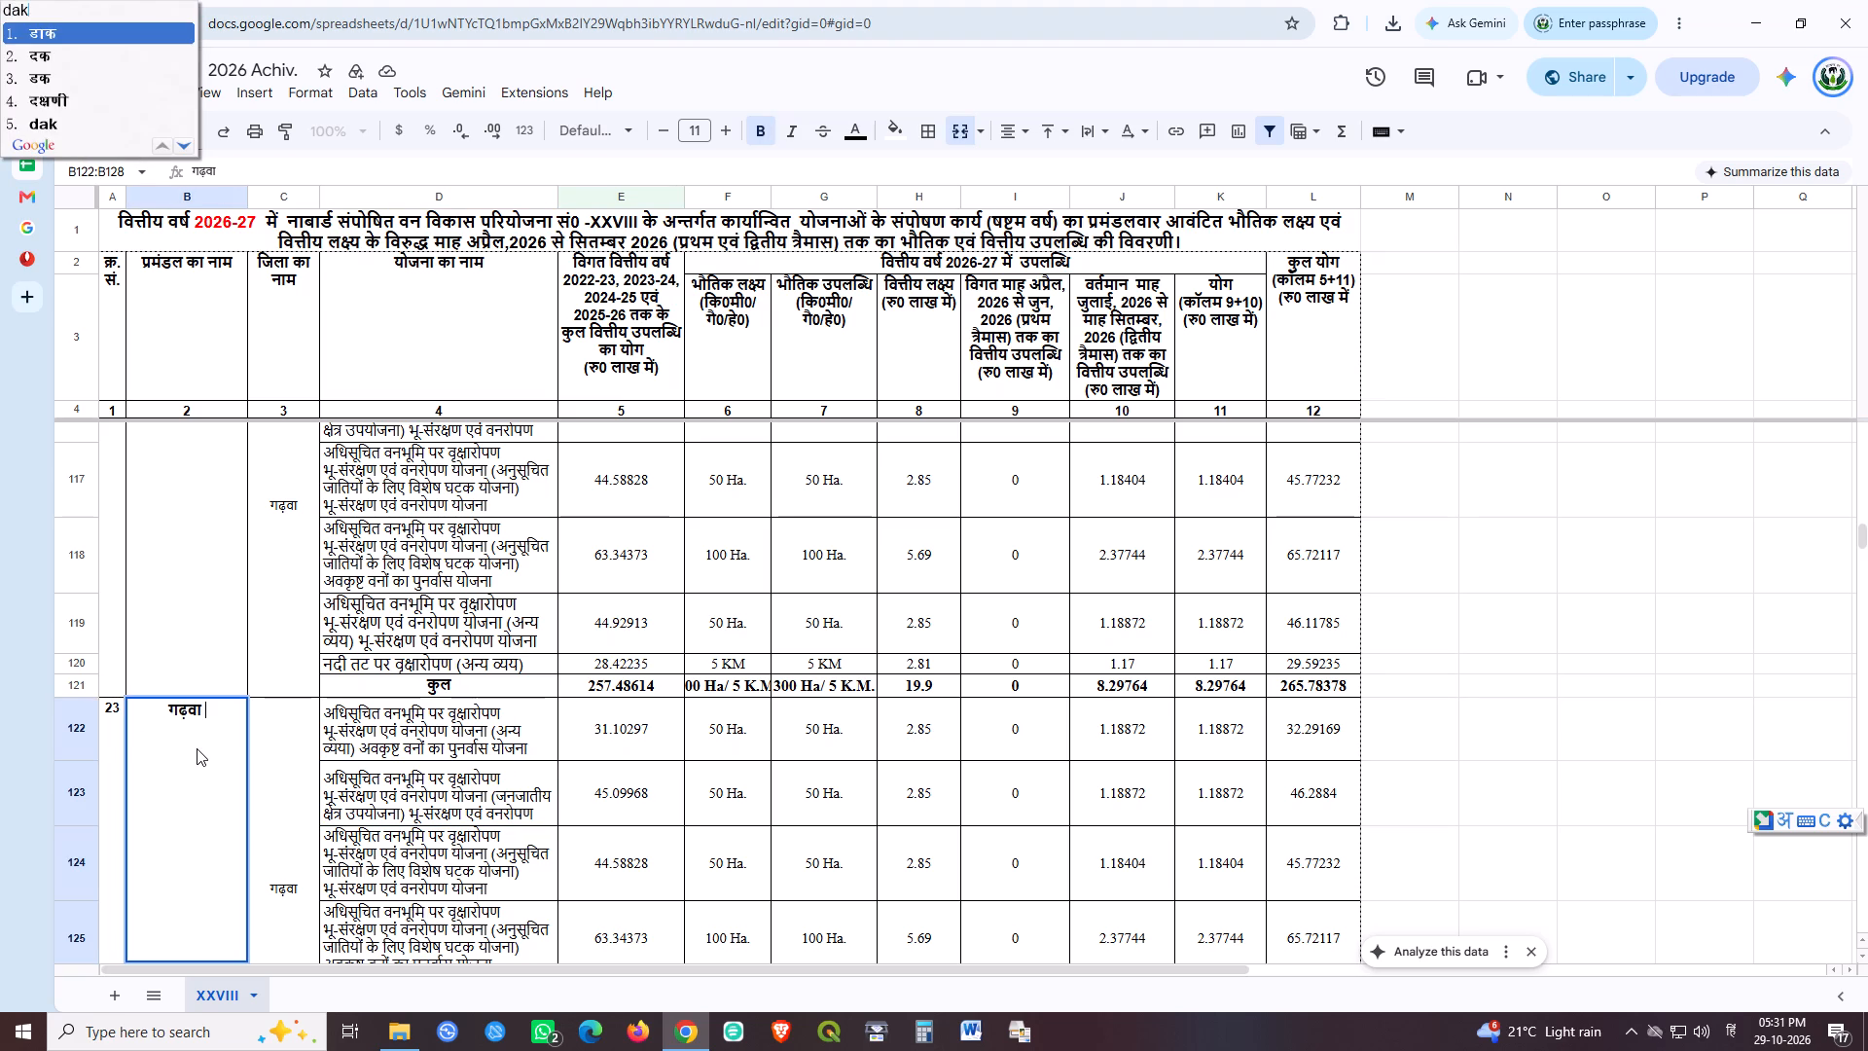
{"action": "type", "text": "si"}
{"action": "key", "text": "BackSpace"}
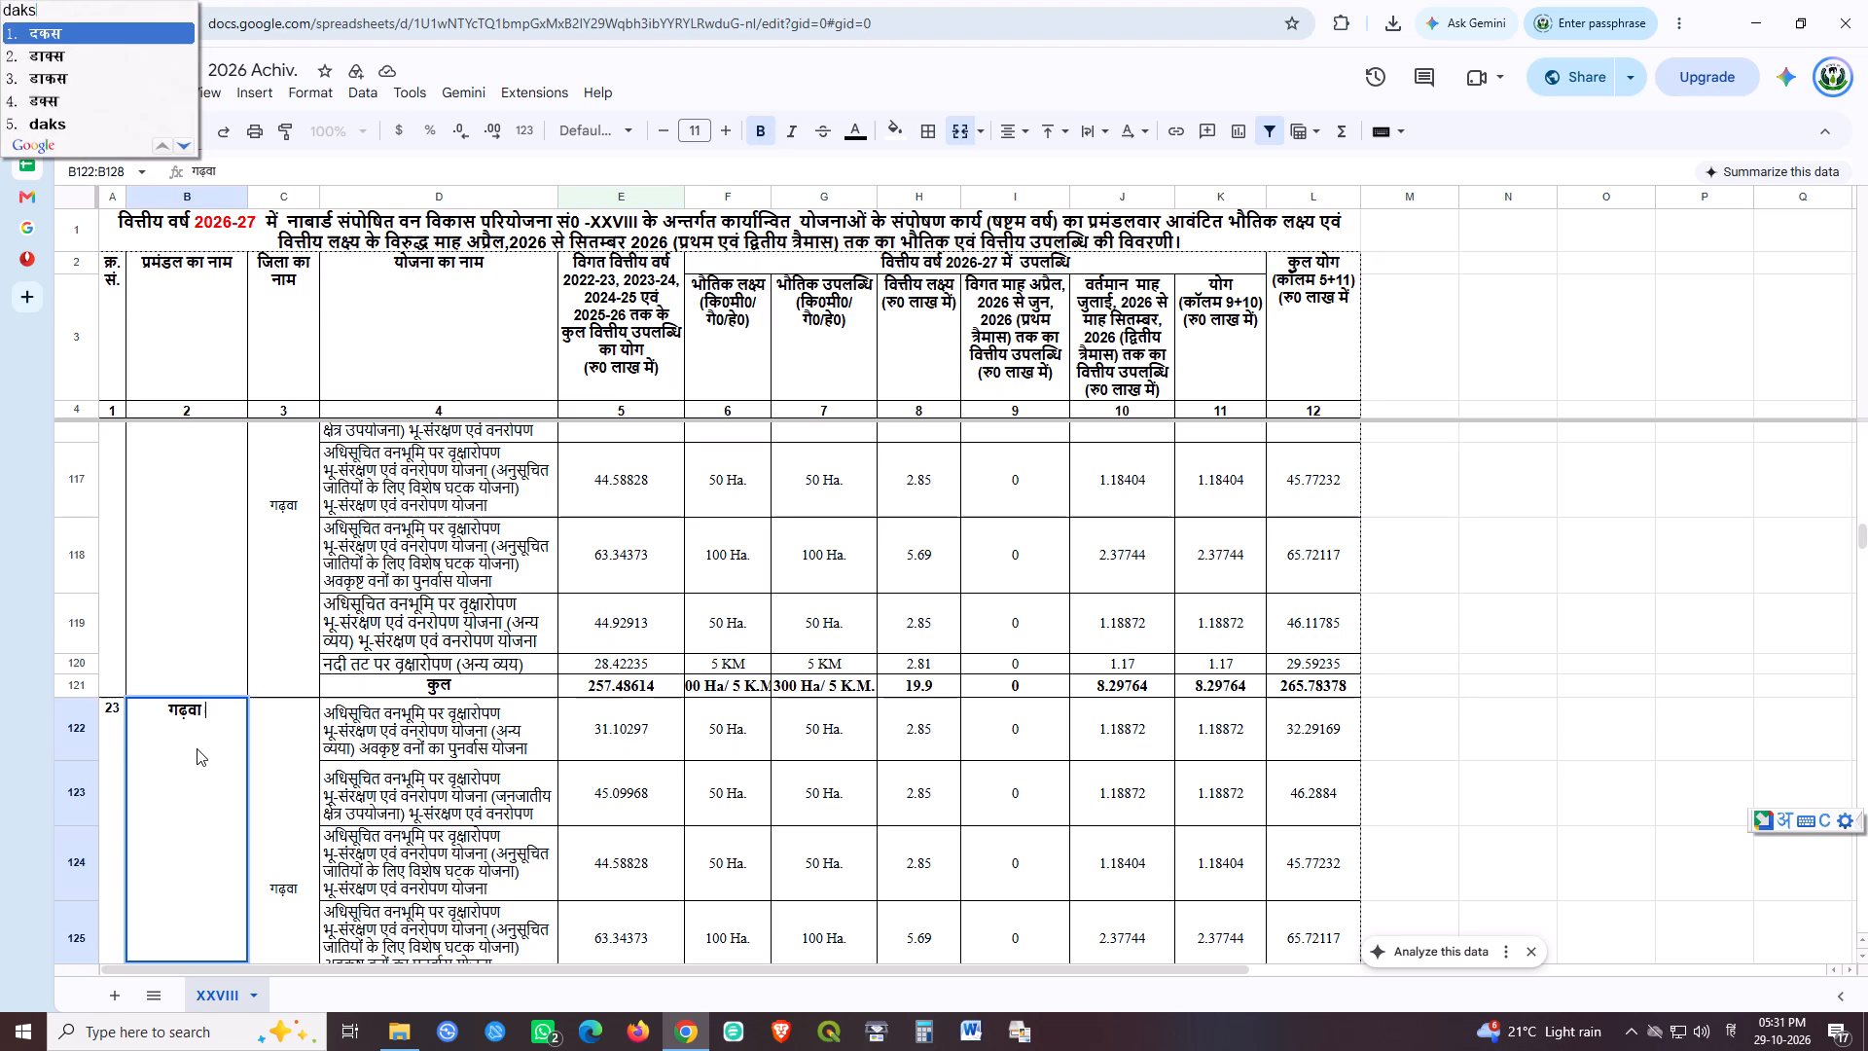
{"action": "key", "text": "BackSpace"}
{"action": "key", "text": "BackSpace"}
{"action": "type", "text": "kshini van"}
{"action": "key", "text": "space"}
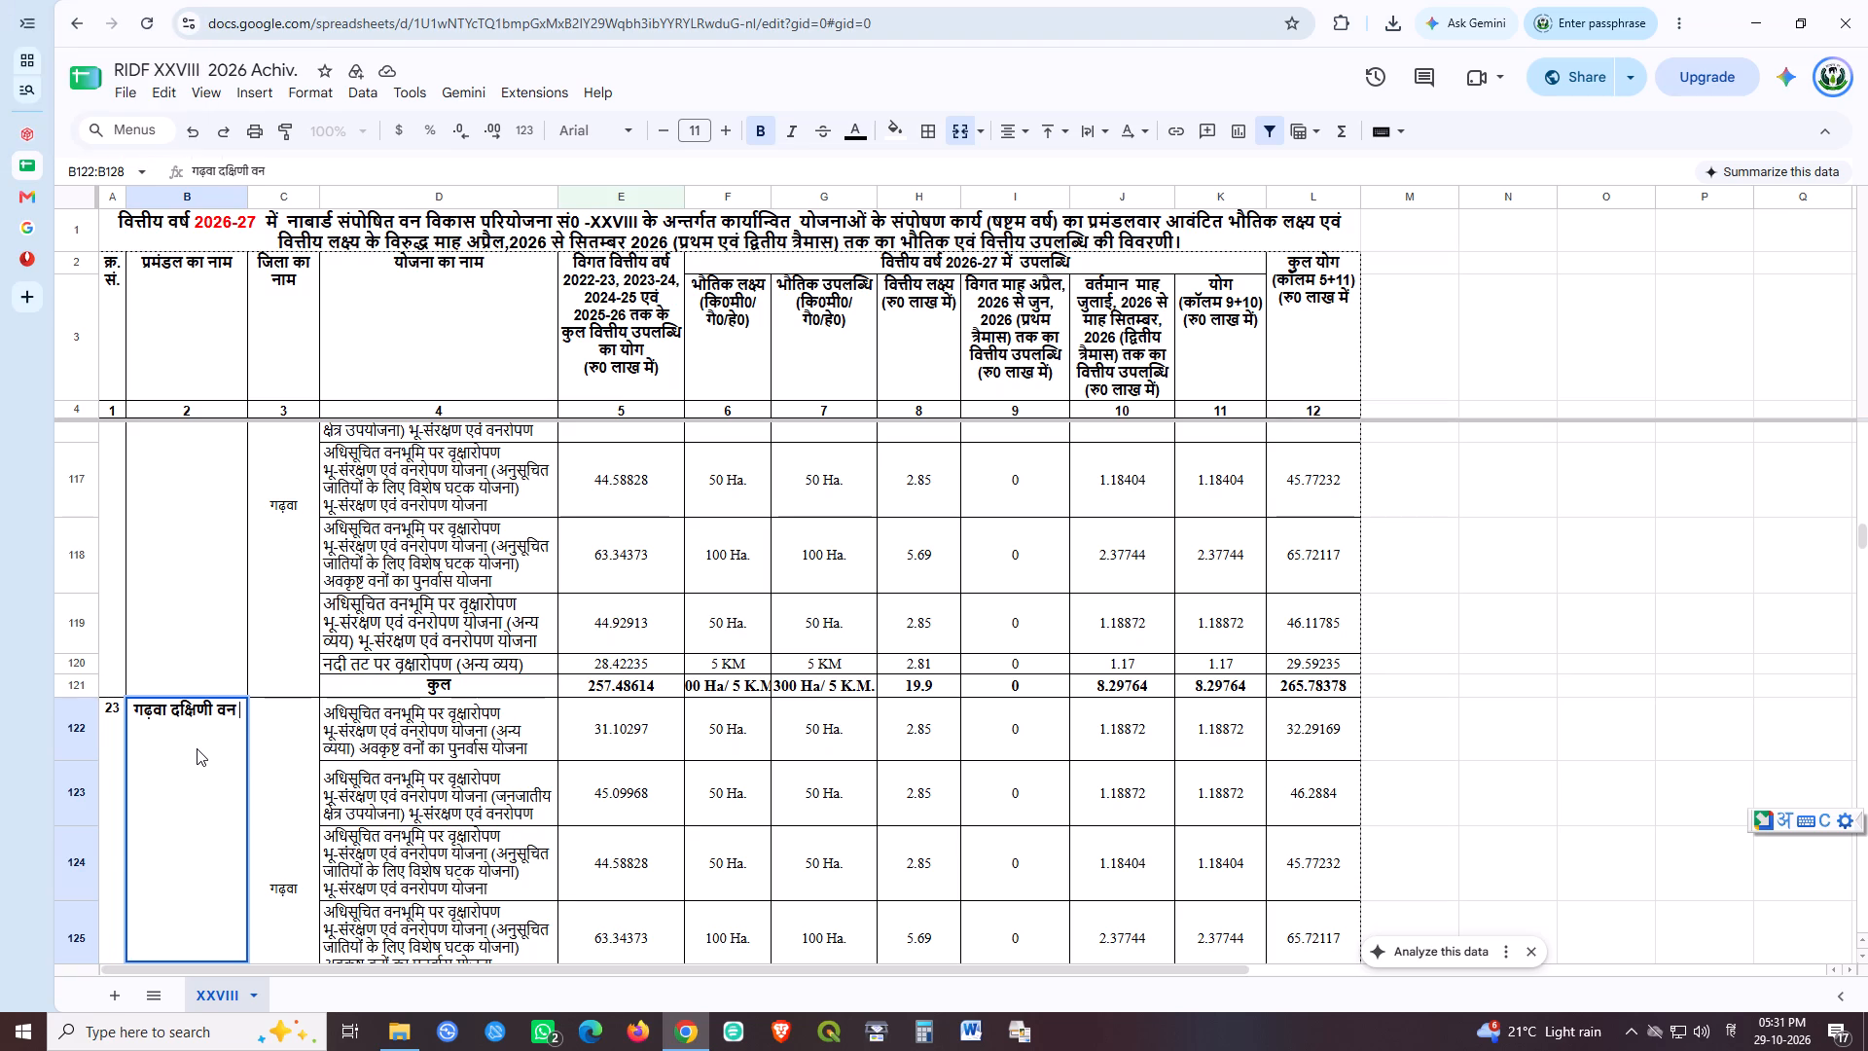
{"action": "type", "text": "pramandal"}
{"action": "key", "text": "Down"}
{"action": "key", "text": "space"}
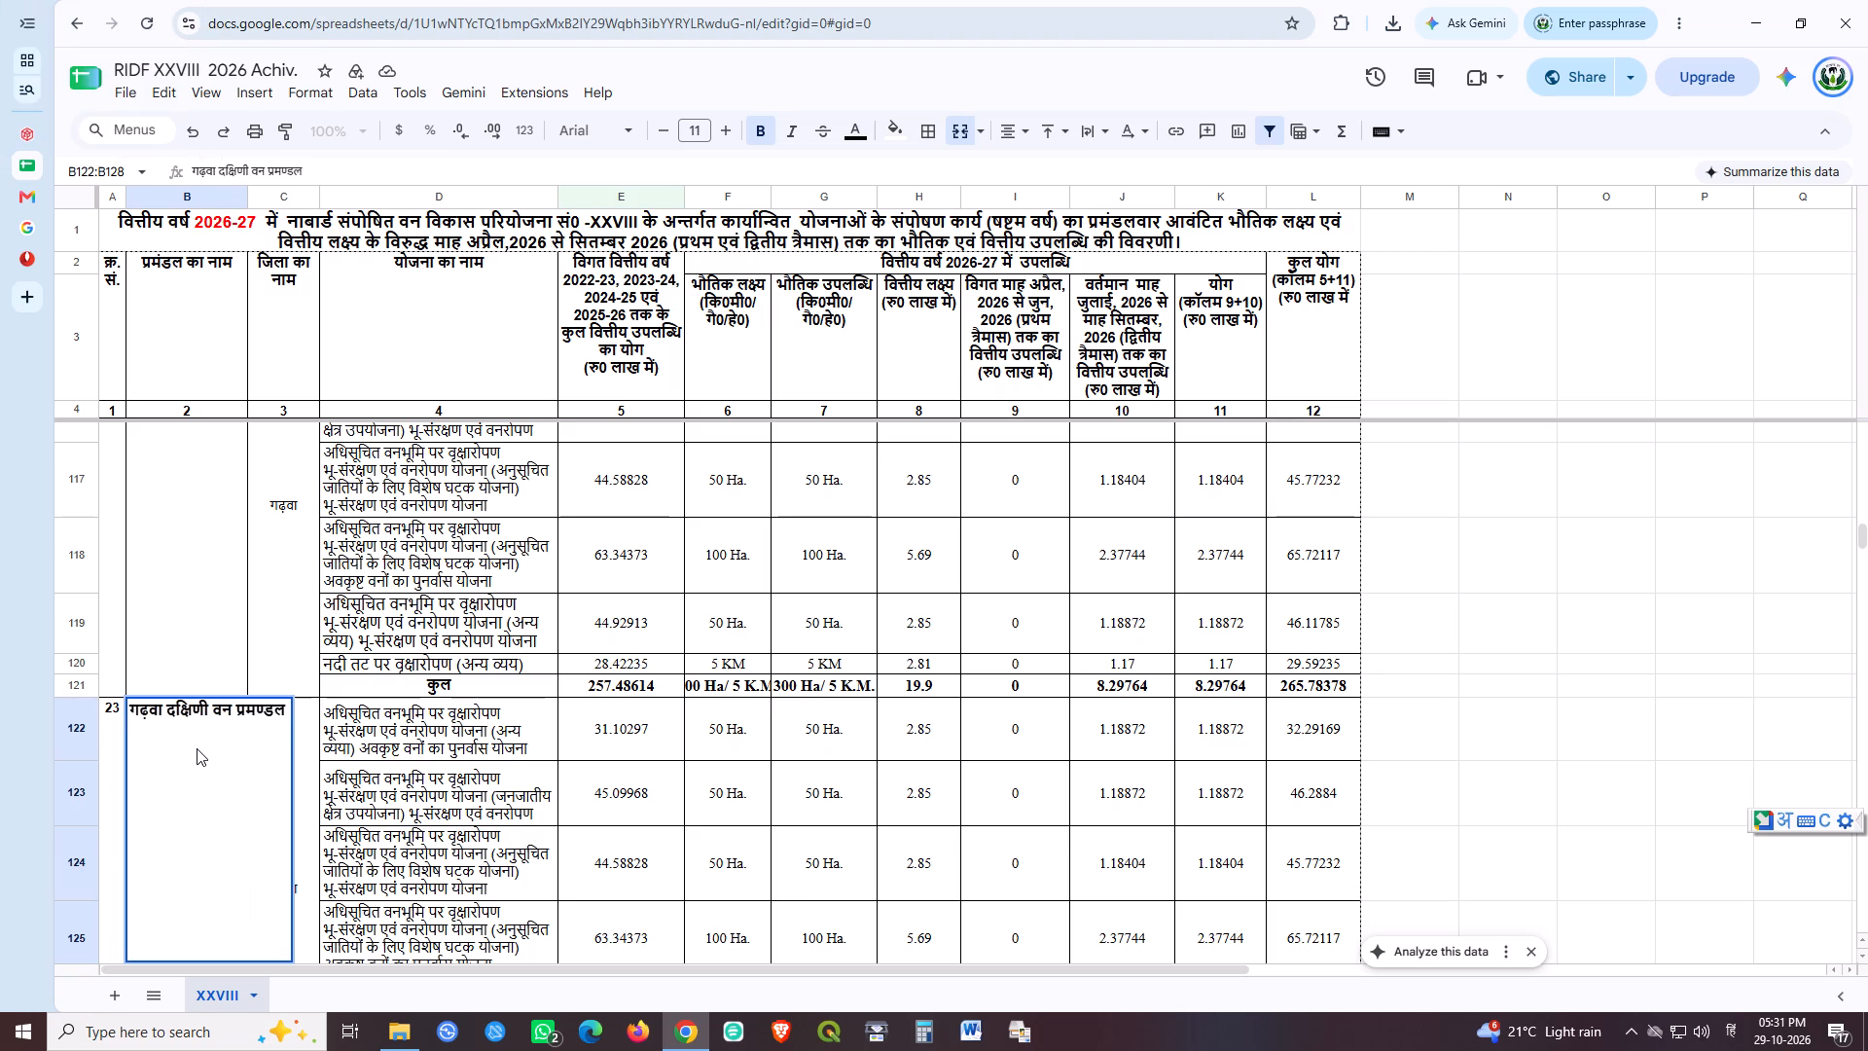
{"action": "key", "text": "BackSpace"}
{"action": "key", "text": "shift+exclam"}
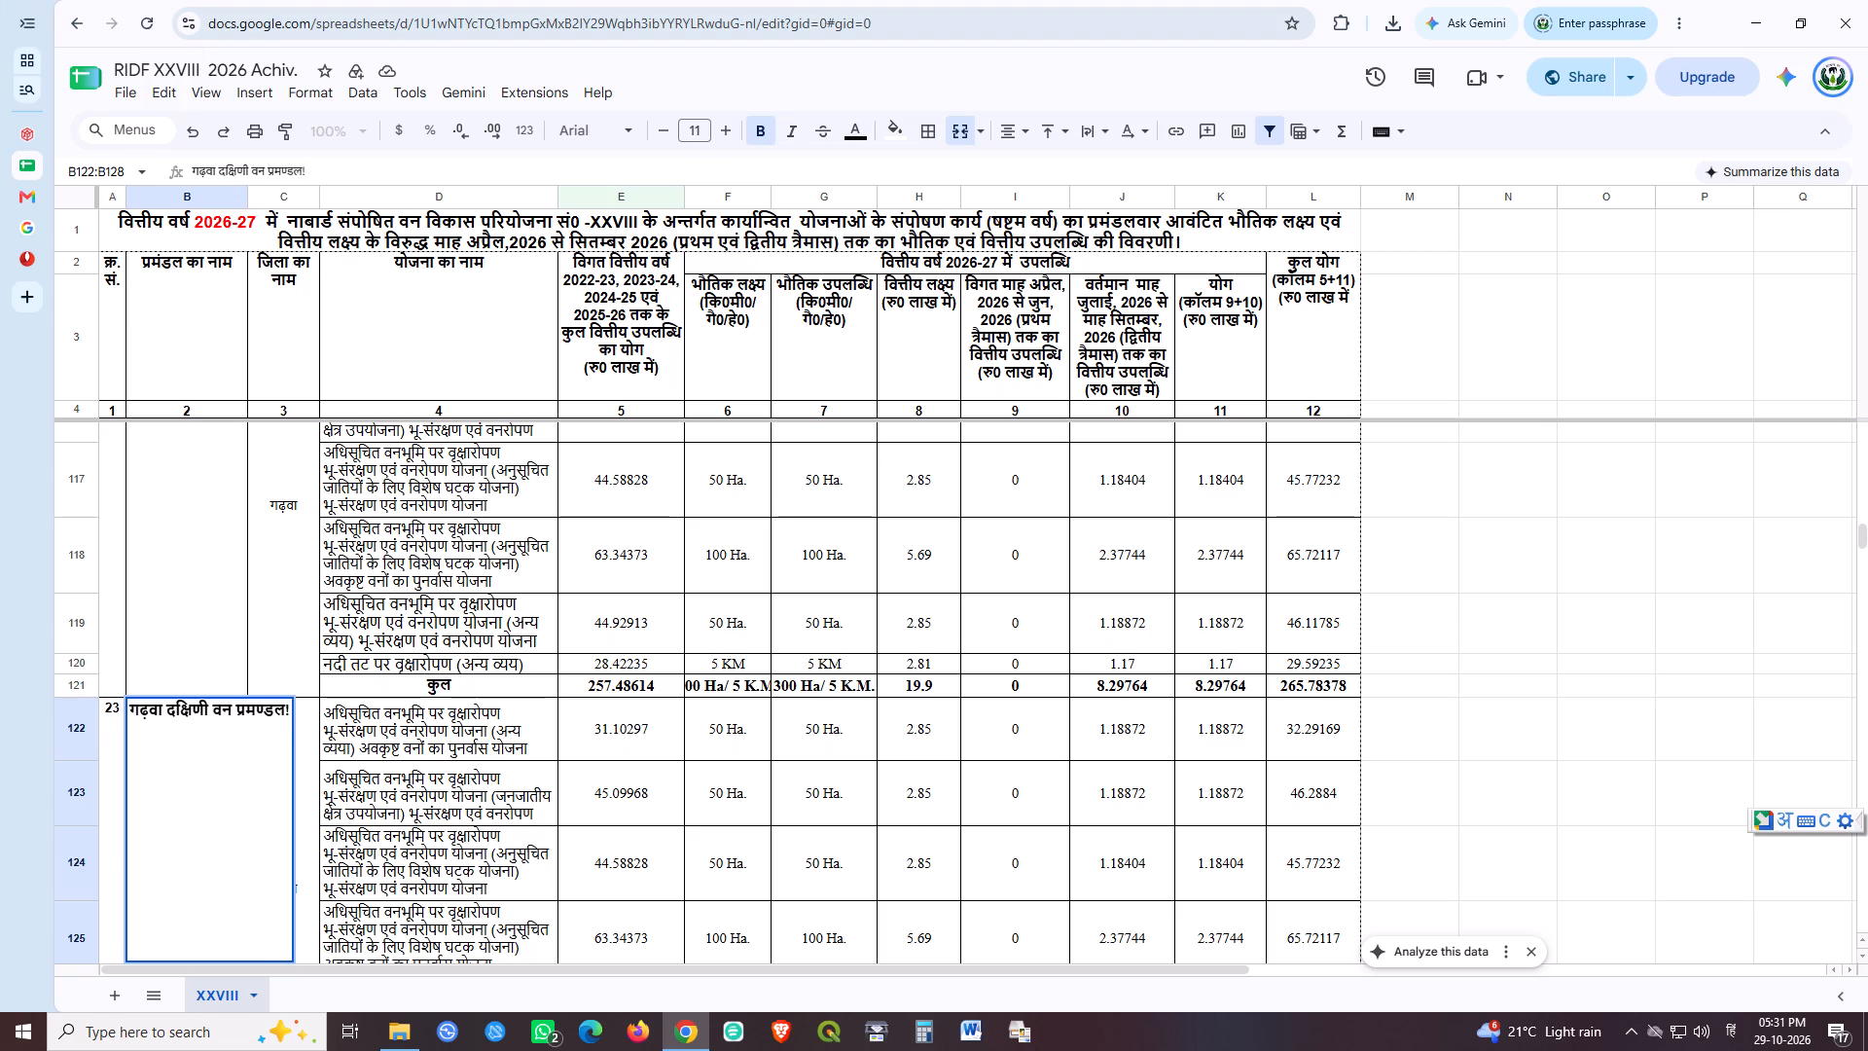
{"action": "key", "text": "Return"}
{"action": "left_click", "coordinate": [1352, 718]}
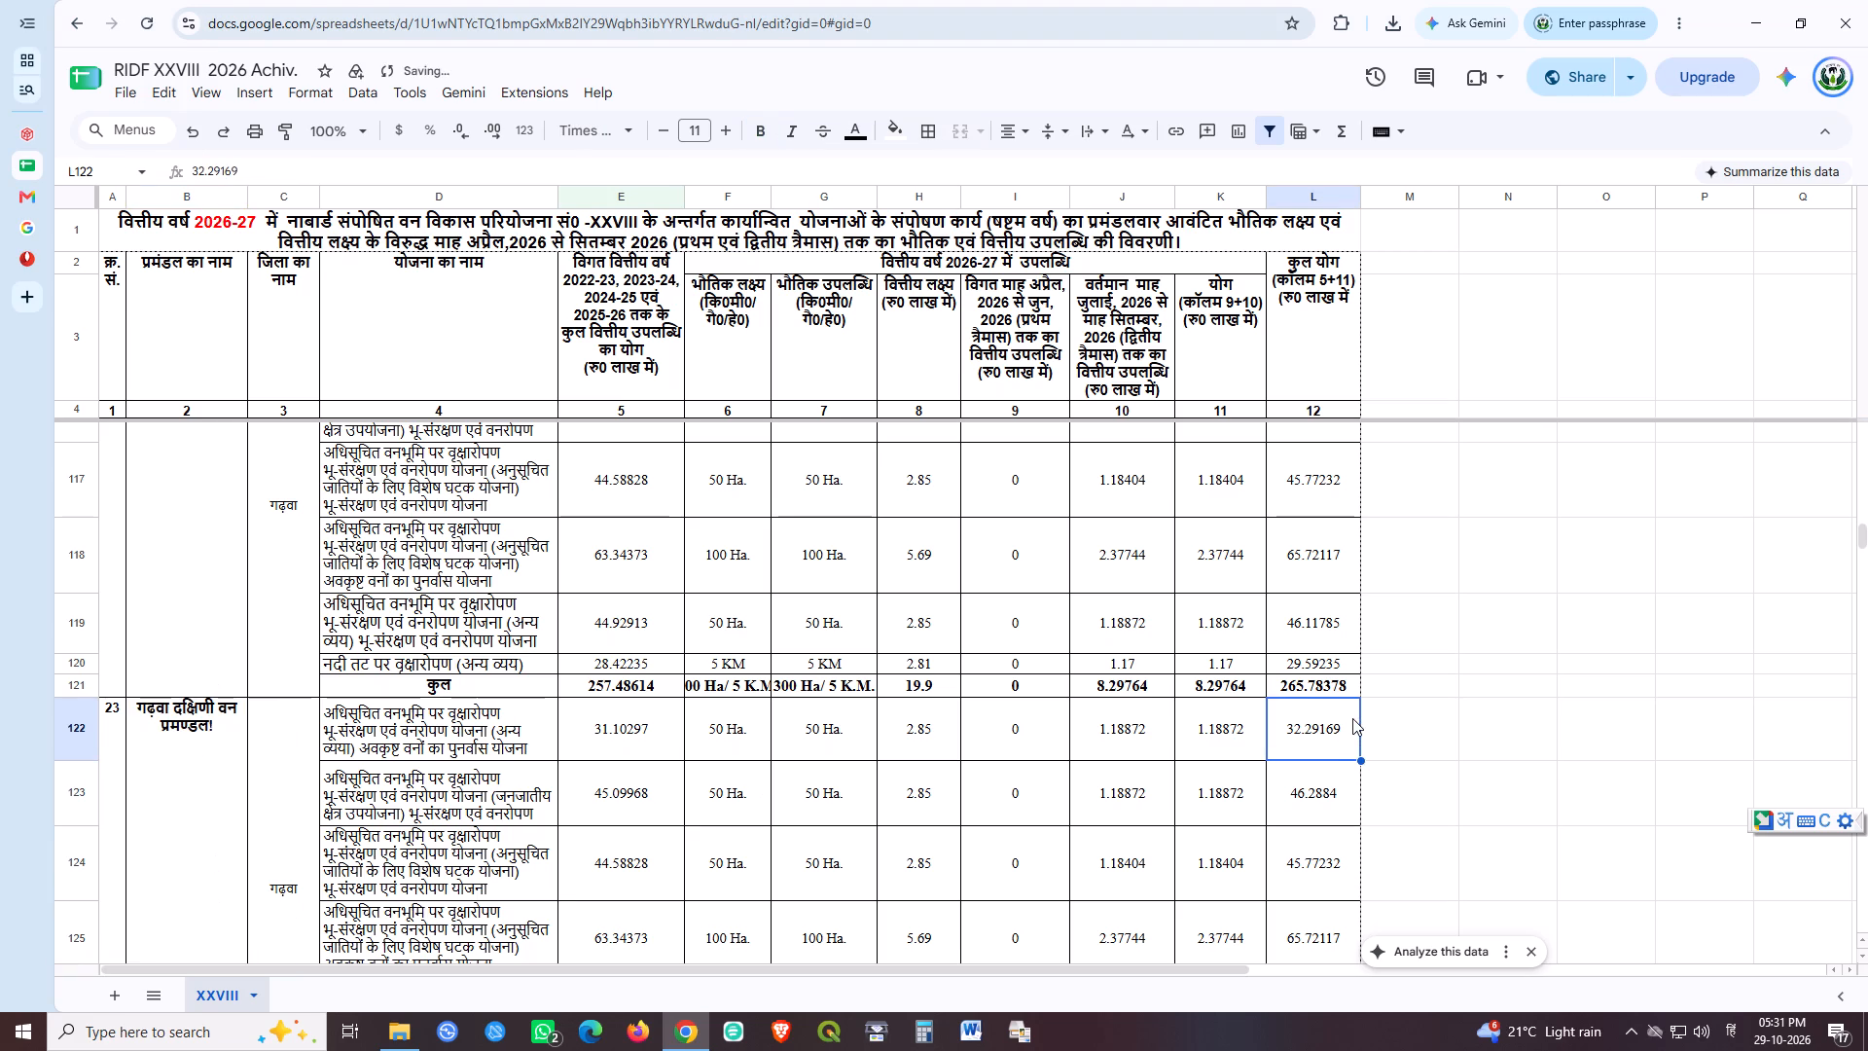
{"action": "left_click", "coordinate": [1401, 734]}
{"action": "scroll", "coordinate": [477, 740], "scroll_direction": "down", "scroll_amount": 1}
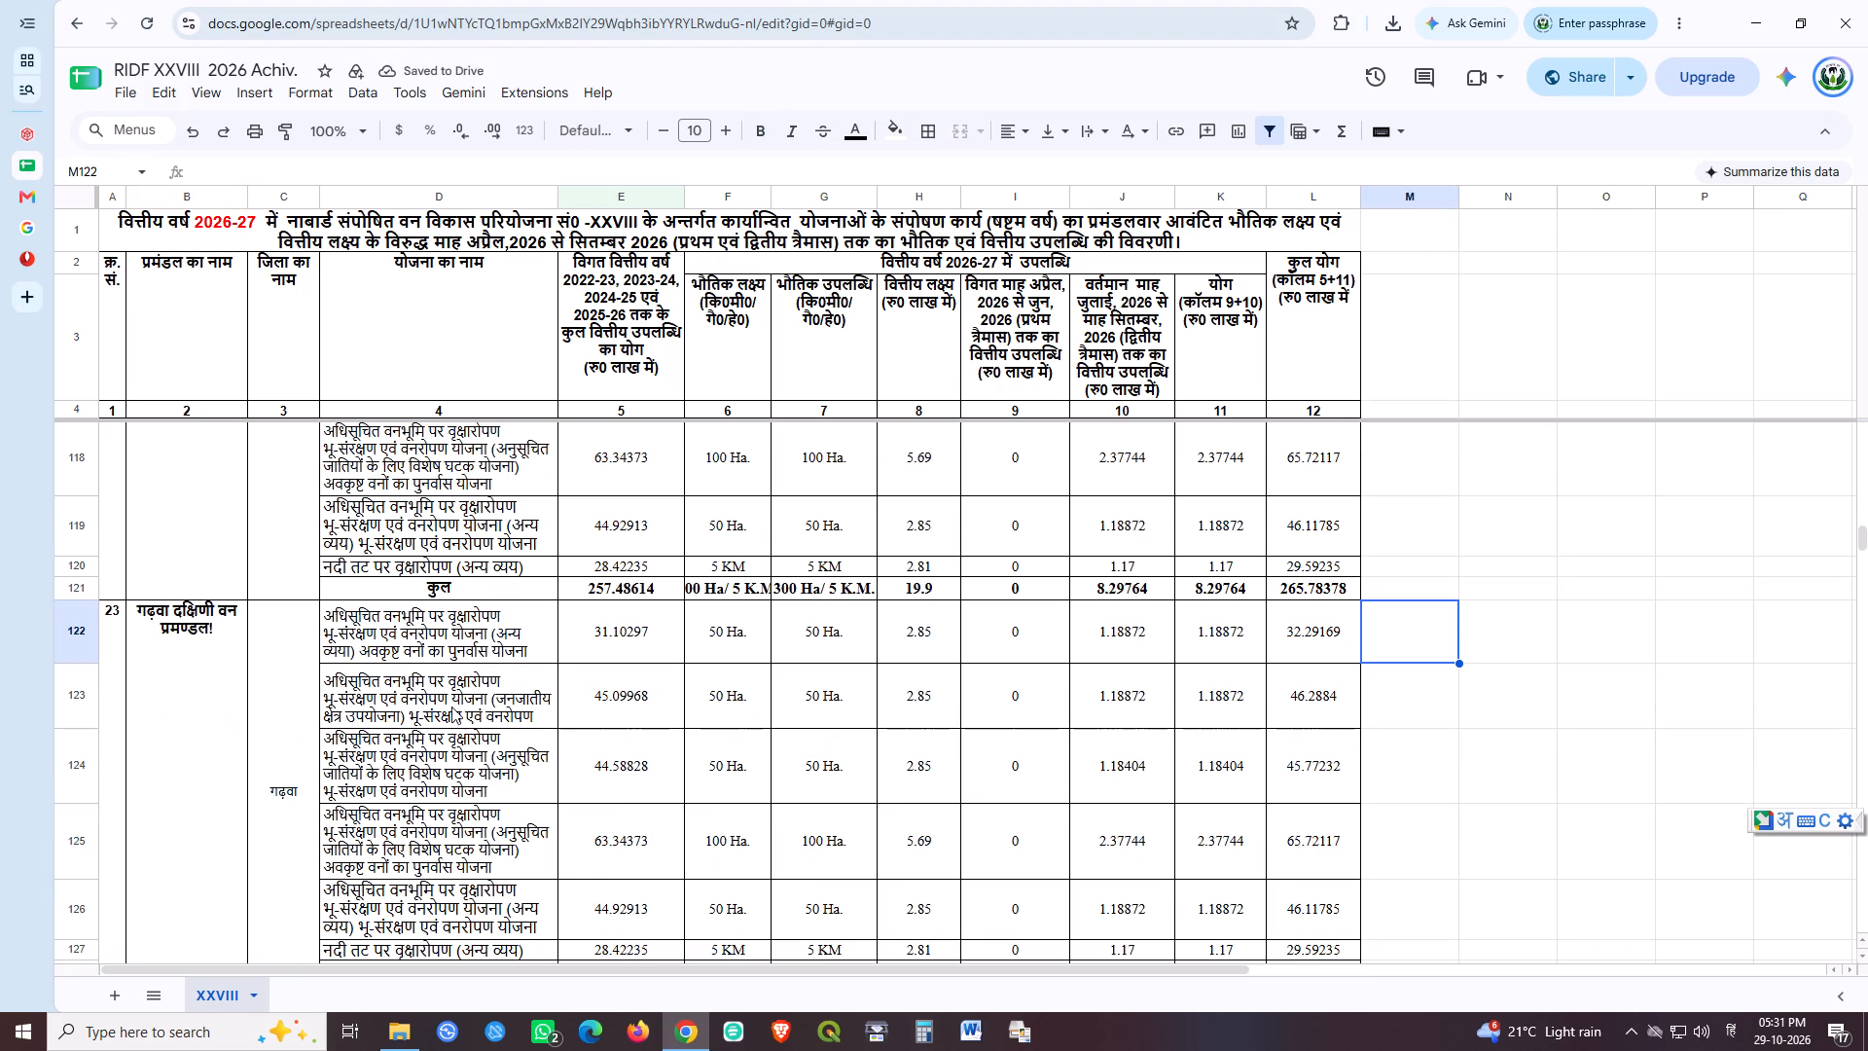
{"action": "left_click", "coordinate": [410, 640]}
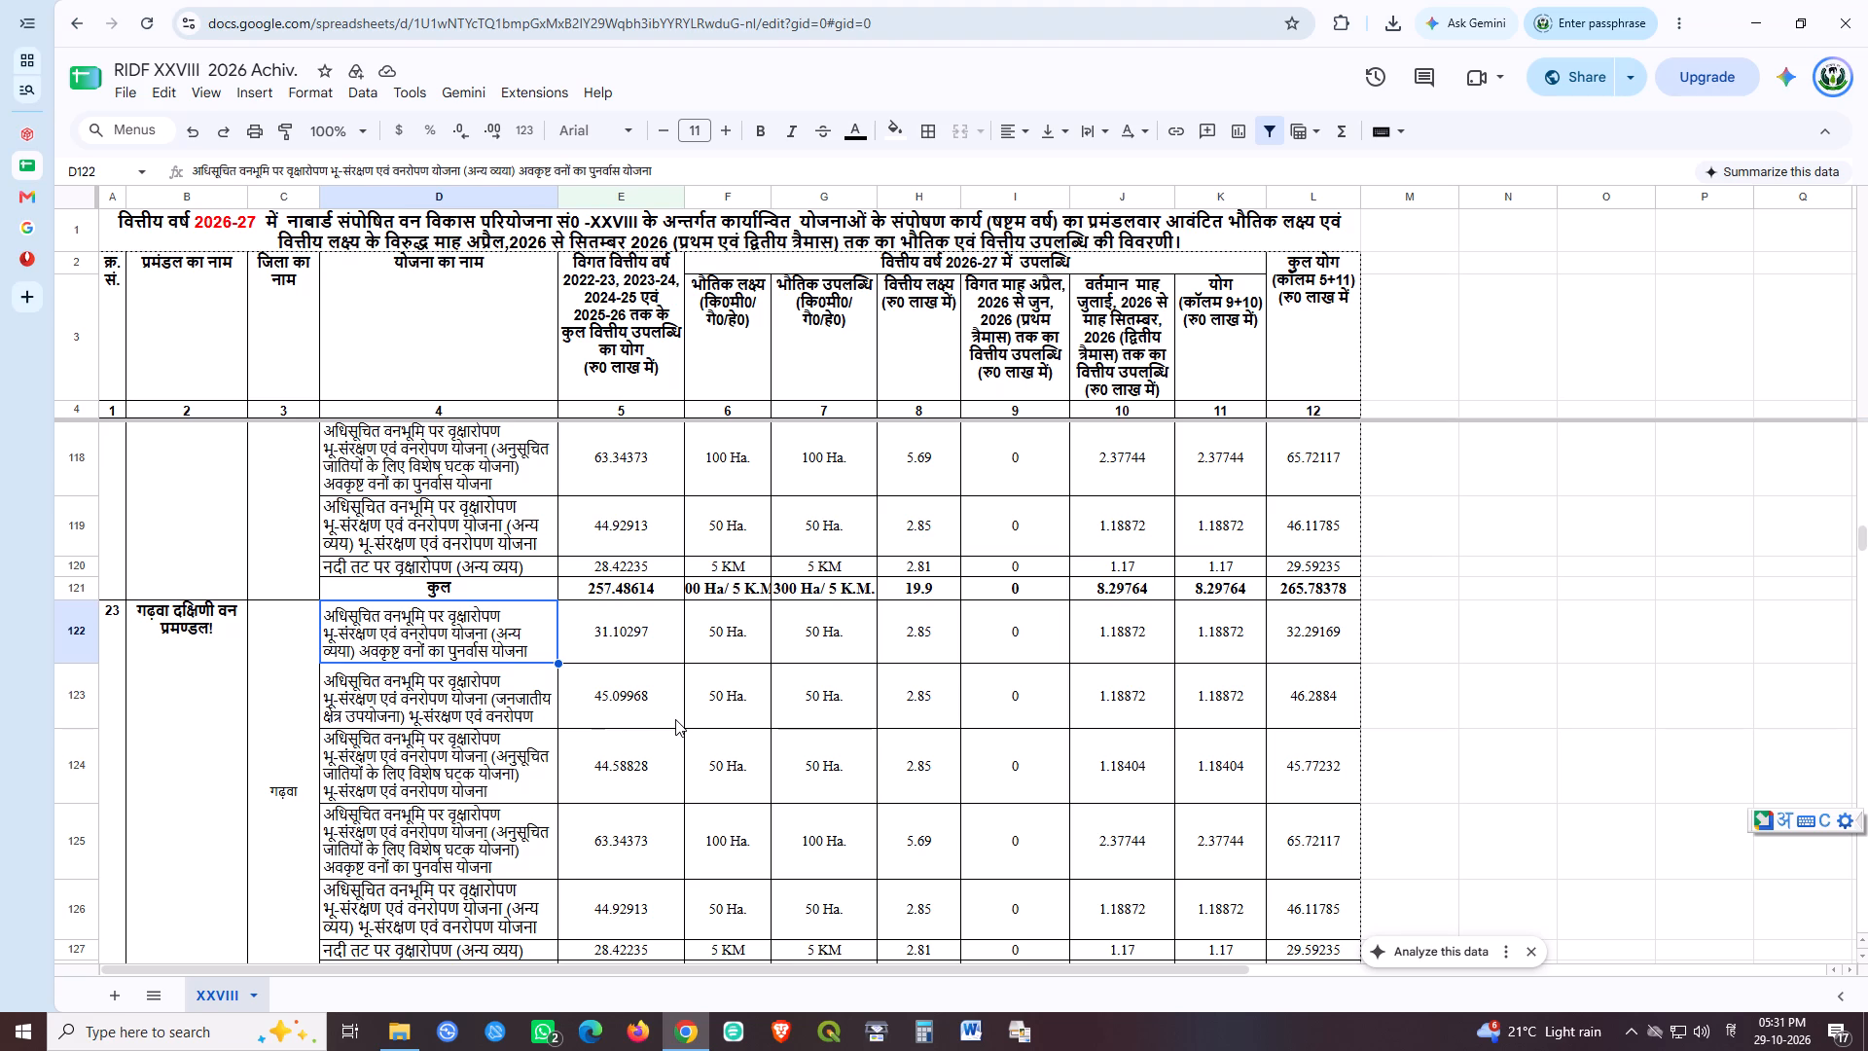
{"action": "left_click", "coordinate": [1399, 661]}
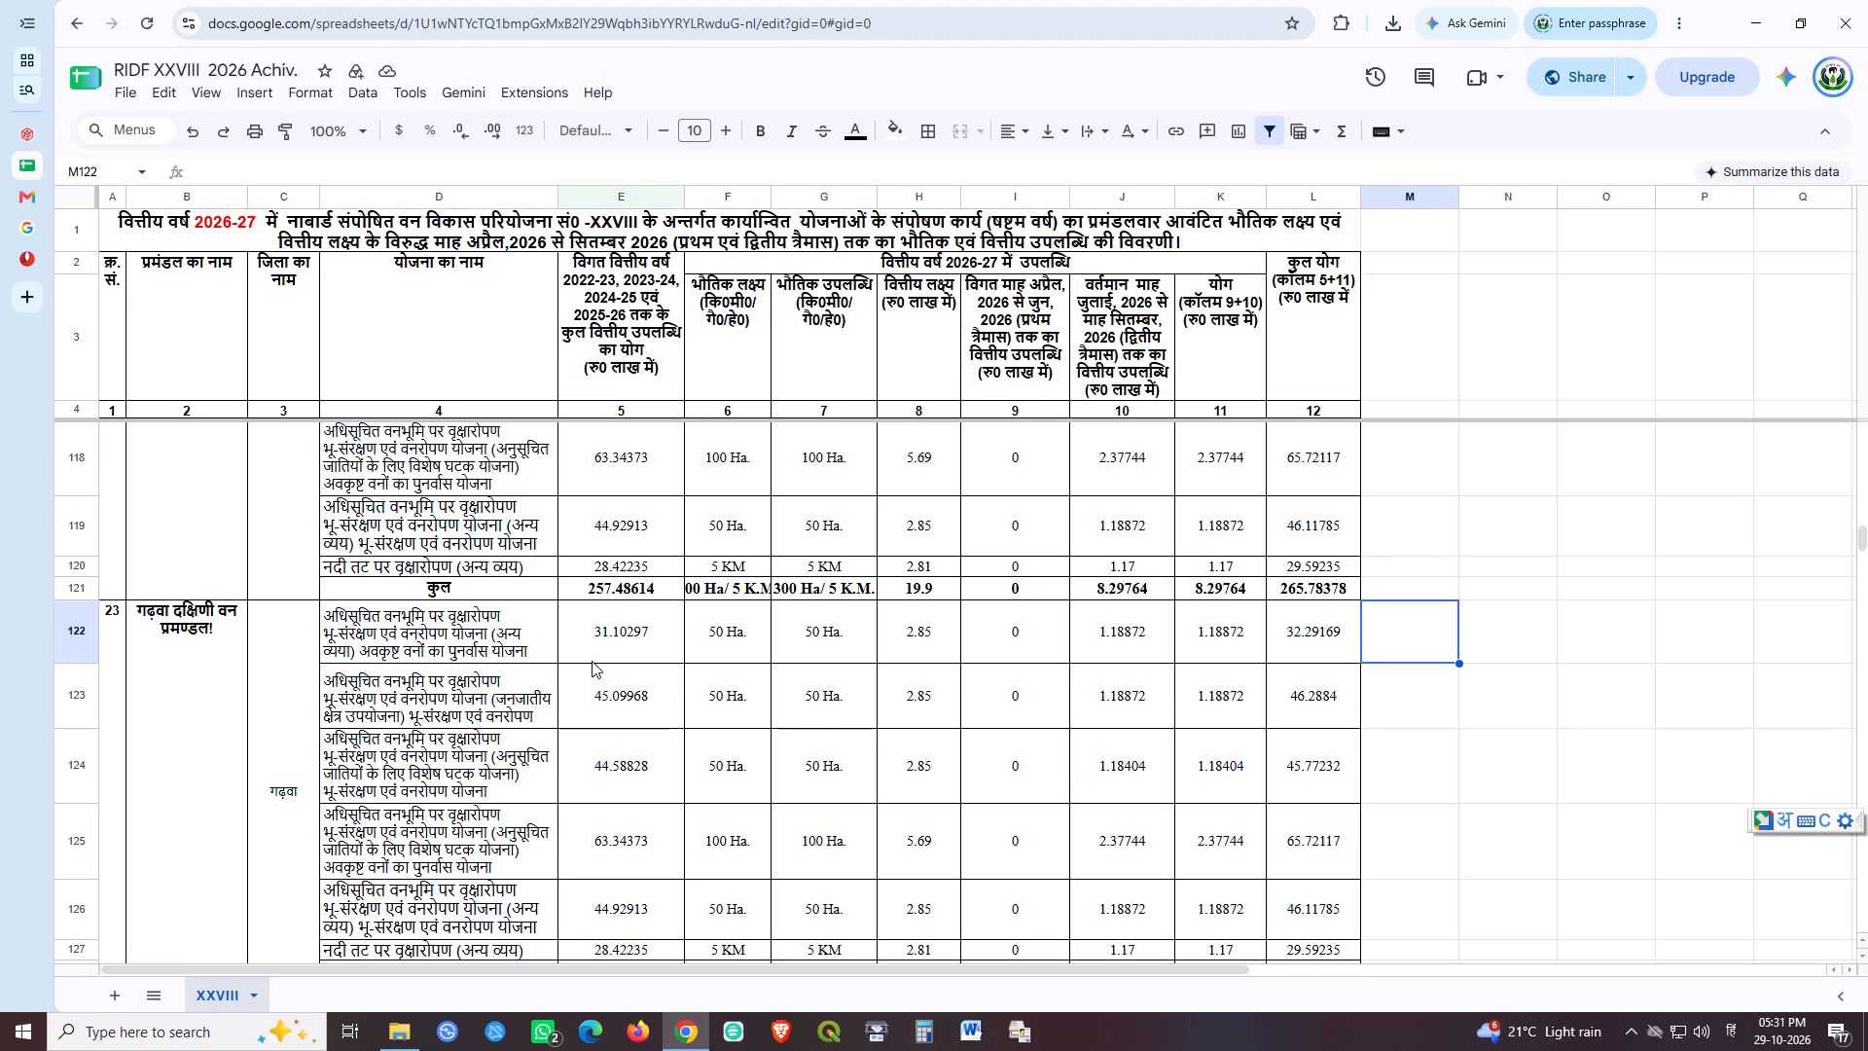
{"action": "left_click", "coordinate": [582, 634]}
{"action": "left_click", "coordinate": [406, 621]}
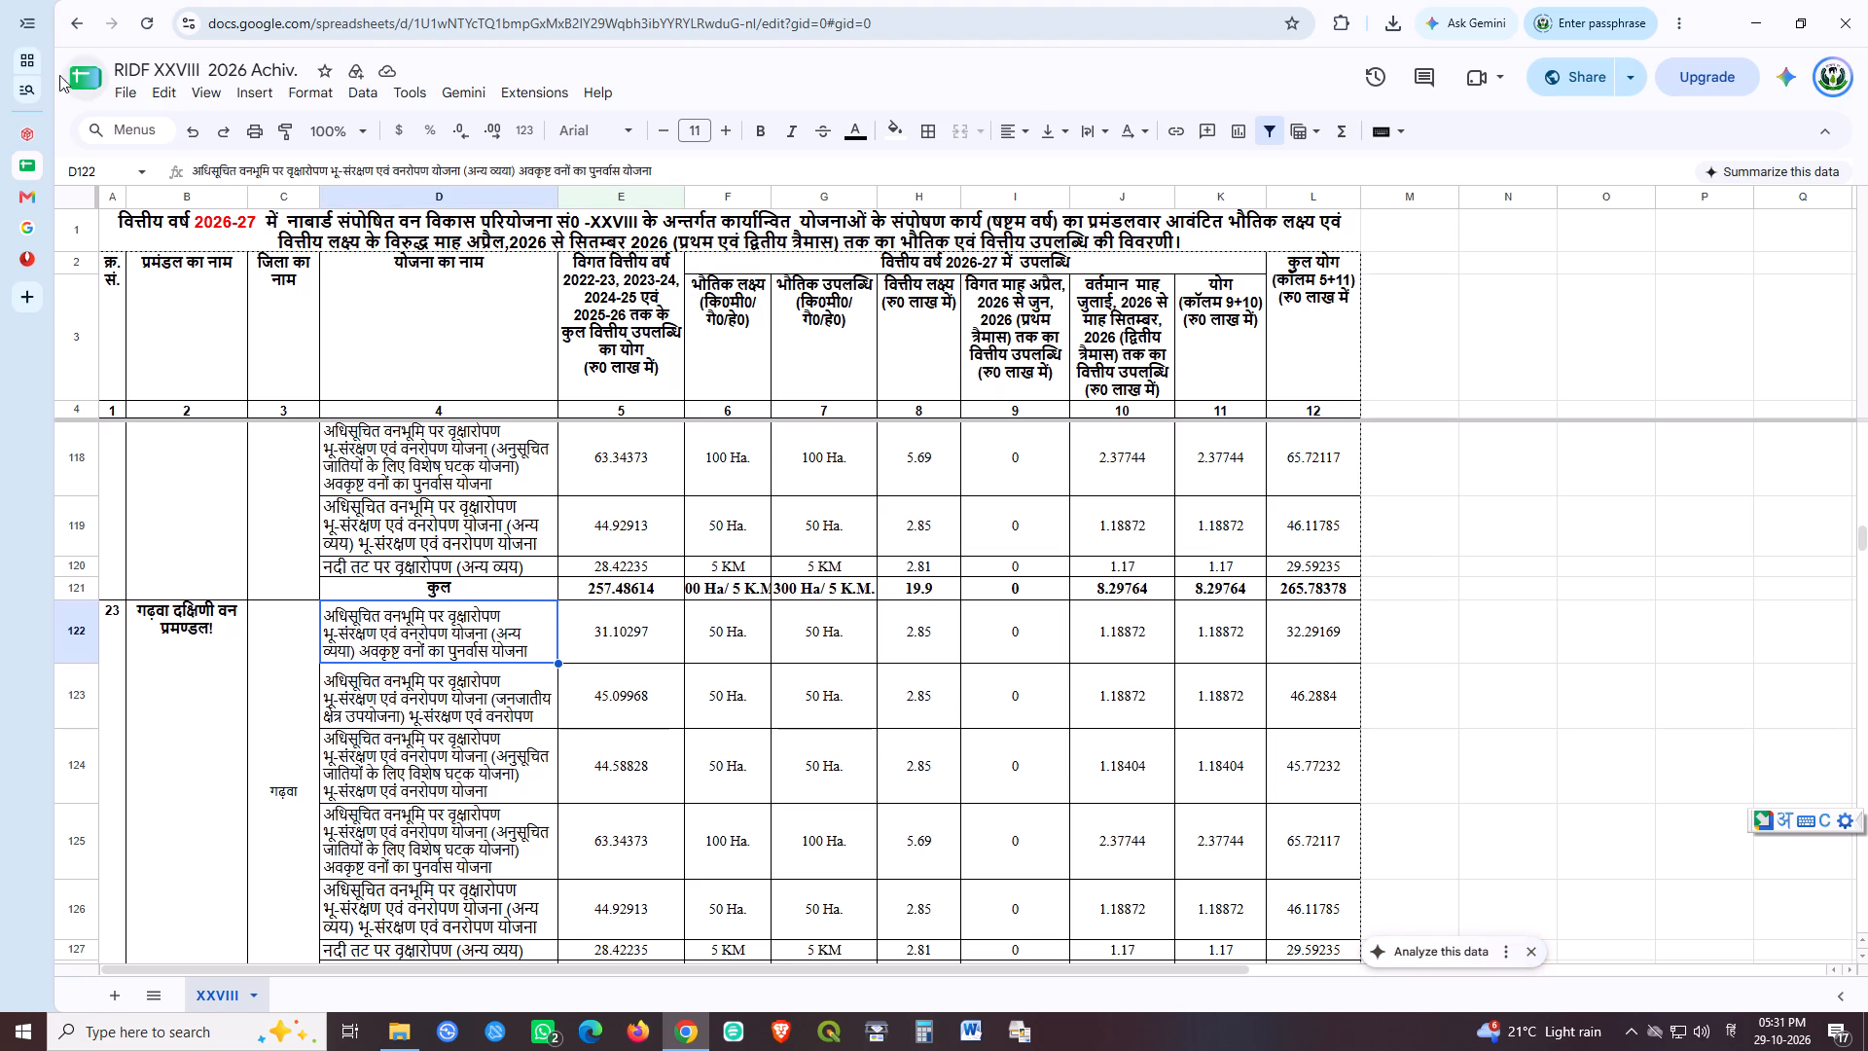
Examine the serial 22 block and the entries above it against the copied scheme rows of serial 23.
{"action": "left_click", "coordinate": [1375, 617]}
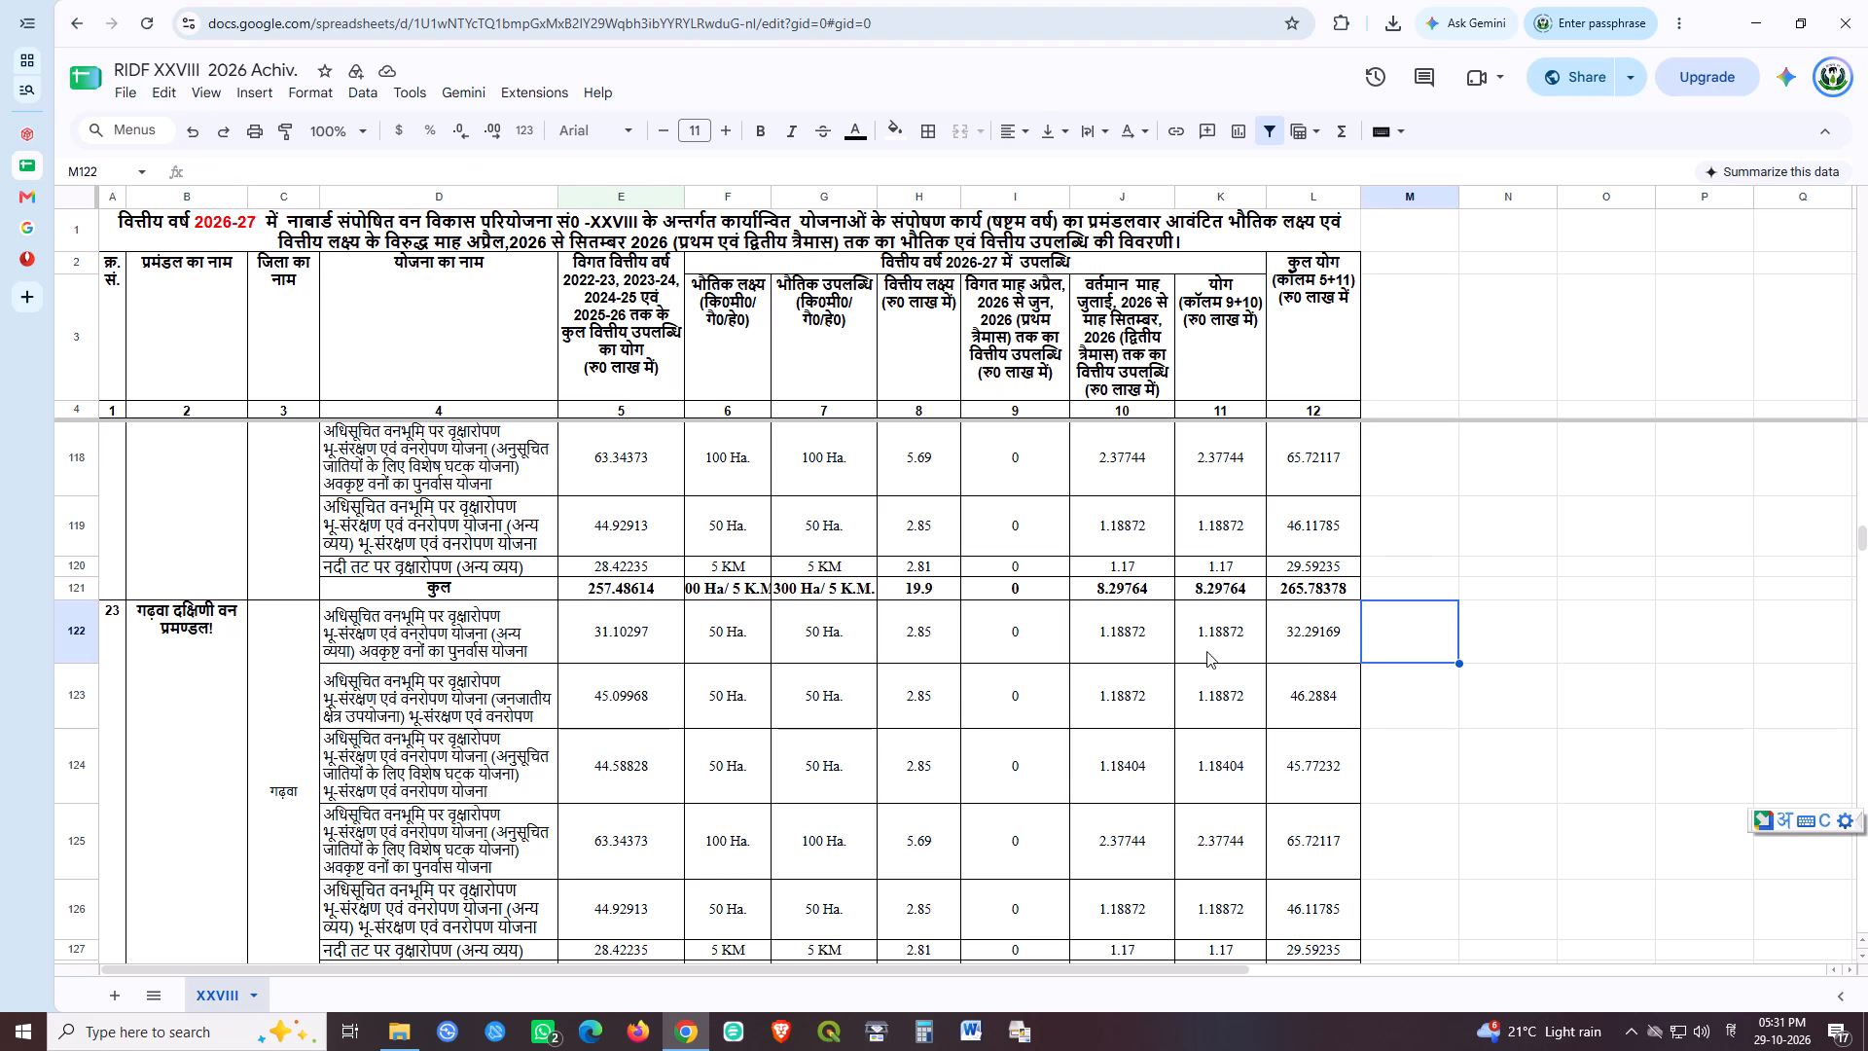
{"action": "left_click", "coordinate": [422, 643]}
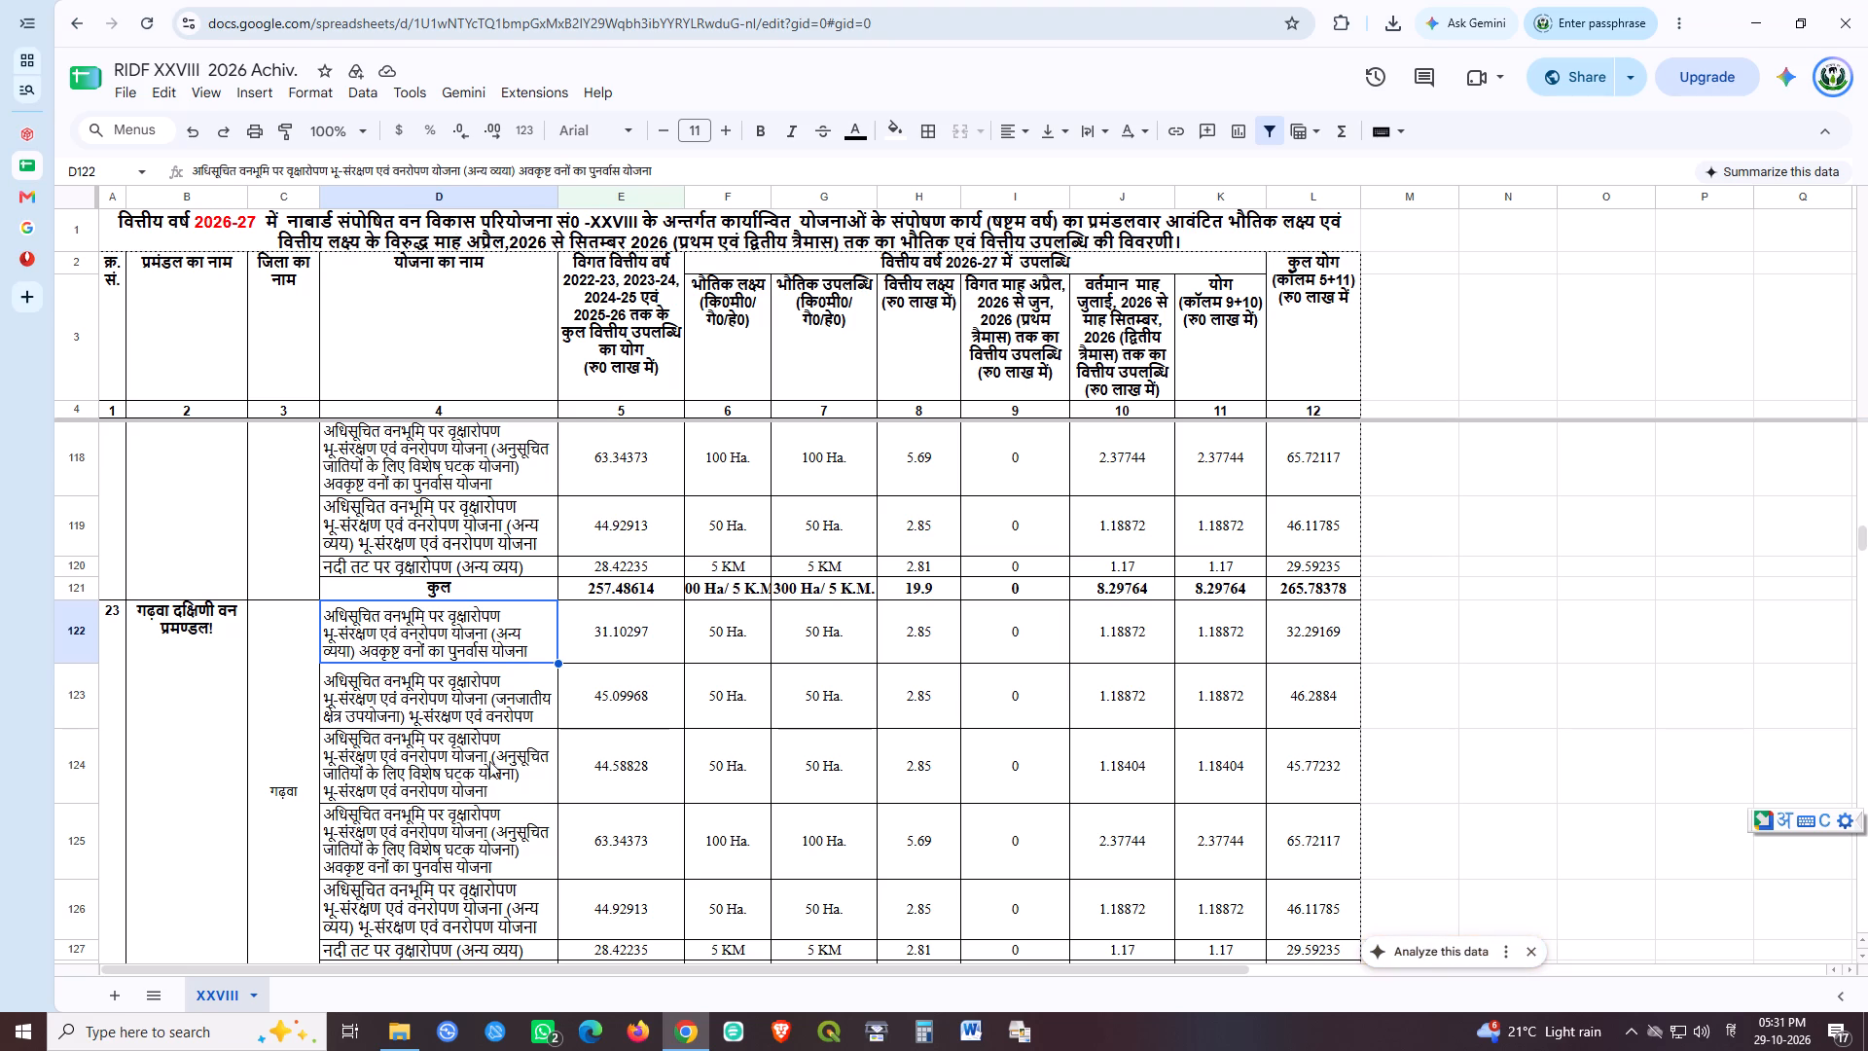
{"action": "scroll", "coordinate": [740, 660], "scroll_direction": "up", "scroll_amount": 2}
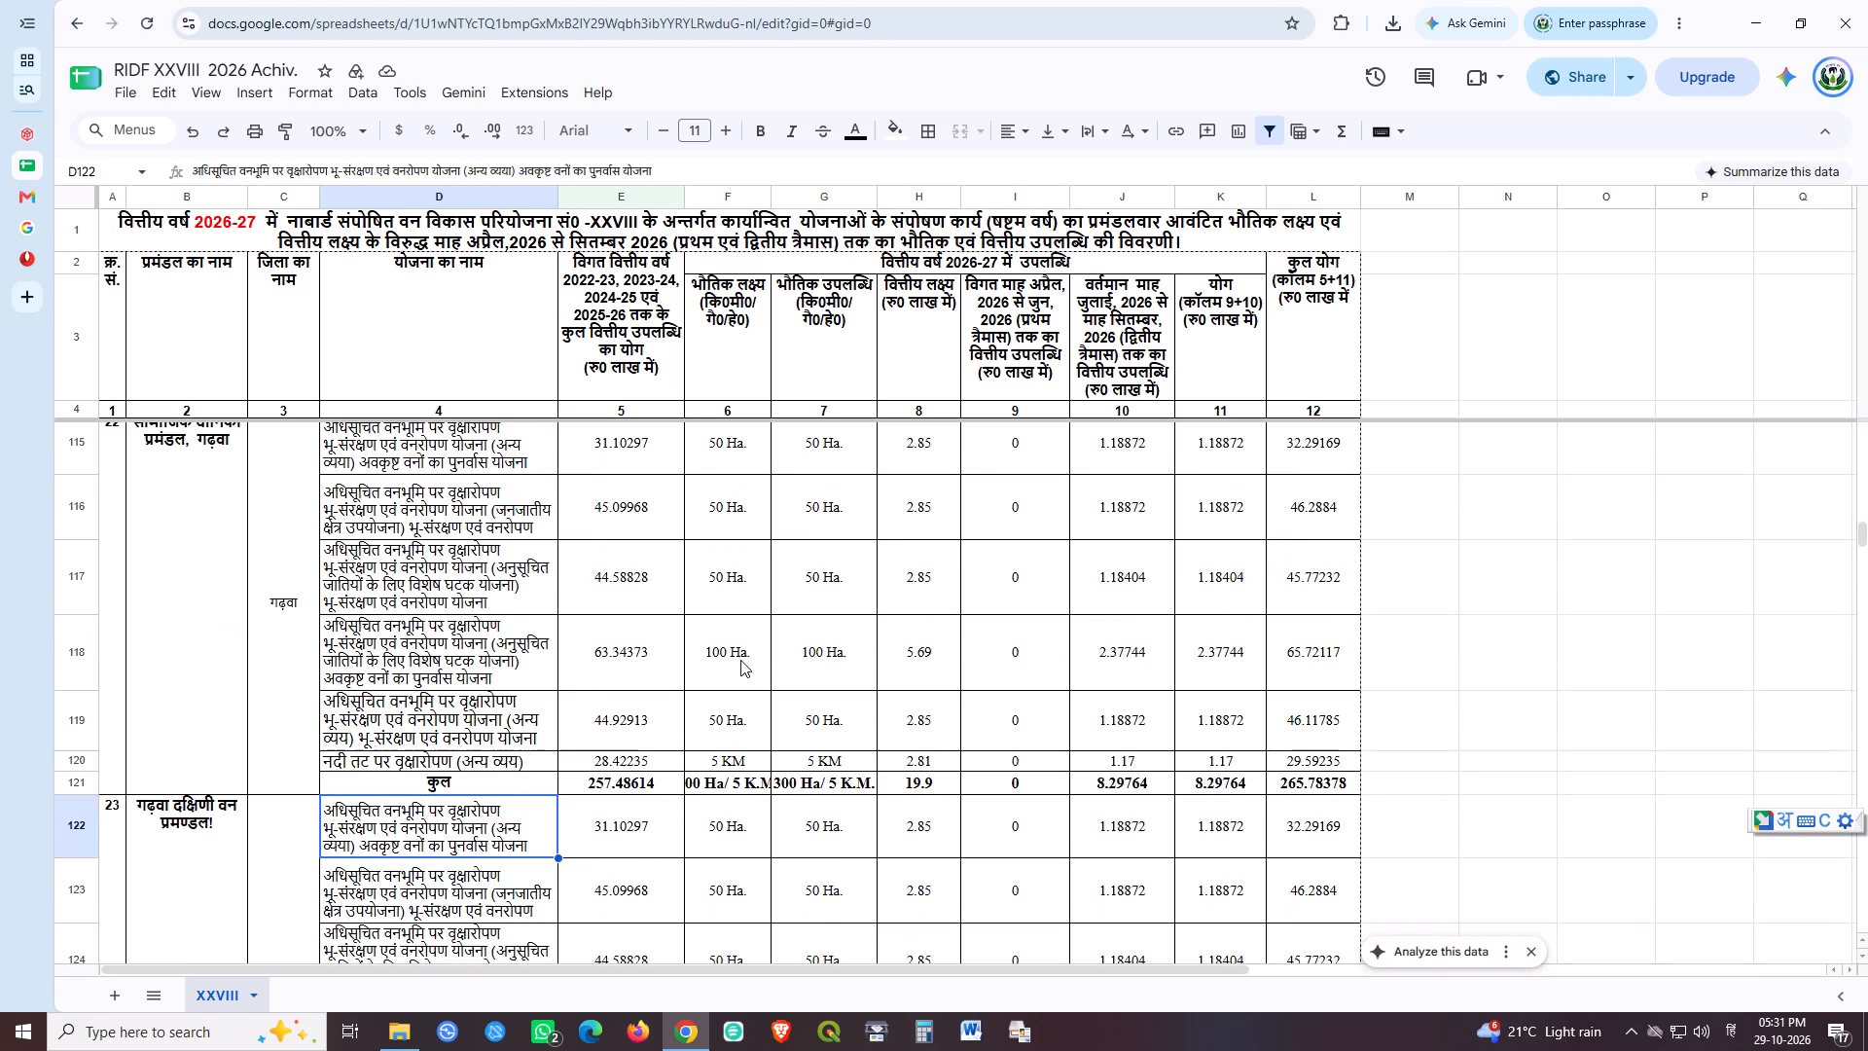
{"action": "scroll", "coordinate": [740, 660], "scroll_direction": "up", "scroll_amount": 1}
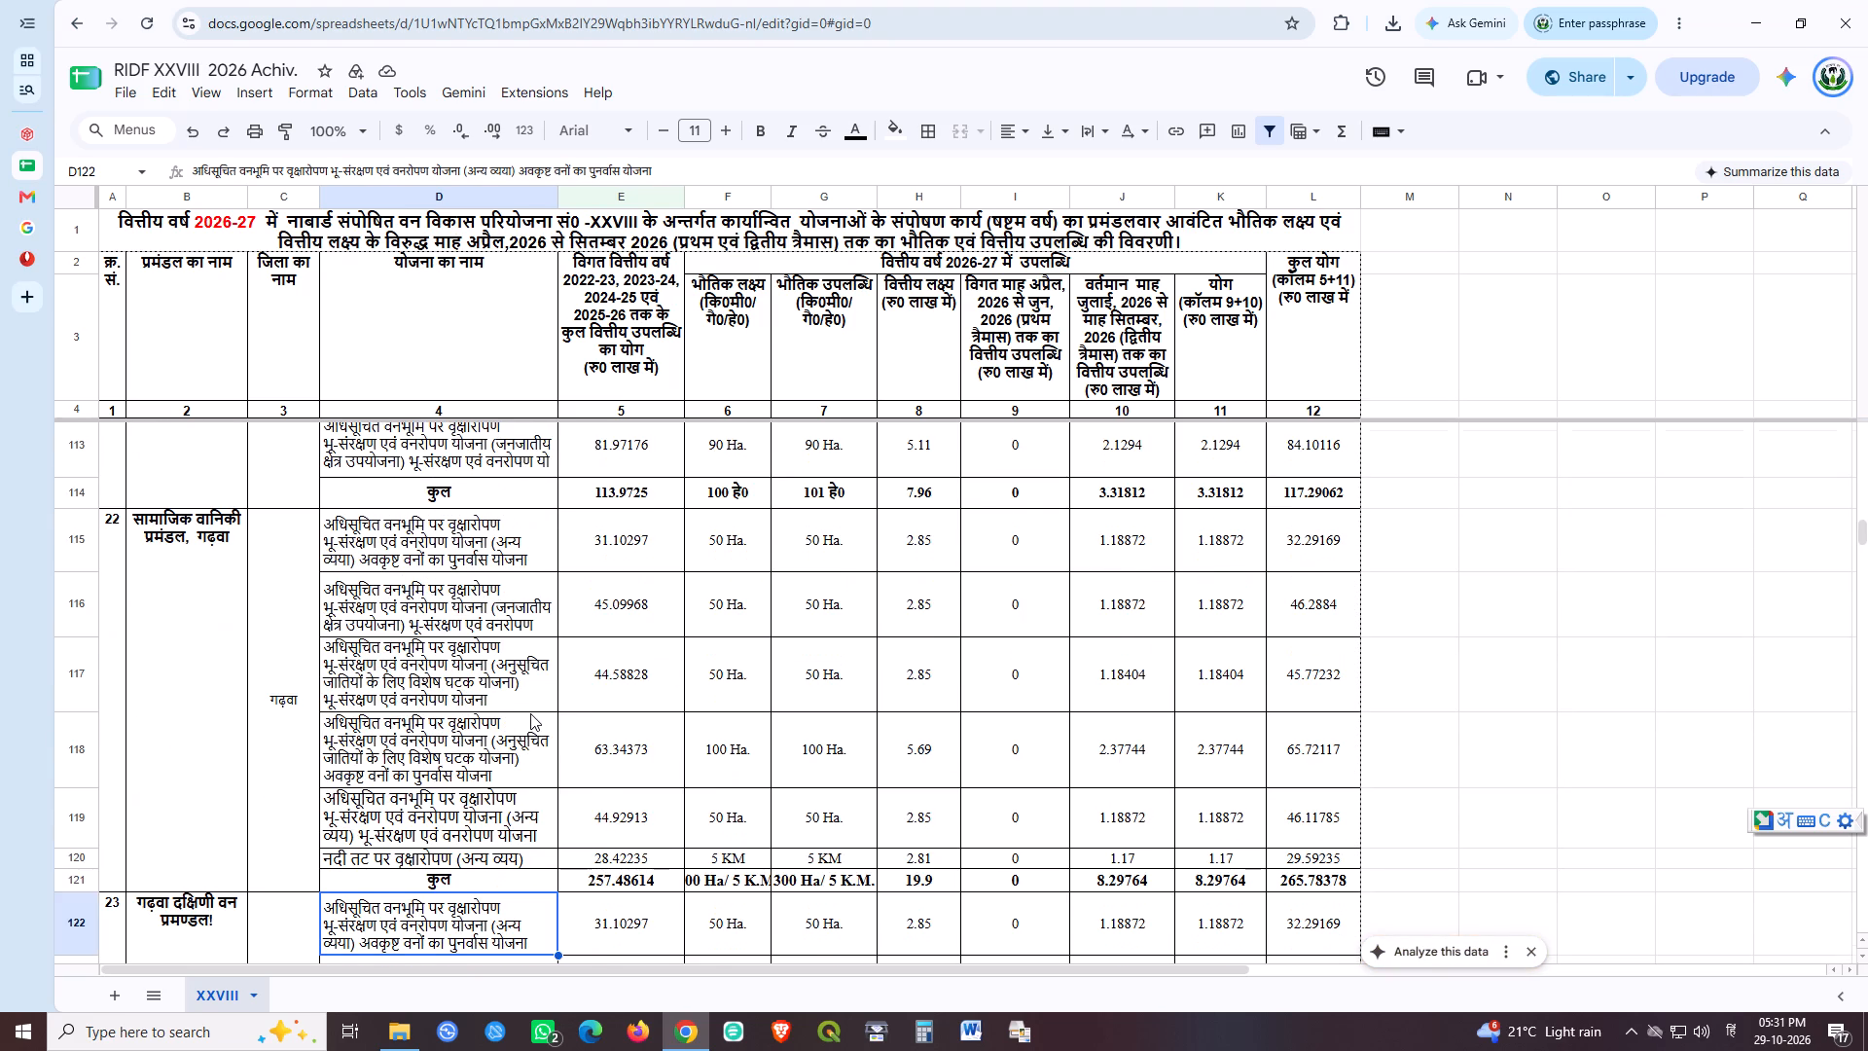
{"action": "scroll", "coordinate": [530, 713], "scroll_direction": "up", "scroll_amount": 2}
{"action": "left_click", "coordinate": [466, 457]}
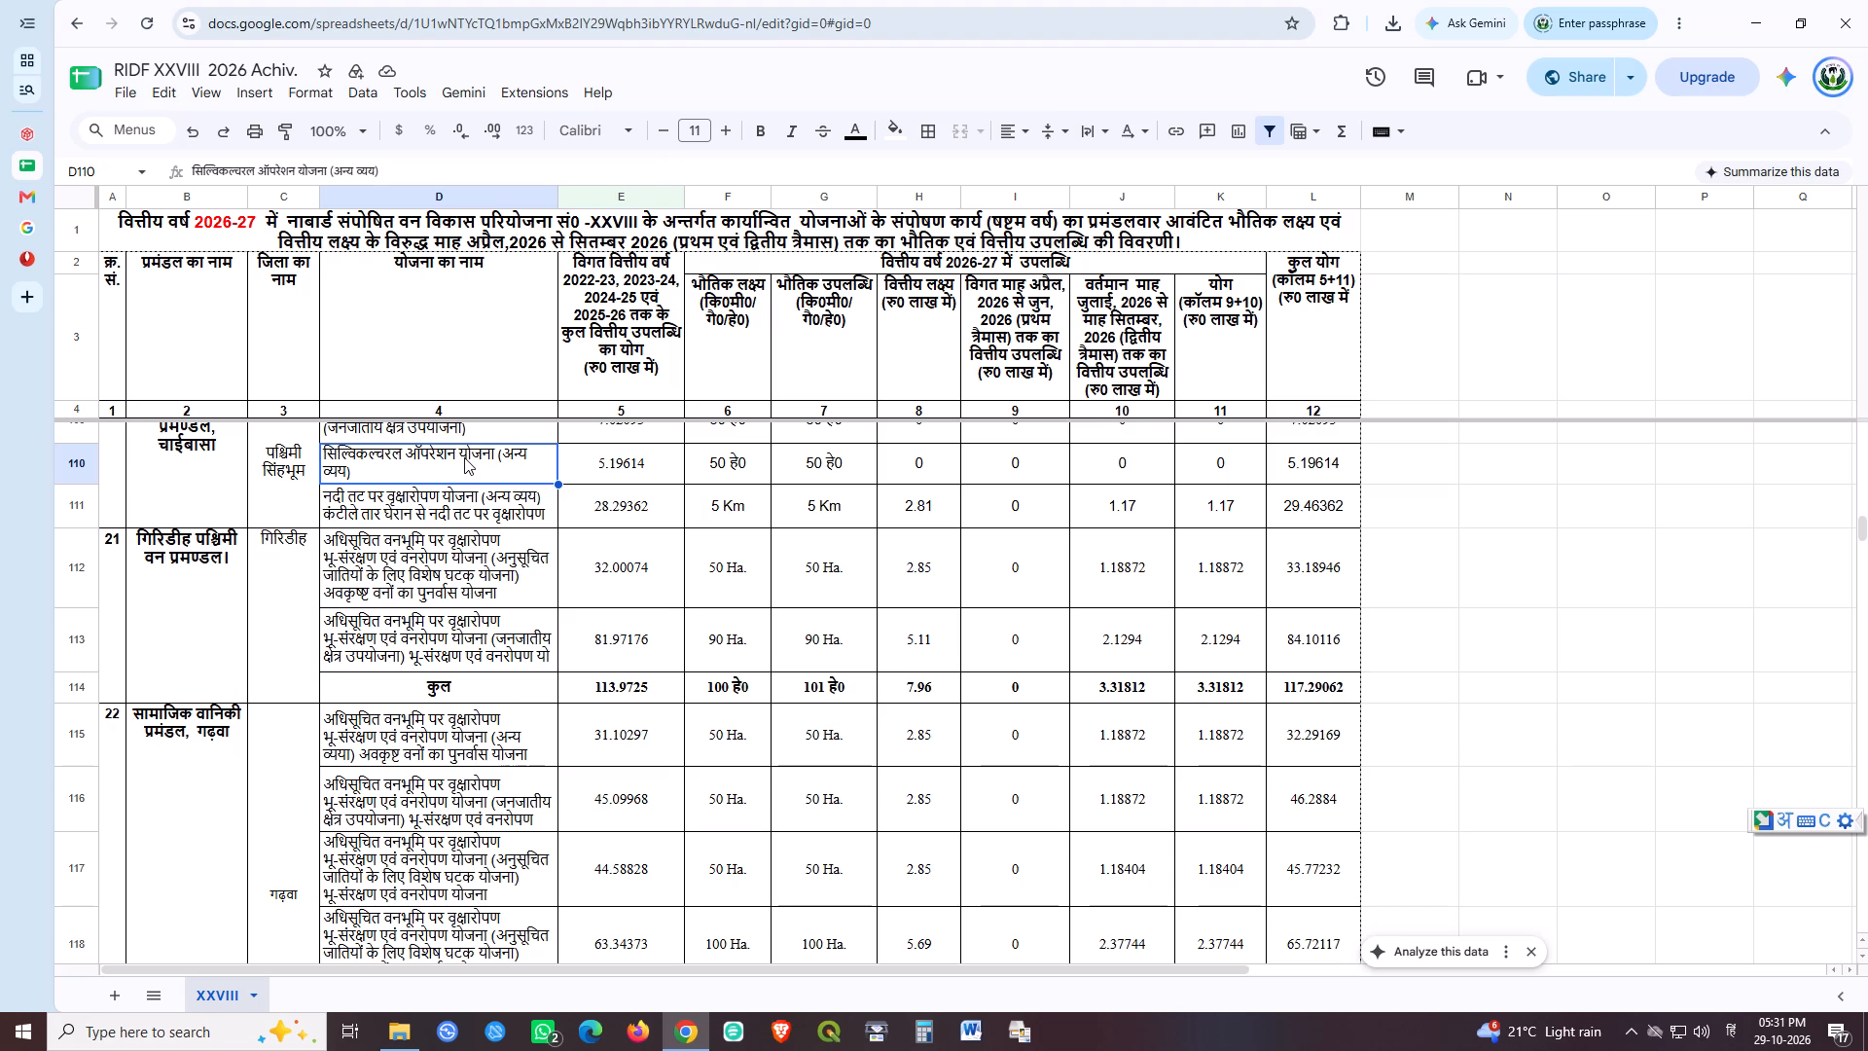
{"action": "scroll", "coordinate": [433, 660], "scroll_direction": "down", "scroll_amount": 8}
{"action": "scroll", "coordinate": [433, 661], "scroll_direction": "up", "scroll_amount": 2}
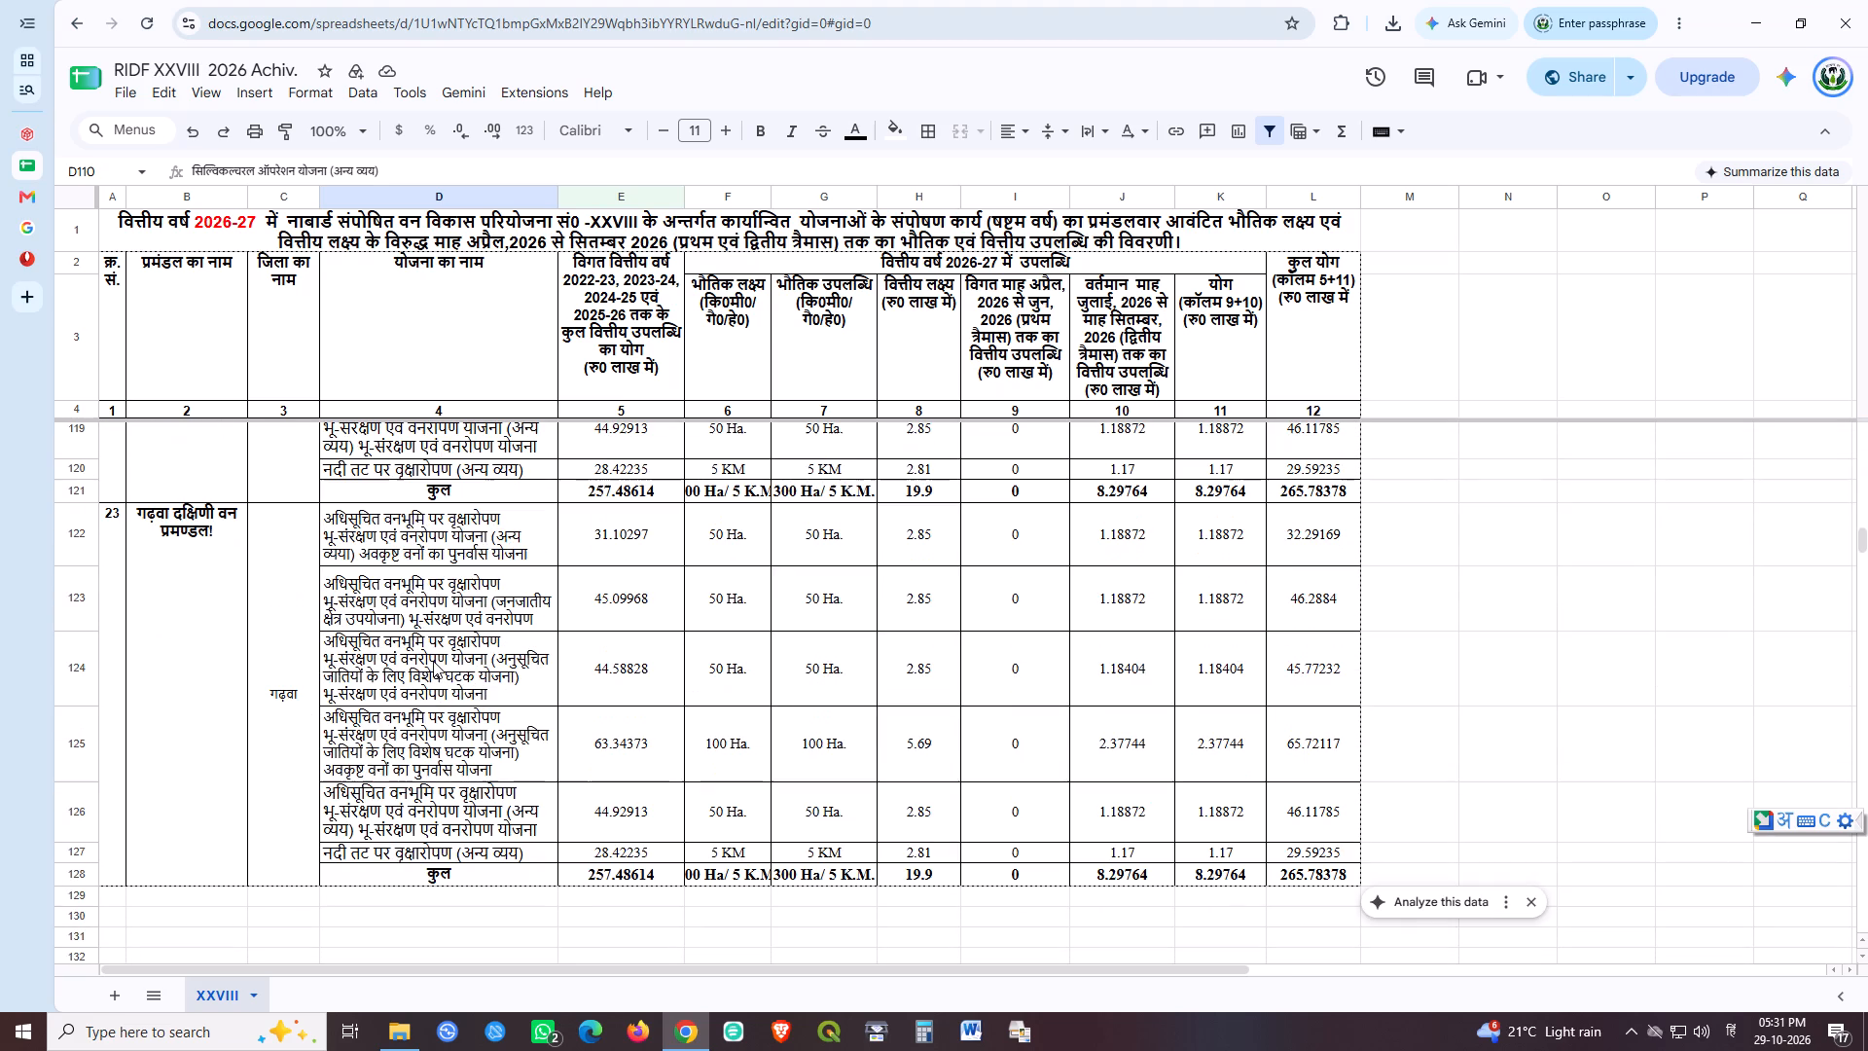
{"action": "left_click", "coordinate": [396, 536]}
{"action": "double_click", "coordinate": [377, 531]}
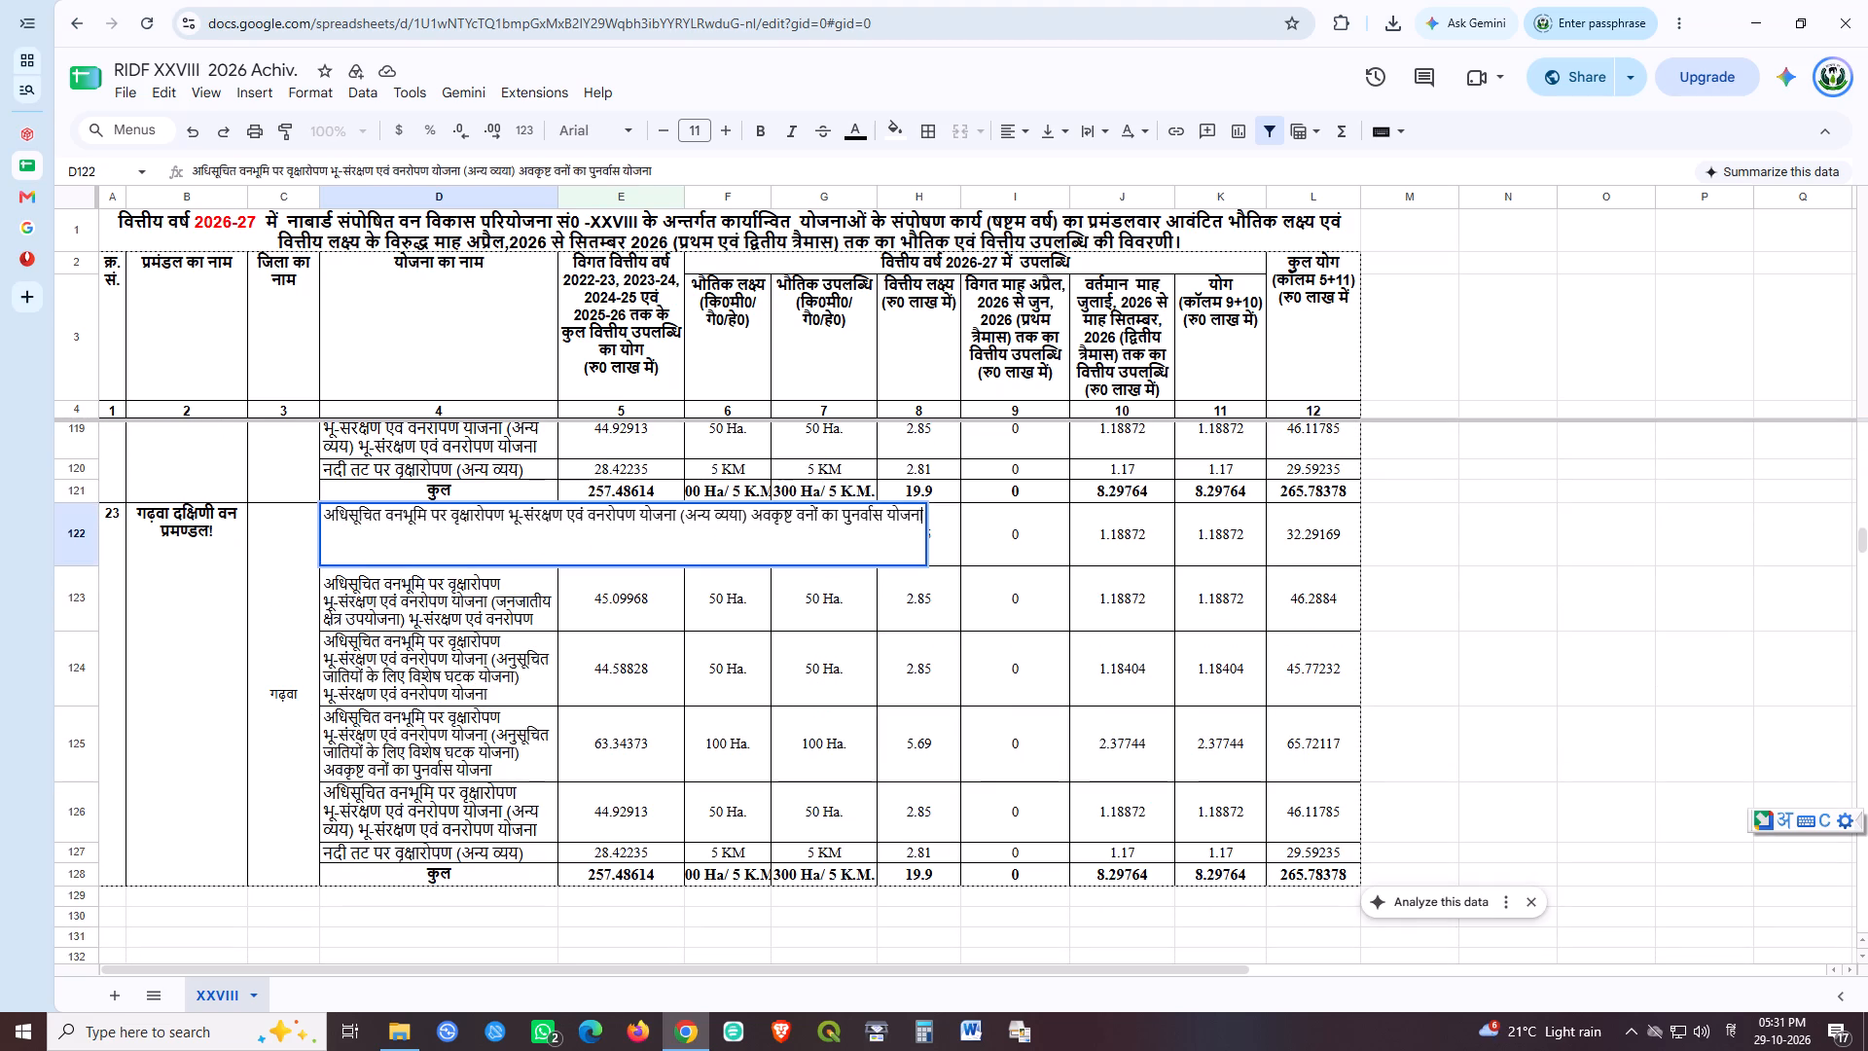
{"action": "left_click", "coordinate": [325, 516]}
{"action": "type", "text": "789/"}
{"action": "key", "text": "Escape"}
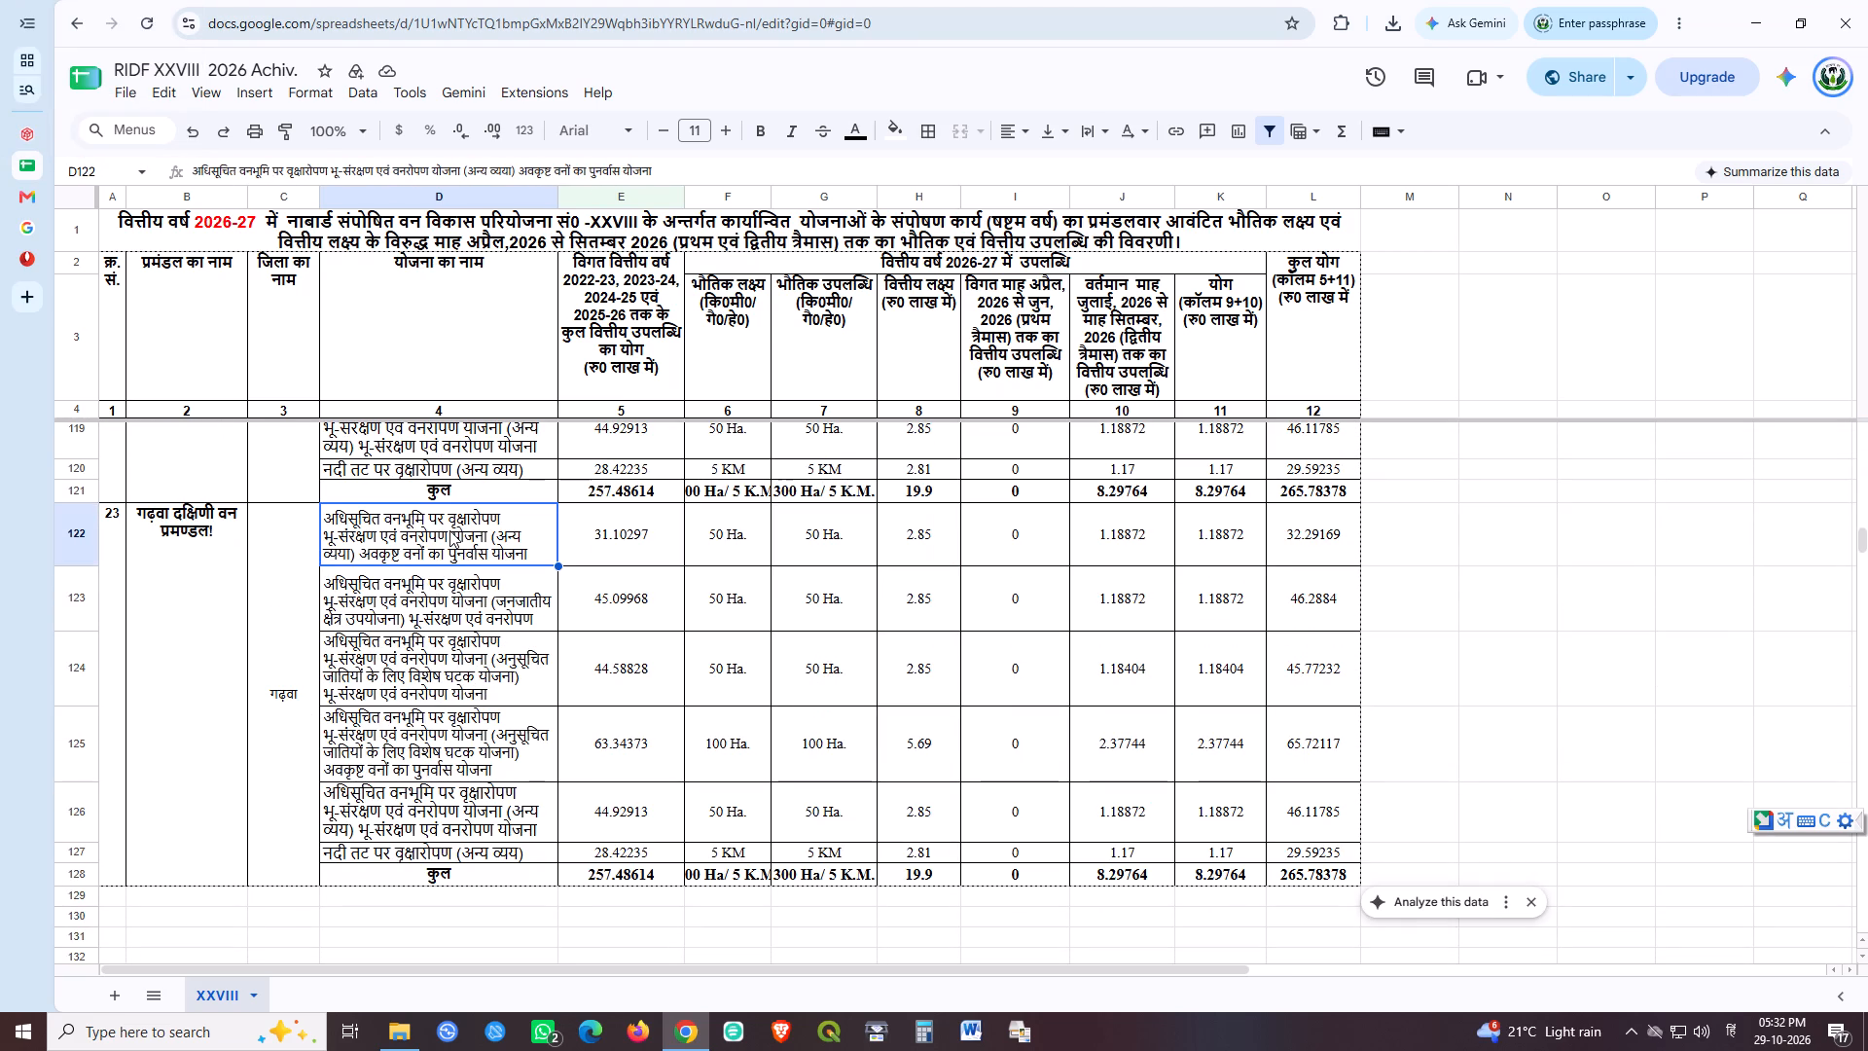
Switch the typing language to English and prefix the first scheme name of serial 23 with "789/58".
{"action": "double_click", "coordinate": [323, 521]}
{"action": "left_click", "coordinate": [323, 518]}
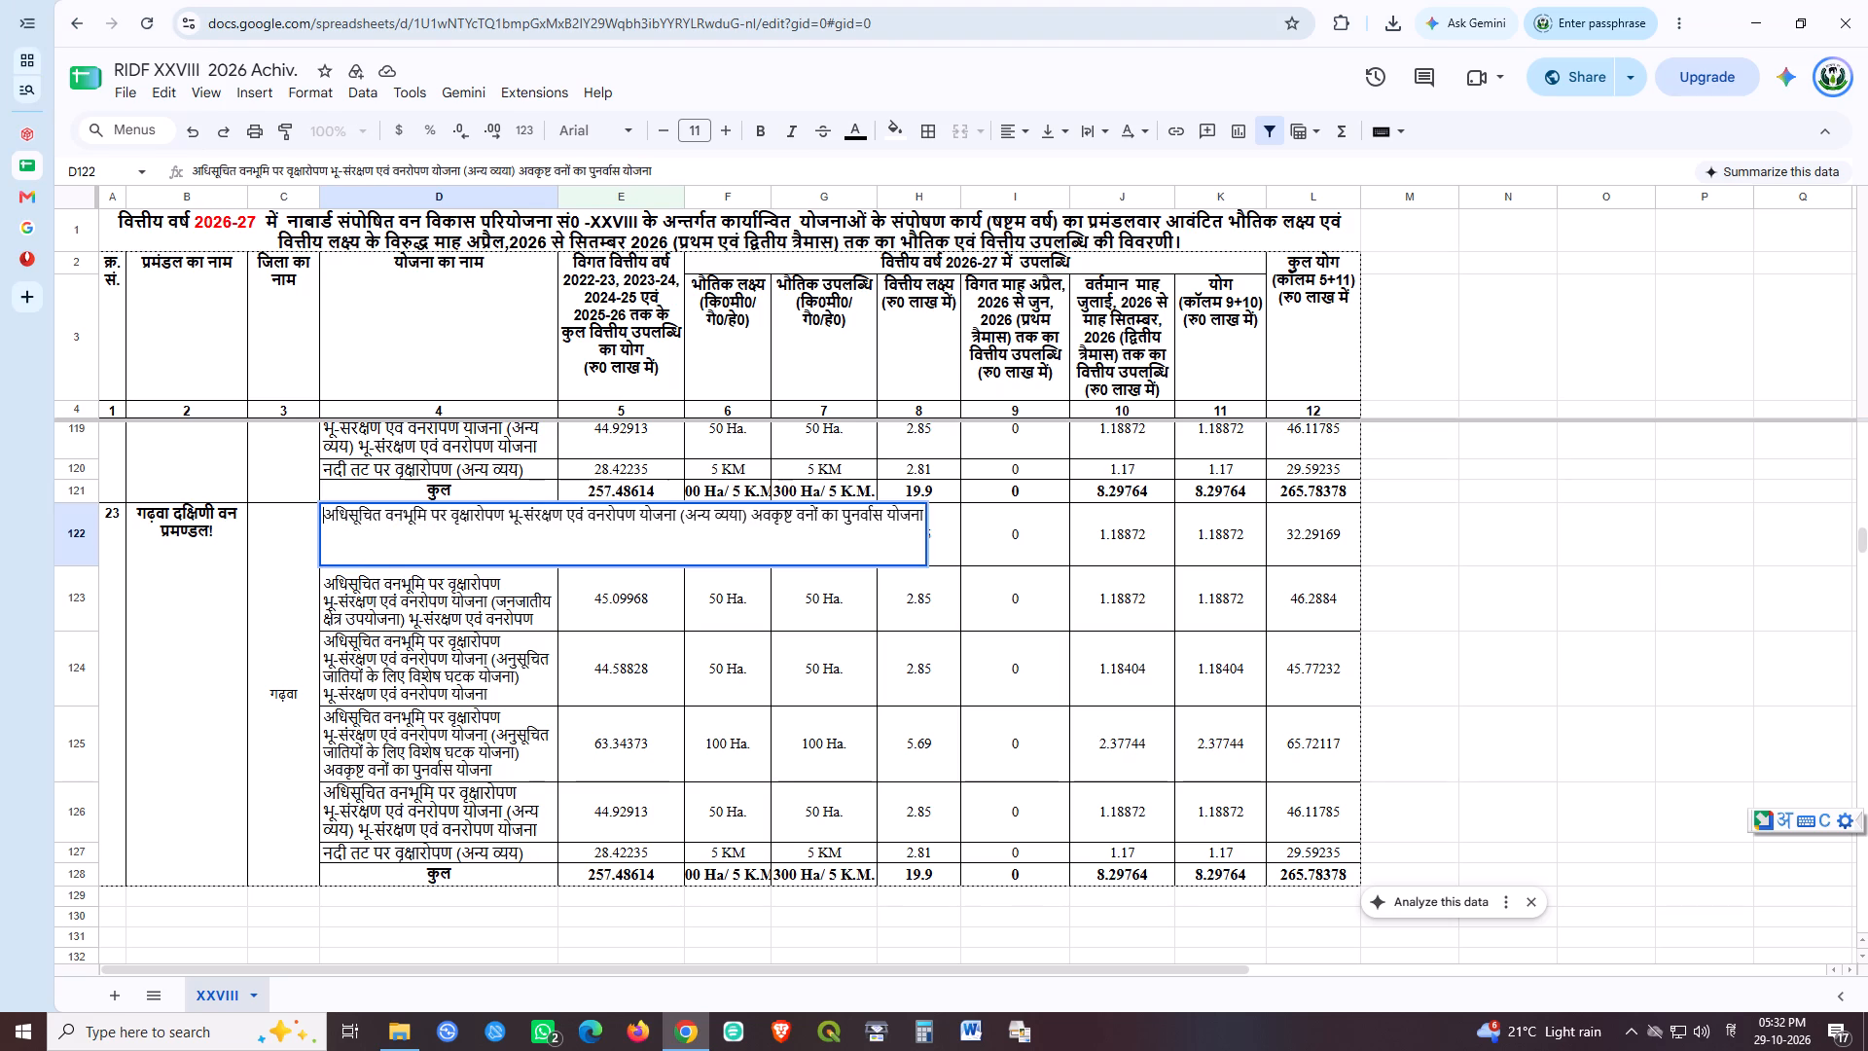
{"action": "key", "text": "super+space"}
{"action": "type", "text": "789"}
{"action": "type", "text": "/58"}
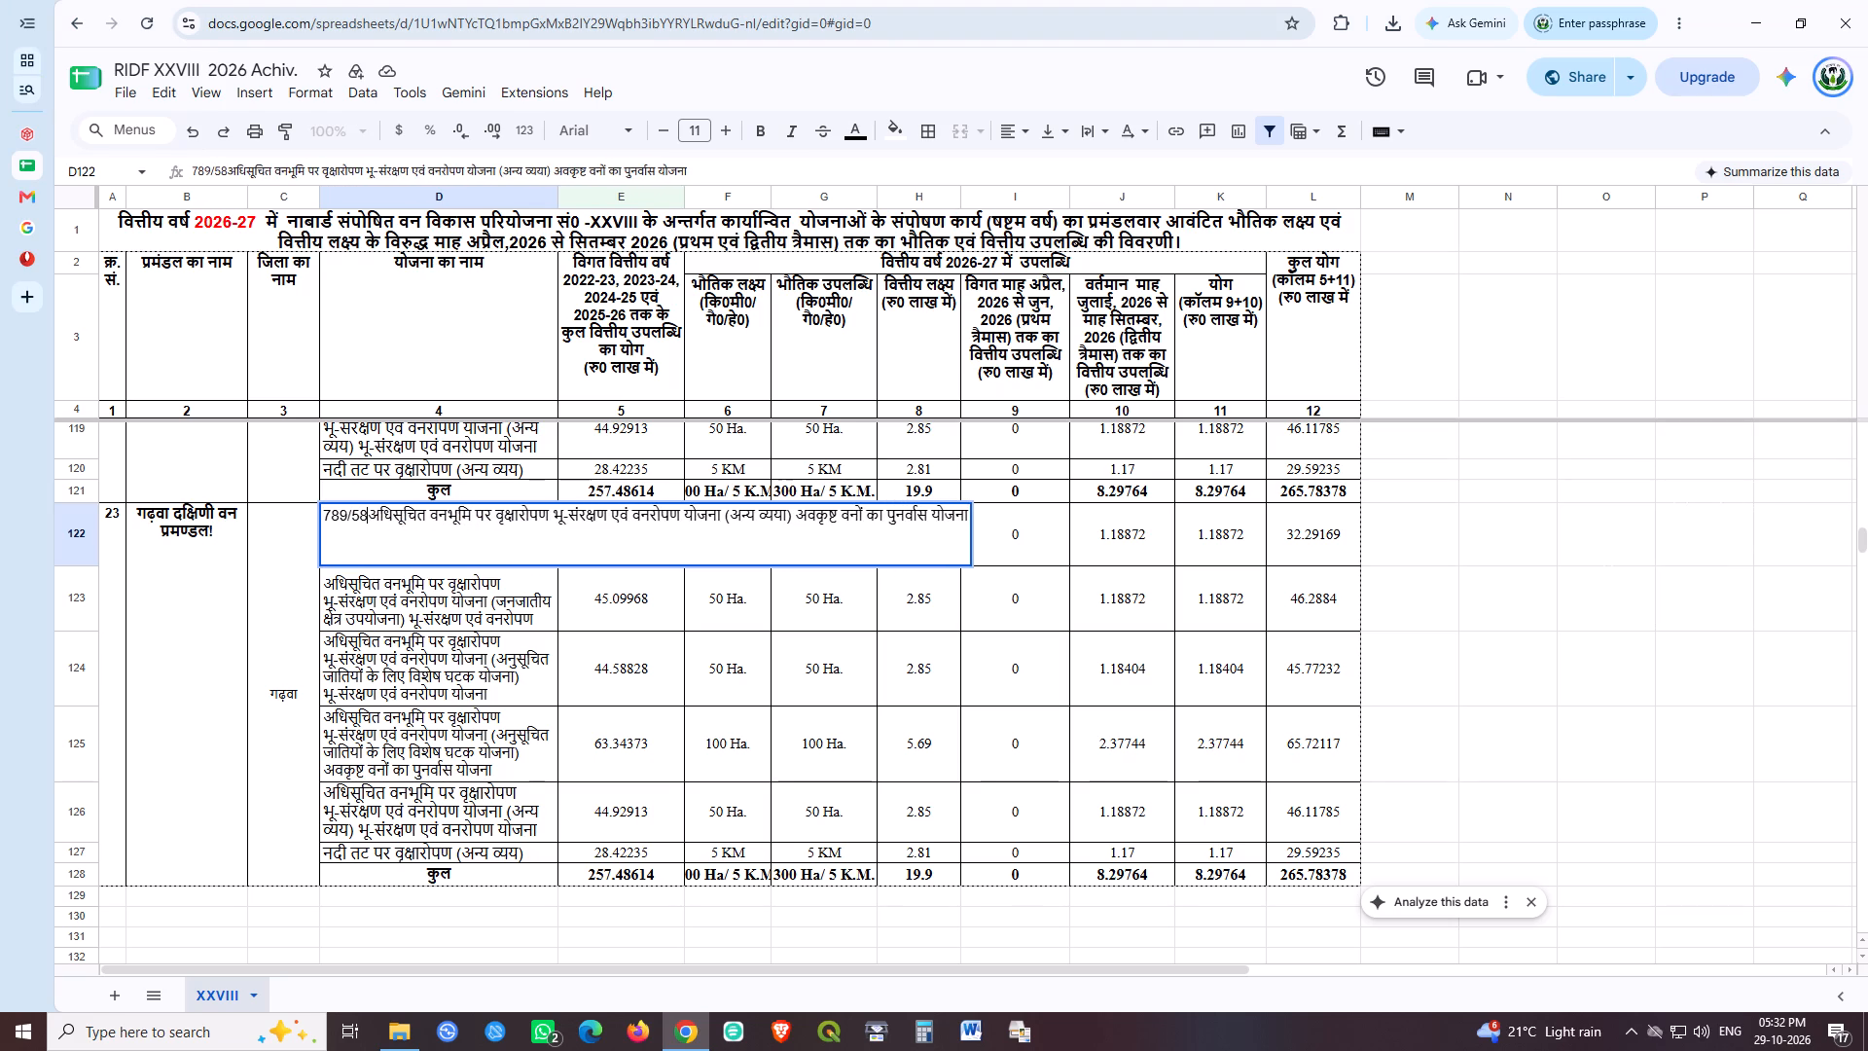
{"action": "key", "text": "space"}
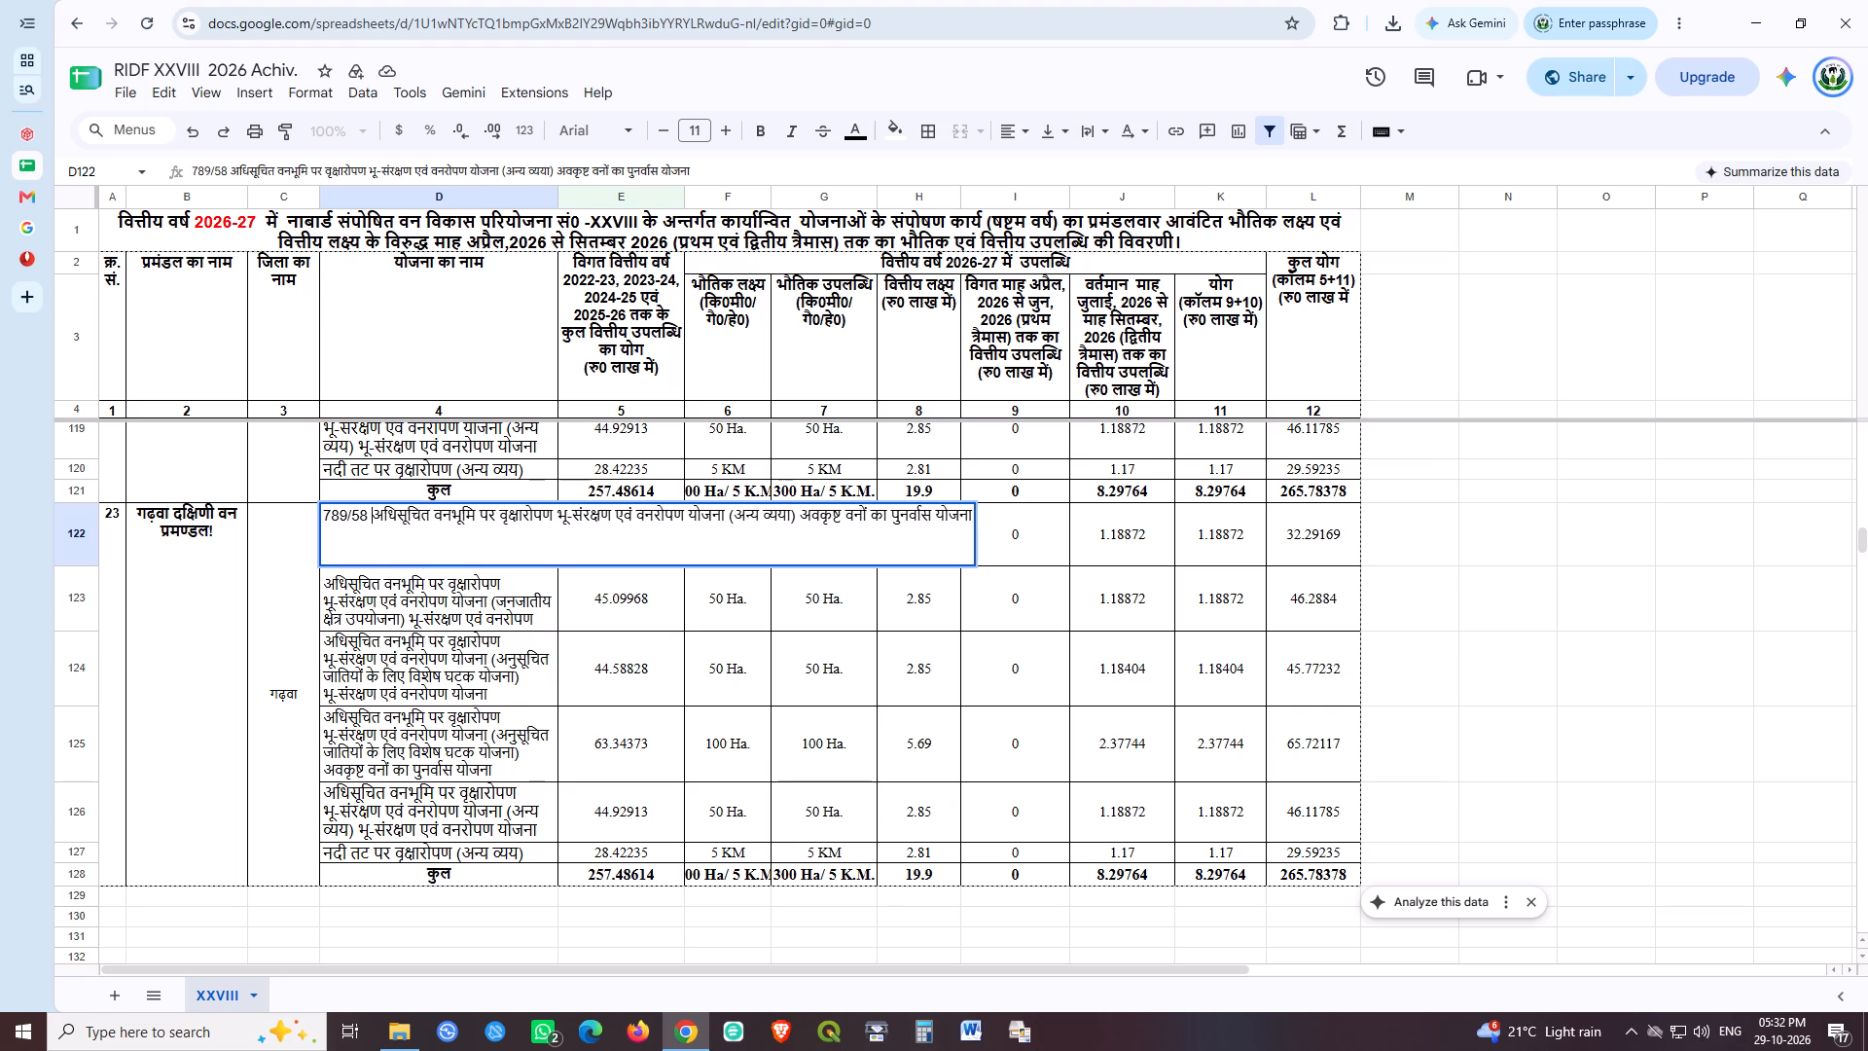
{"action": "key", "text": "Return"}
Replace the first scheme name of serial 23 with a copy of the scheme name in row 125.
{"action": "scroll", "coordinate": [552, 506], "scroll_direction": "up", "scroll_amount": 1}
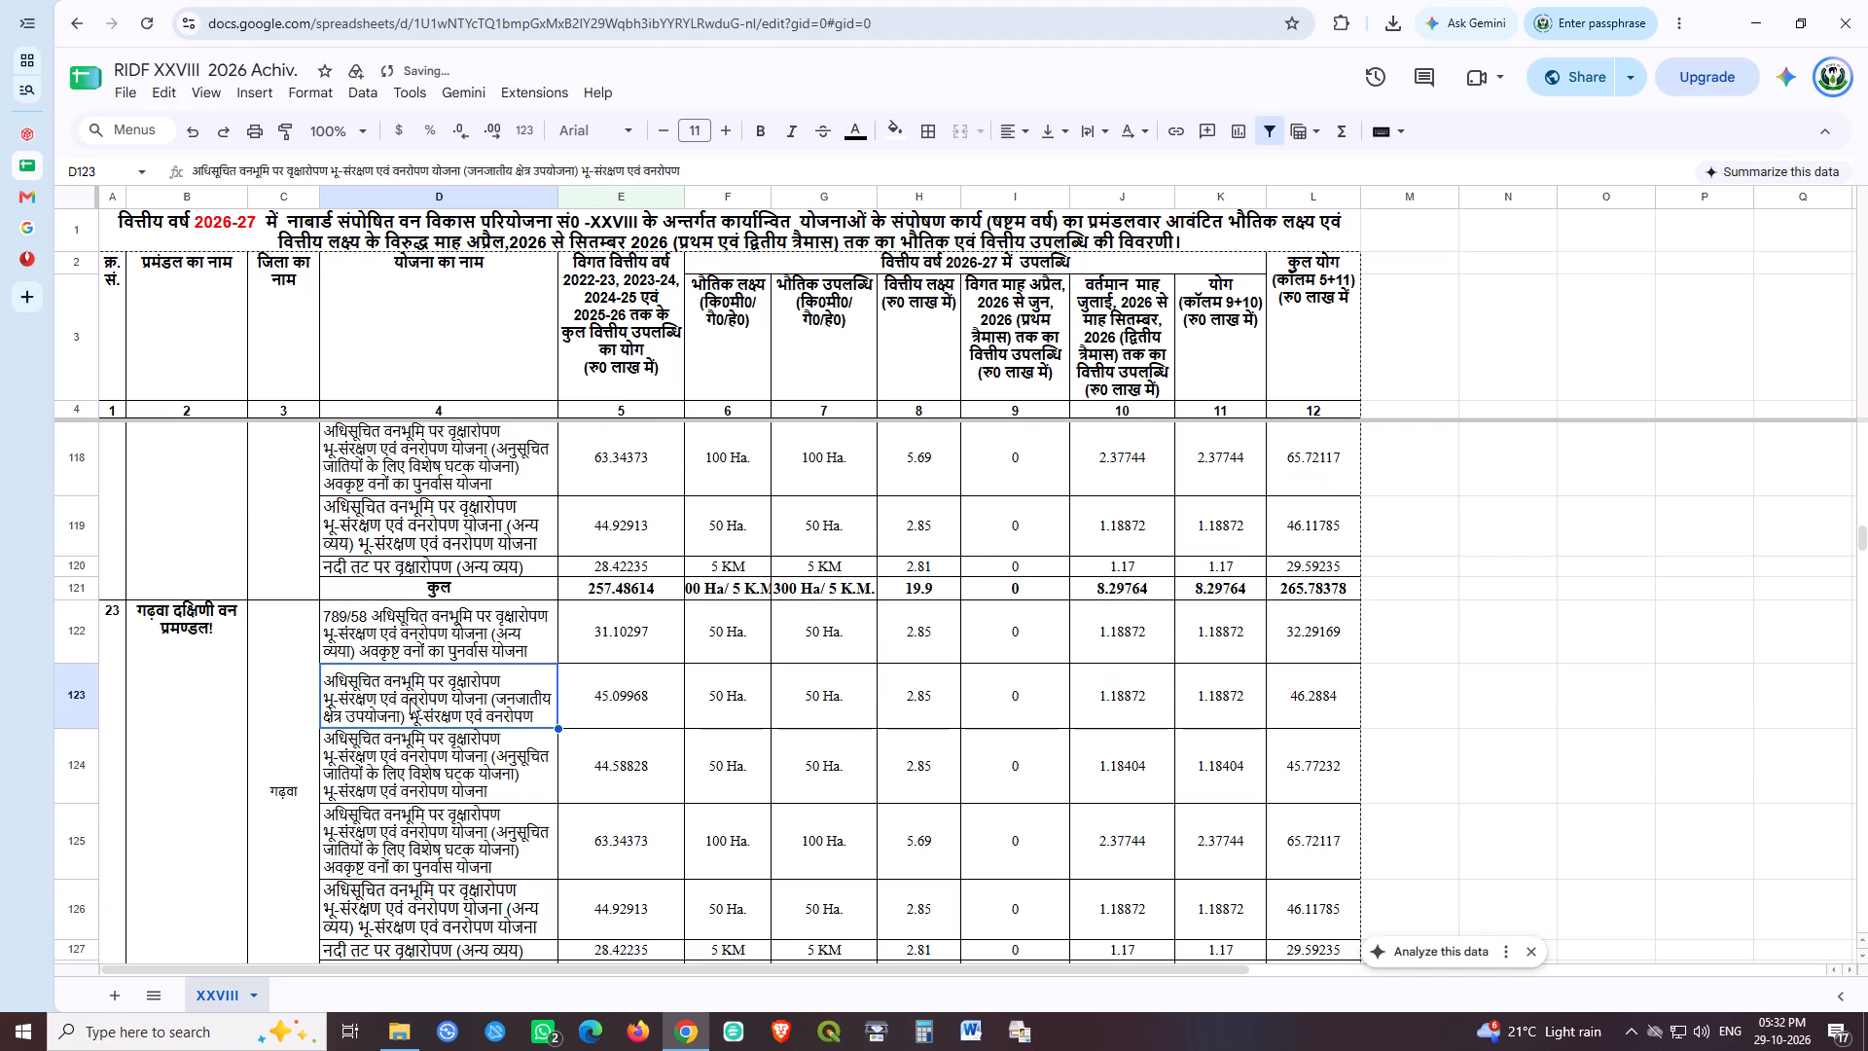
{"action": "left_click", "coordinate": [335, 785]}
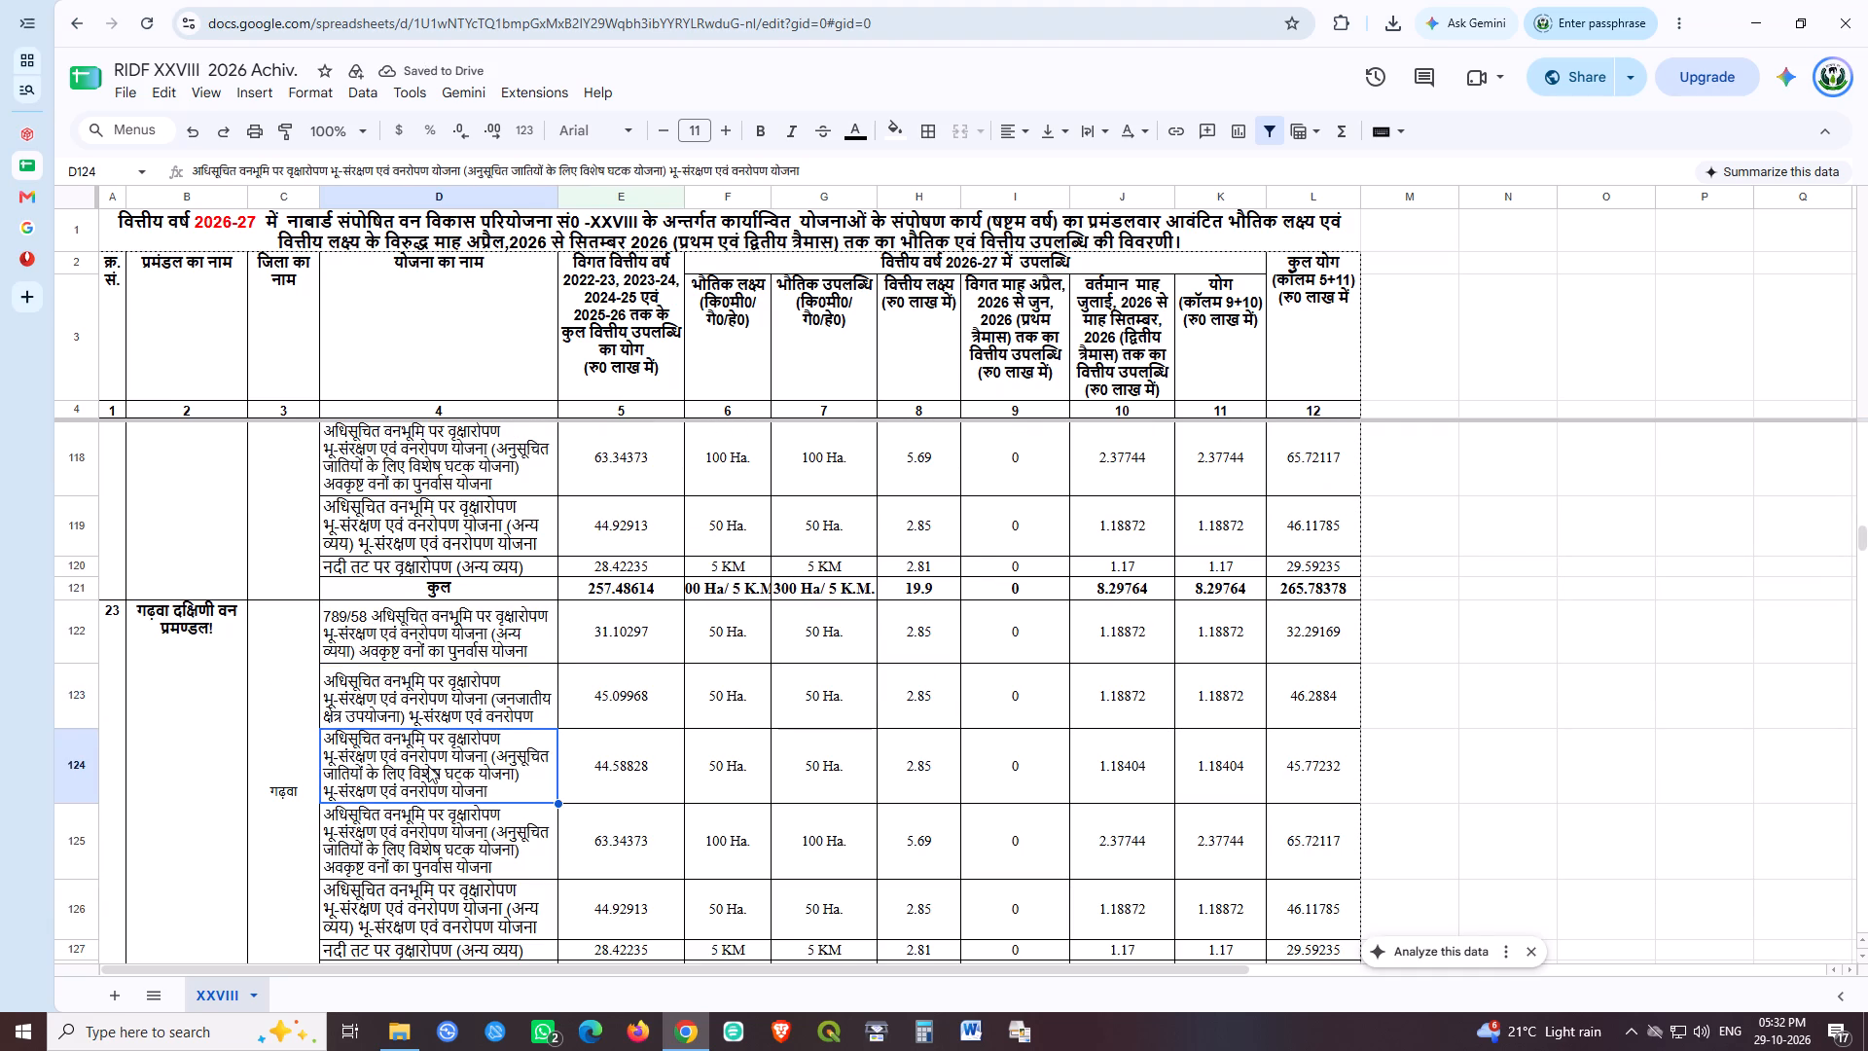
{"action": "left_click", "coordinate": [400, 830]}
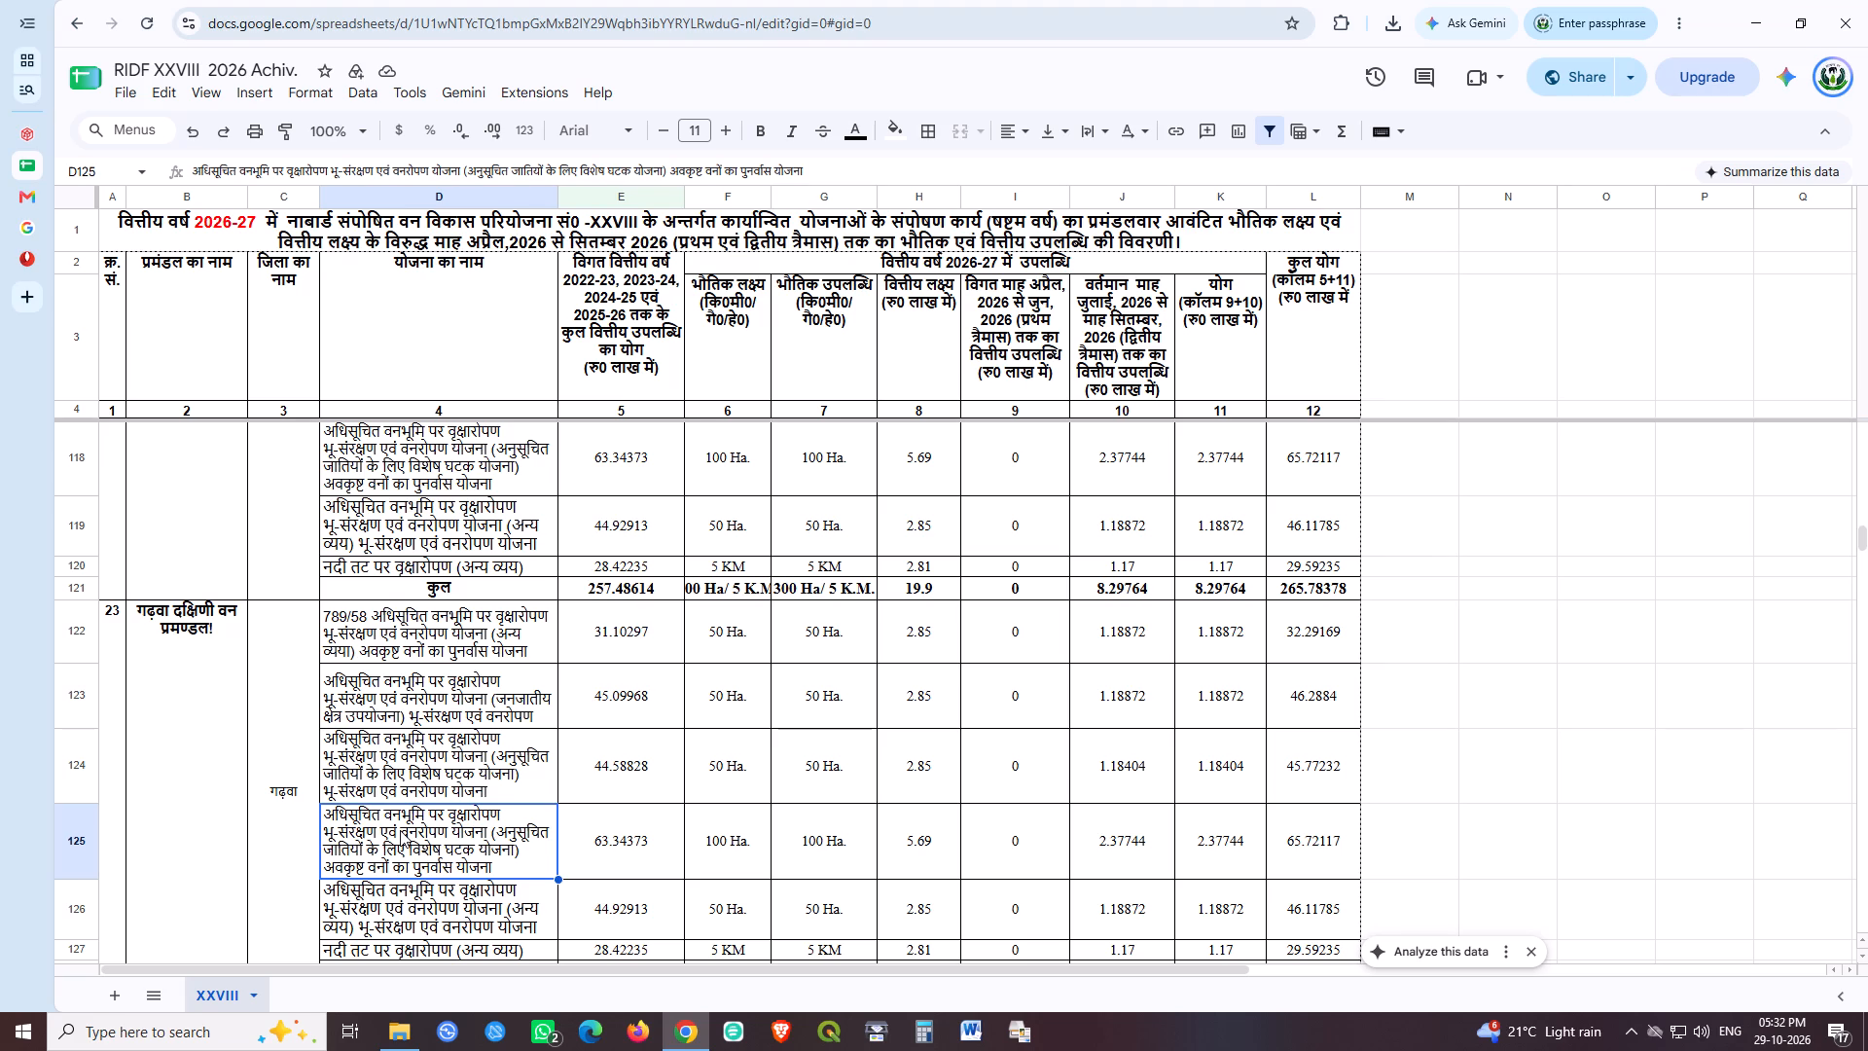
{"action": "key", "text": "ctrl+c"}
{"action": "left_click", "coordinate": [454, 633]}
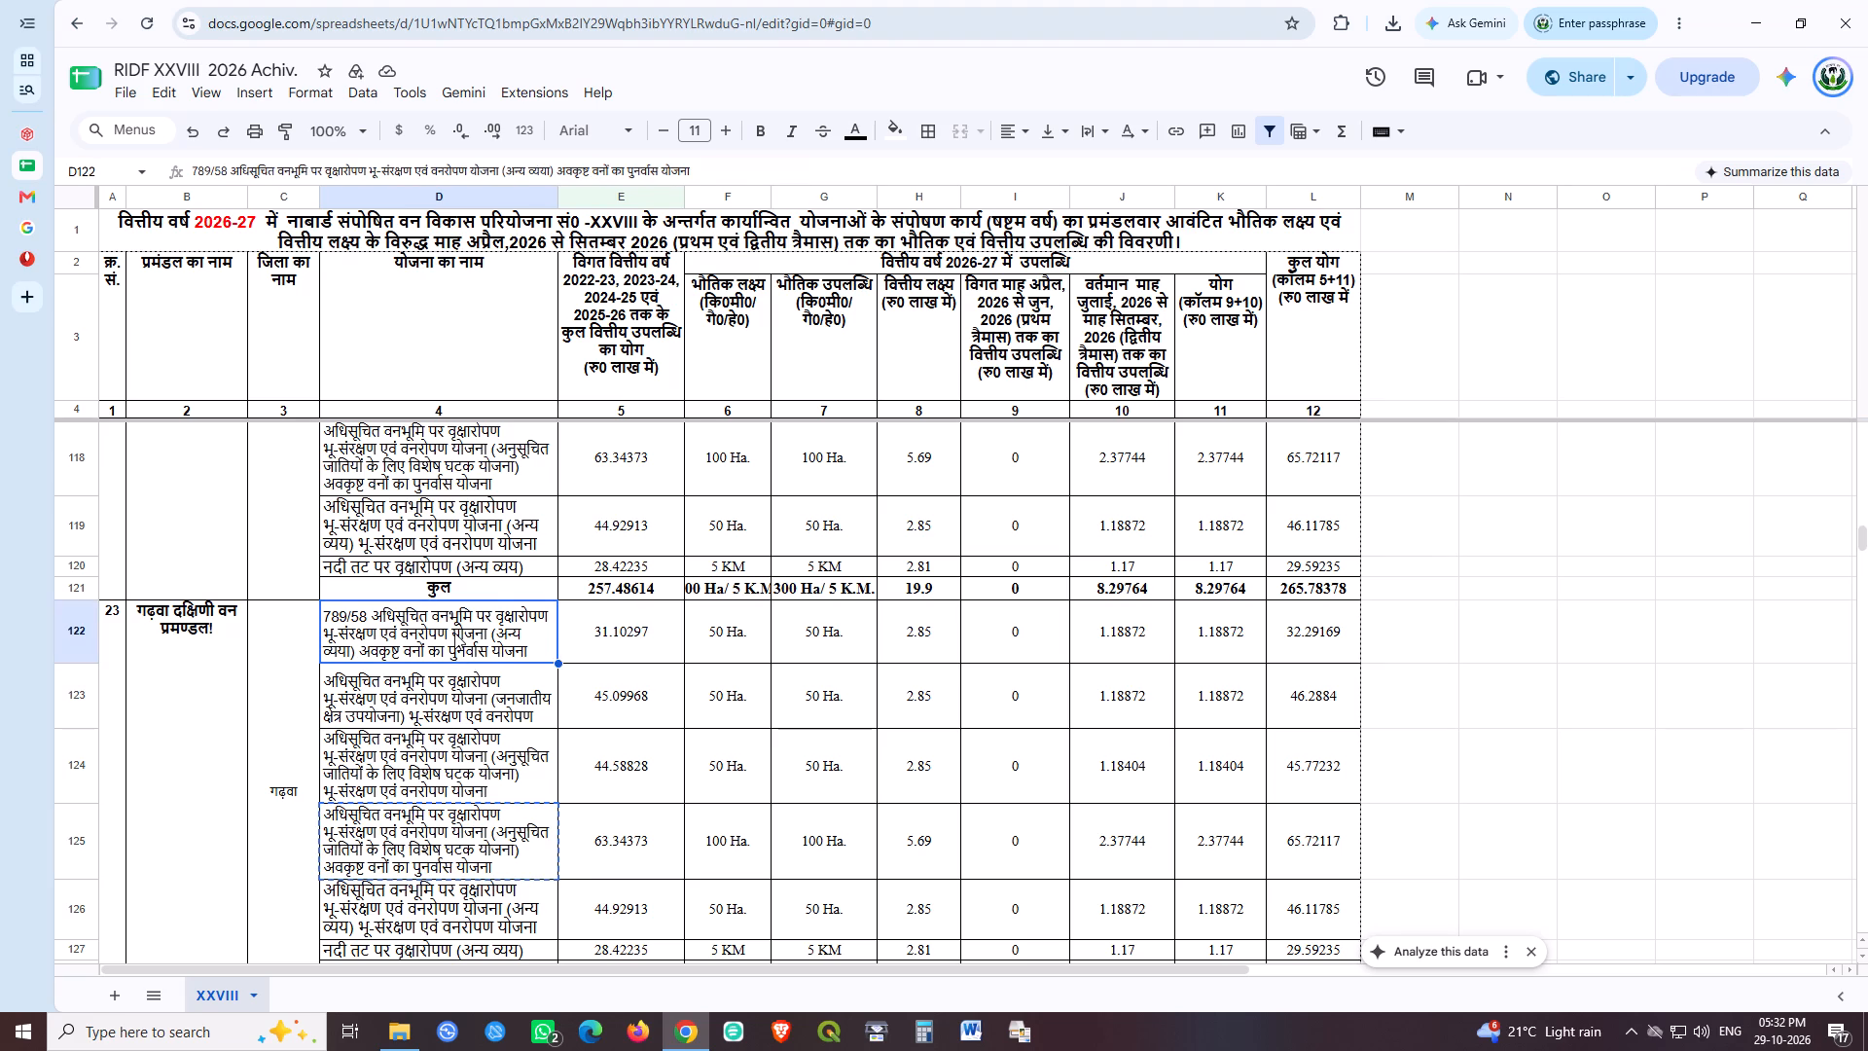
{"action": "key", "text": "ctrl+v"}
Delete row 123, the second scheme row of the serial 23 block.
{"action": "left_click", "coordinate": [444, 782]}
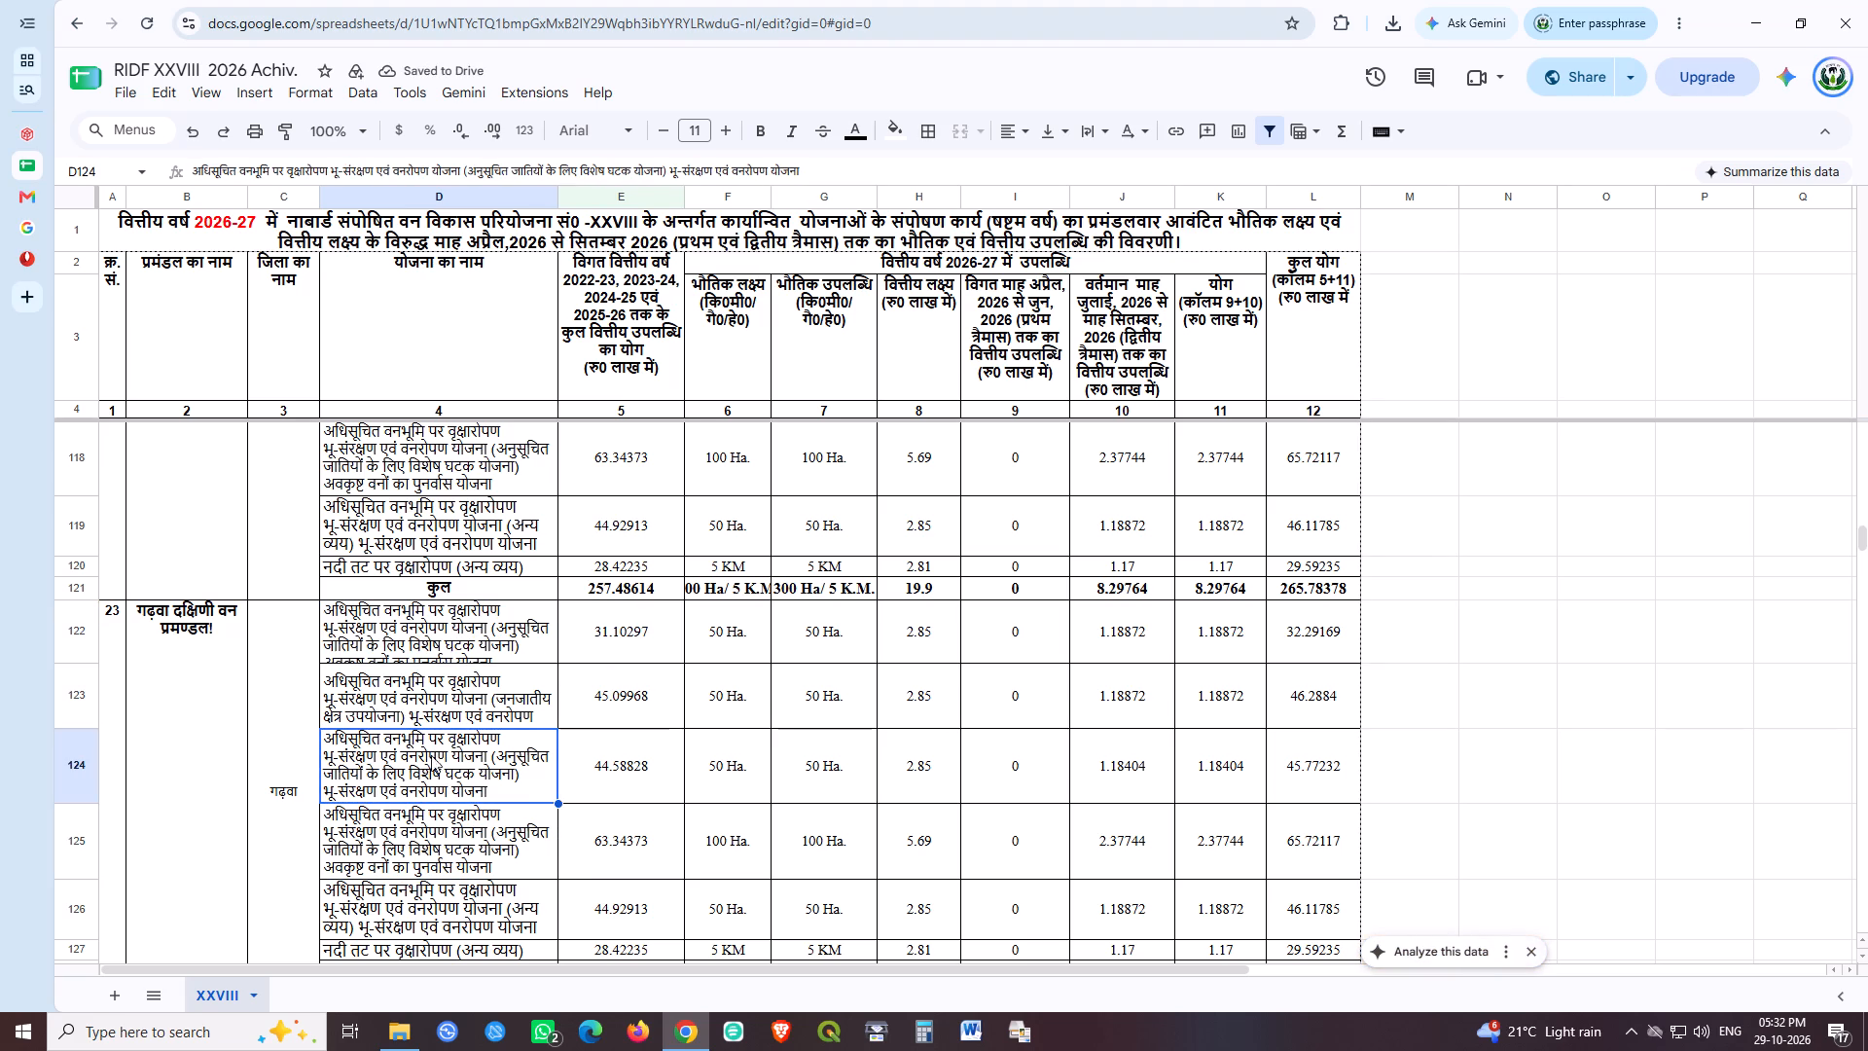
{"action": "left_click", "coordinate": [402, 713]}
{"action": "left_click", "coordinate": [78, 695]}
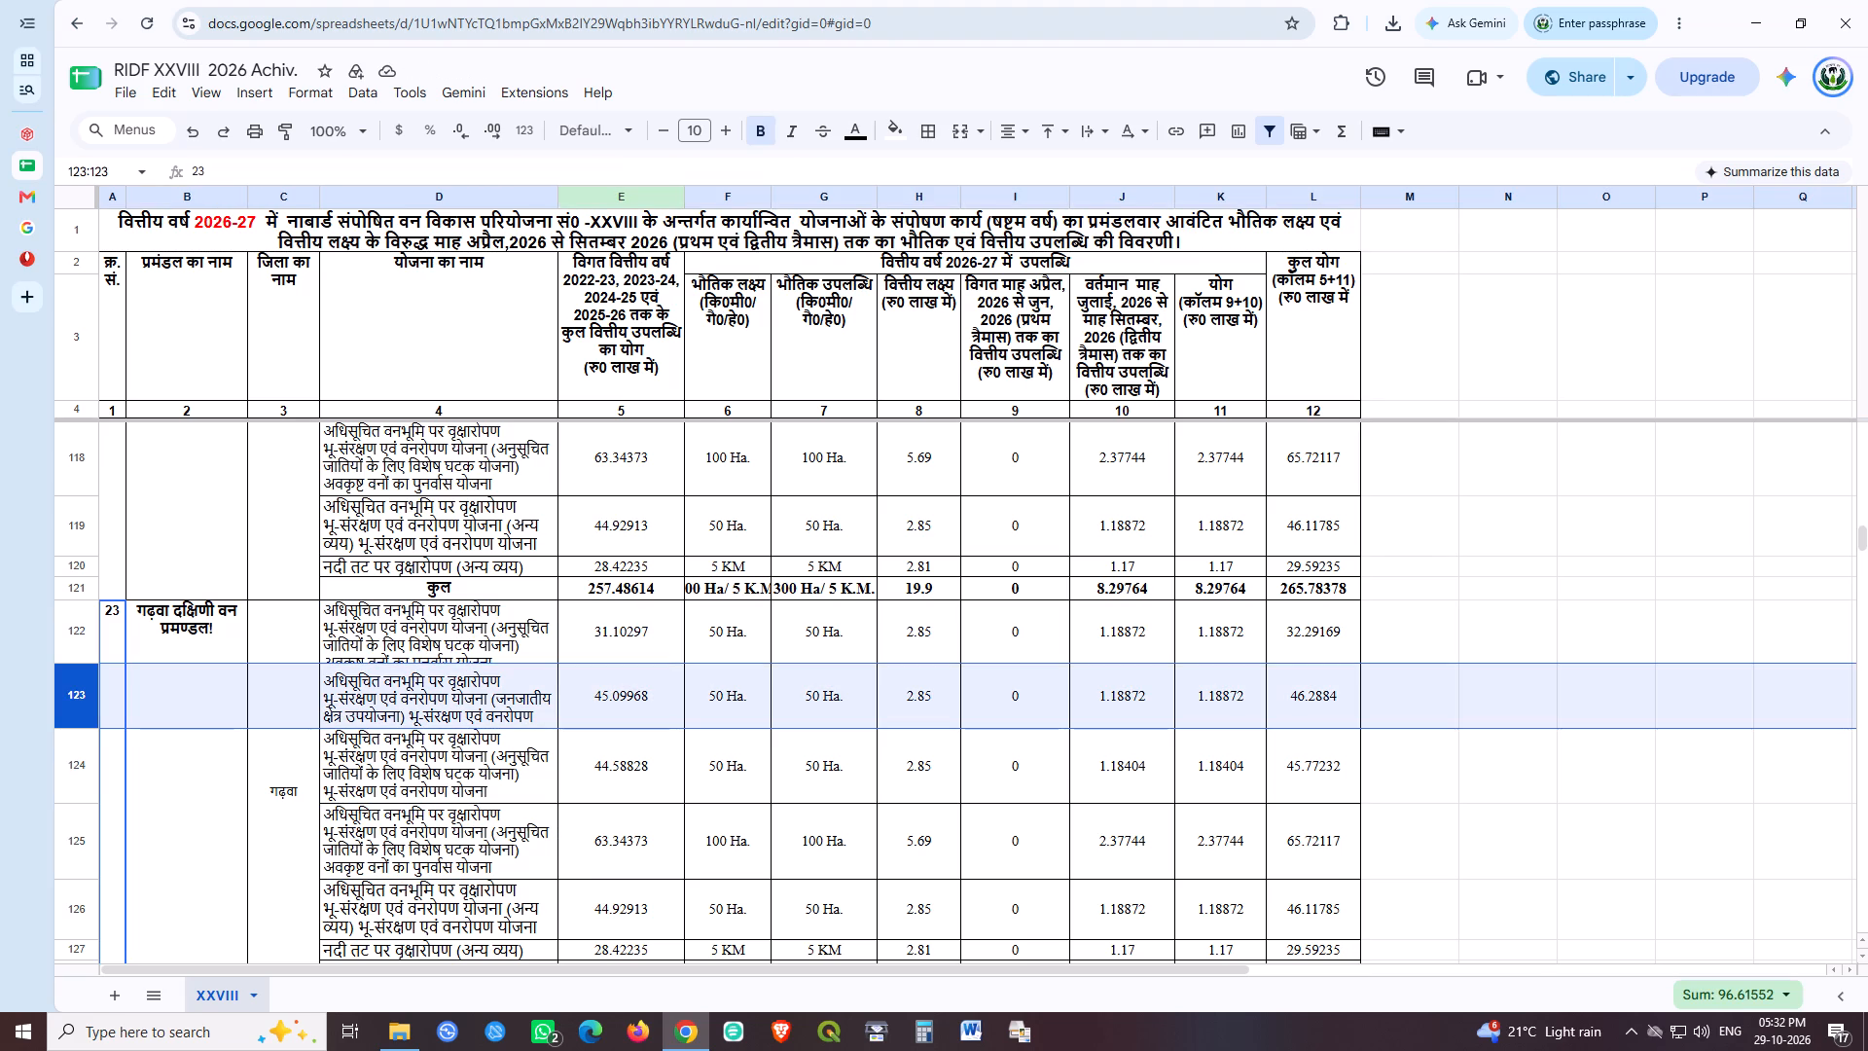
{"action": "right_click", "coordinate": [78, 695]}
{"action": "scroll", "coordinate": [78, 695], "scroll_direction": "up", "scroll_amount": 1}
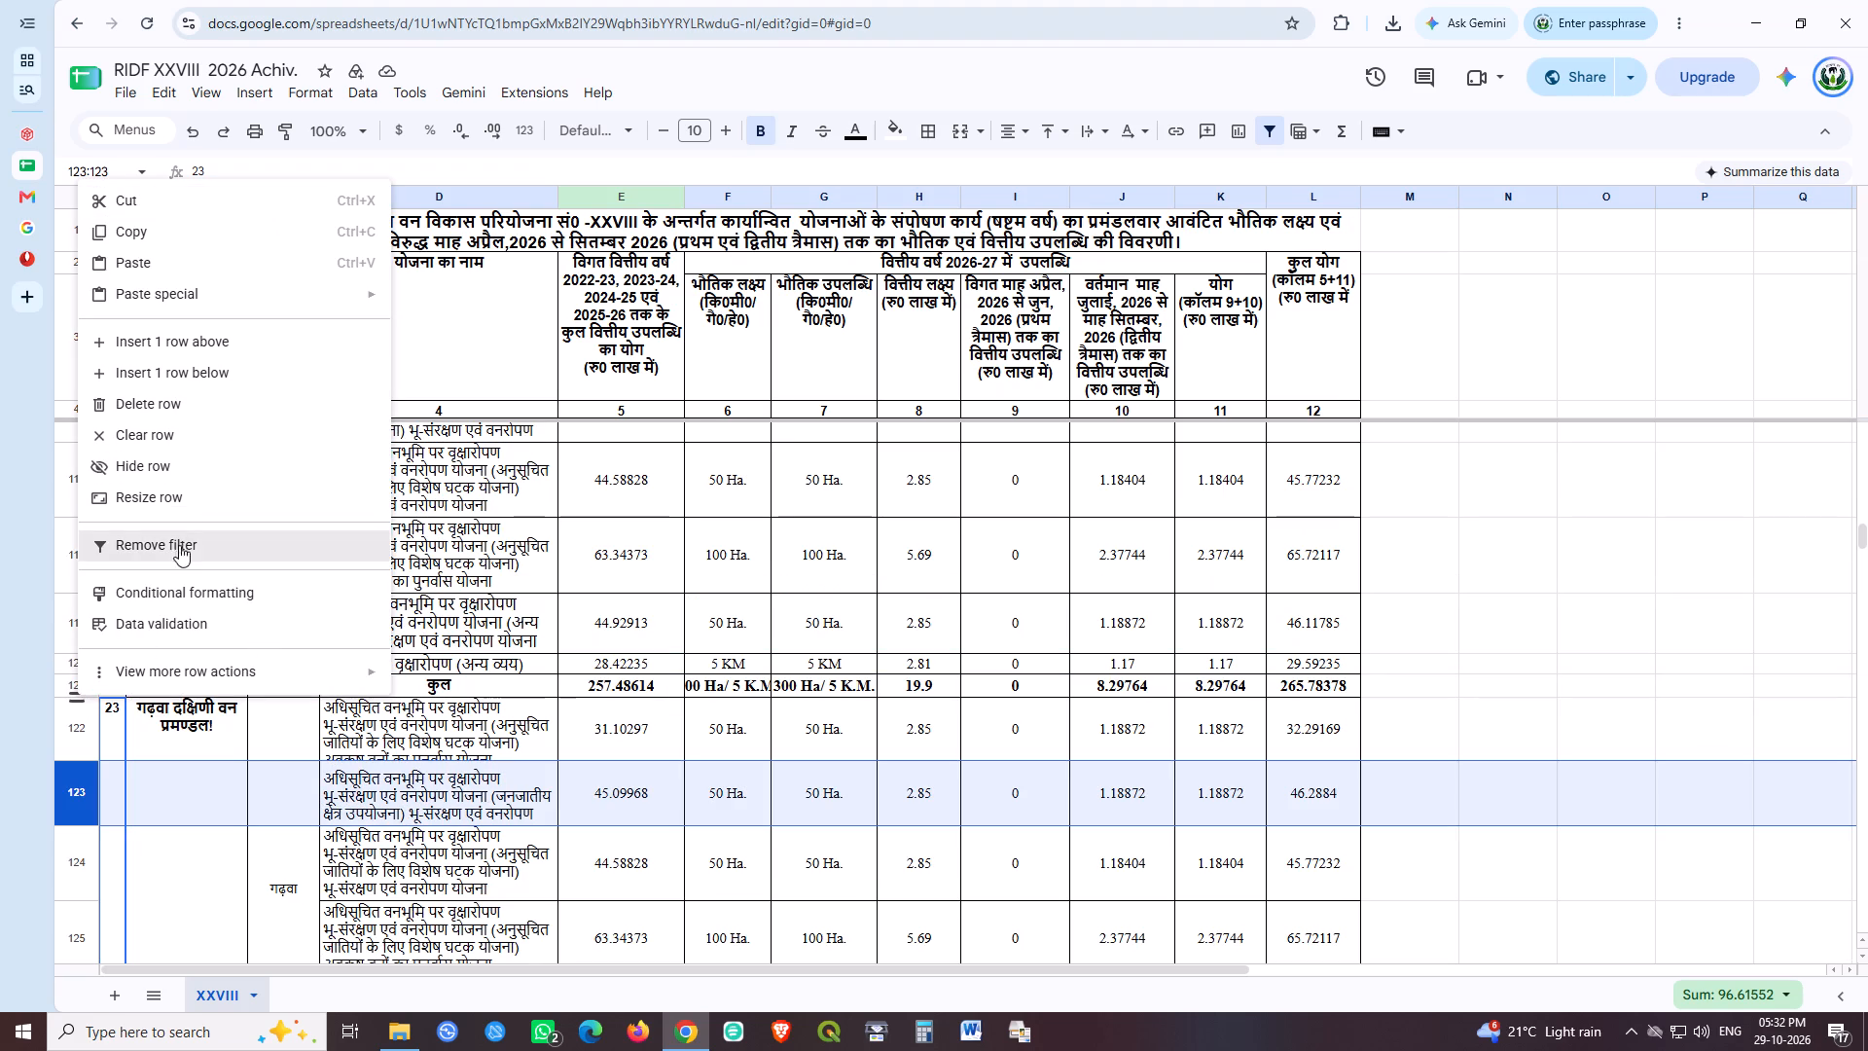
{"action": "left_click", "coordinate": [168, 404]}
{"action": "left_click", "coordinate": [418, 804]}
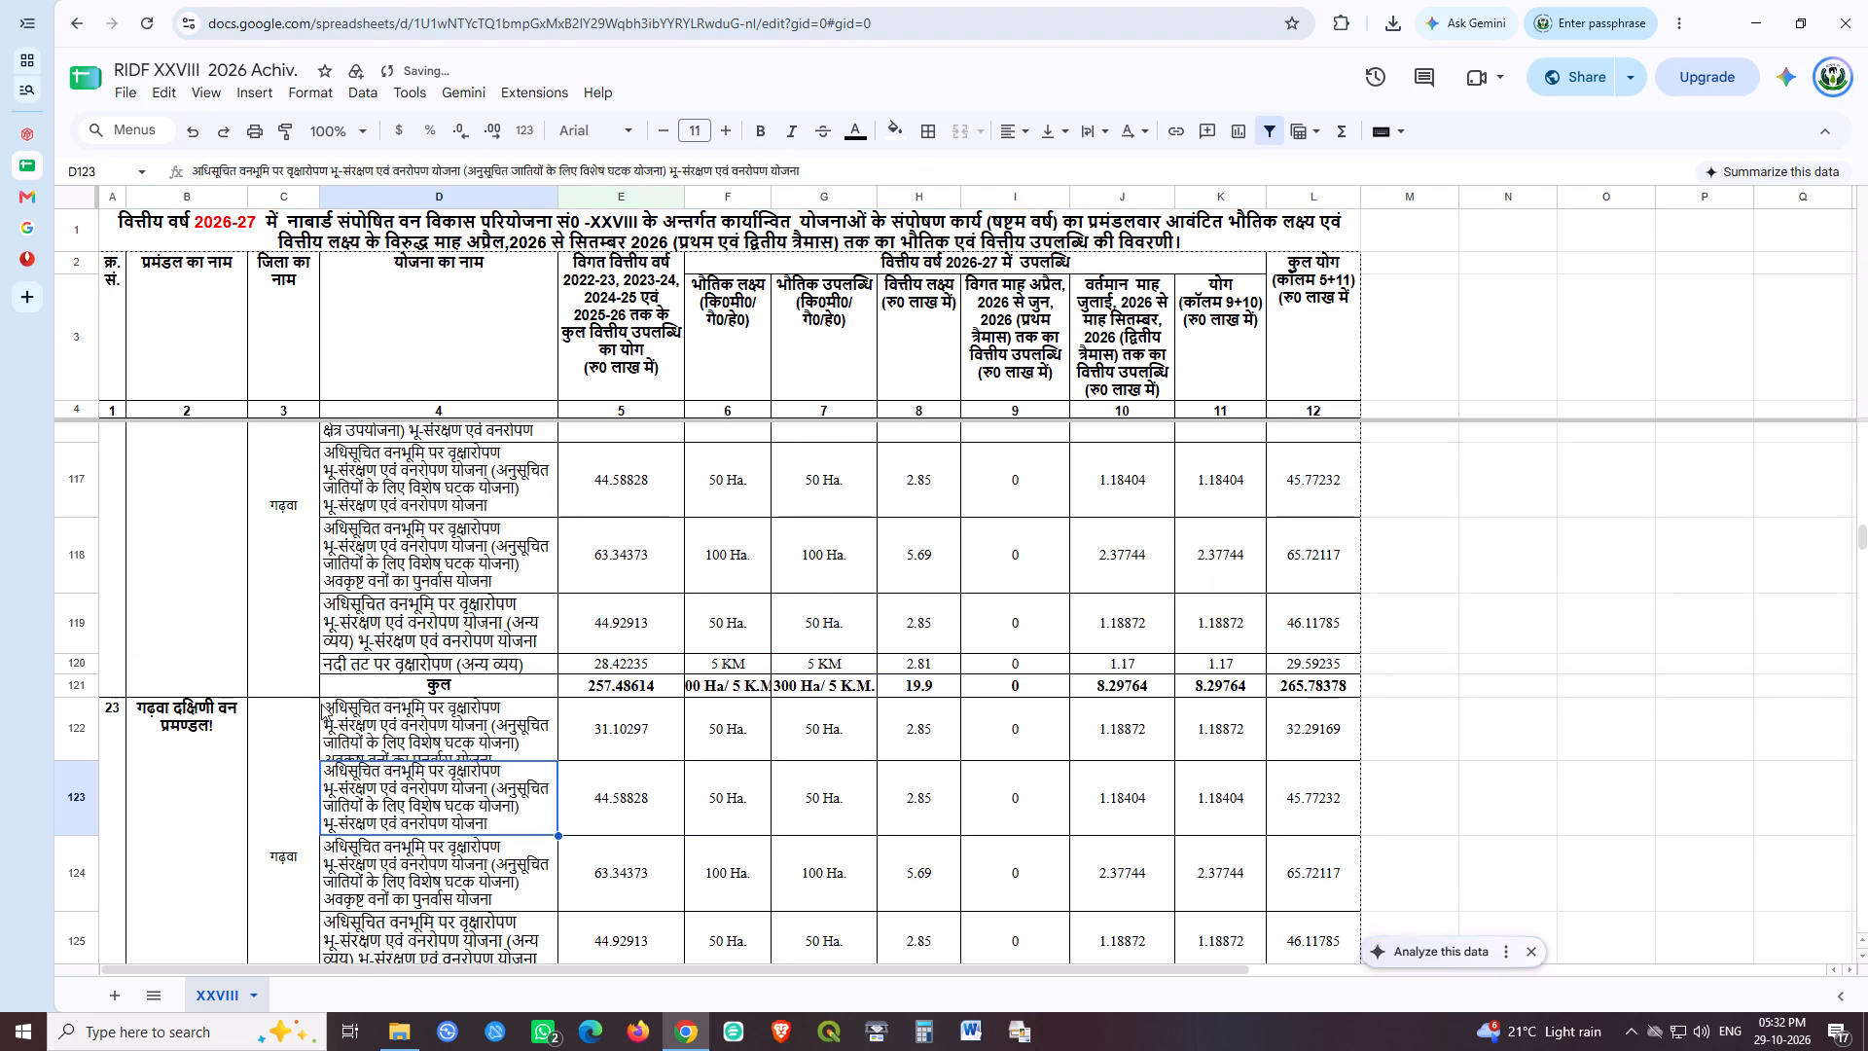
Prefix the first scheme name of serial 23 with "789/58" and add "! संपोषण कार्य" at its end.
{"action": "left_click", "coordinate": [318, 704]}
{"action": "double_click", "coordinate": [344, 727]}
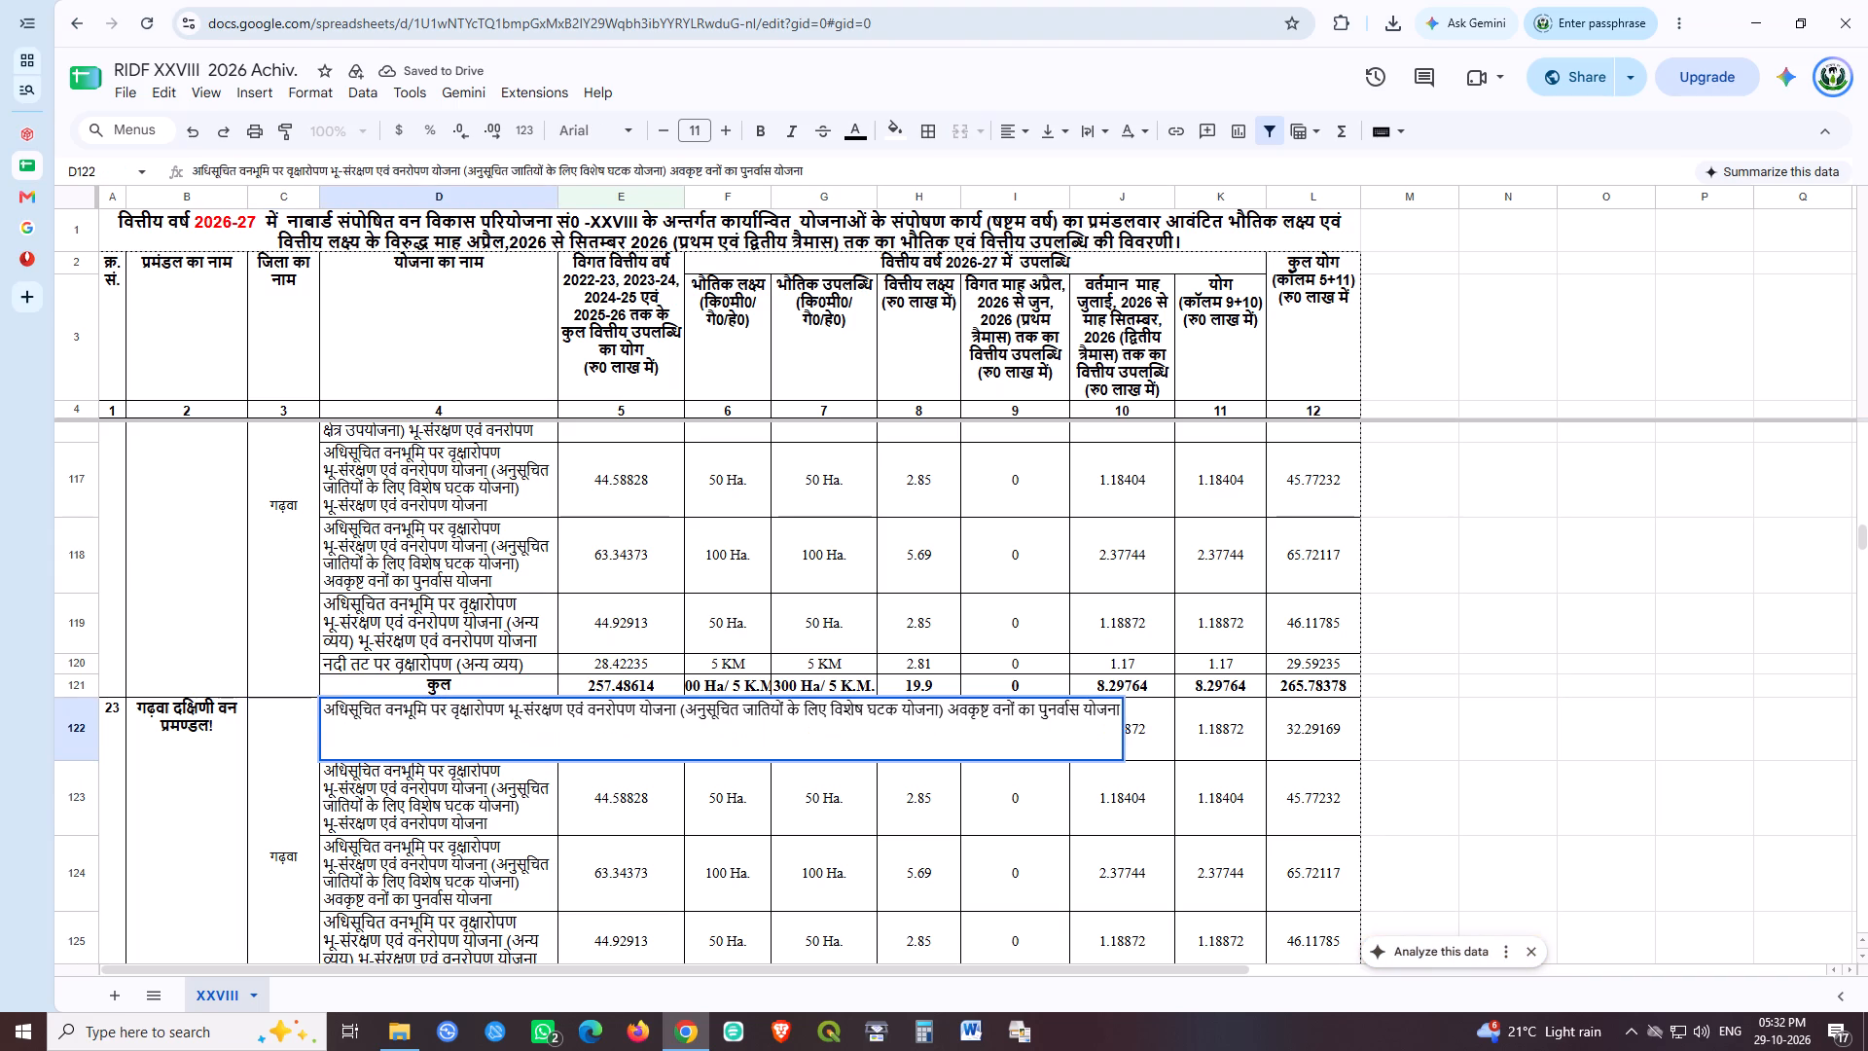
{"action": "left_click", "coordinate": [327, 710]}
{"action": "type", "text": "789/58"}
{"action": "key", "text": "space"}
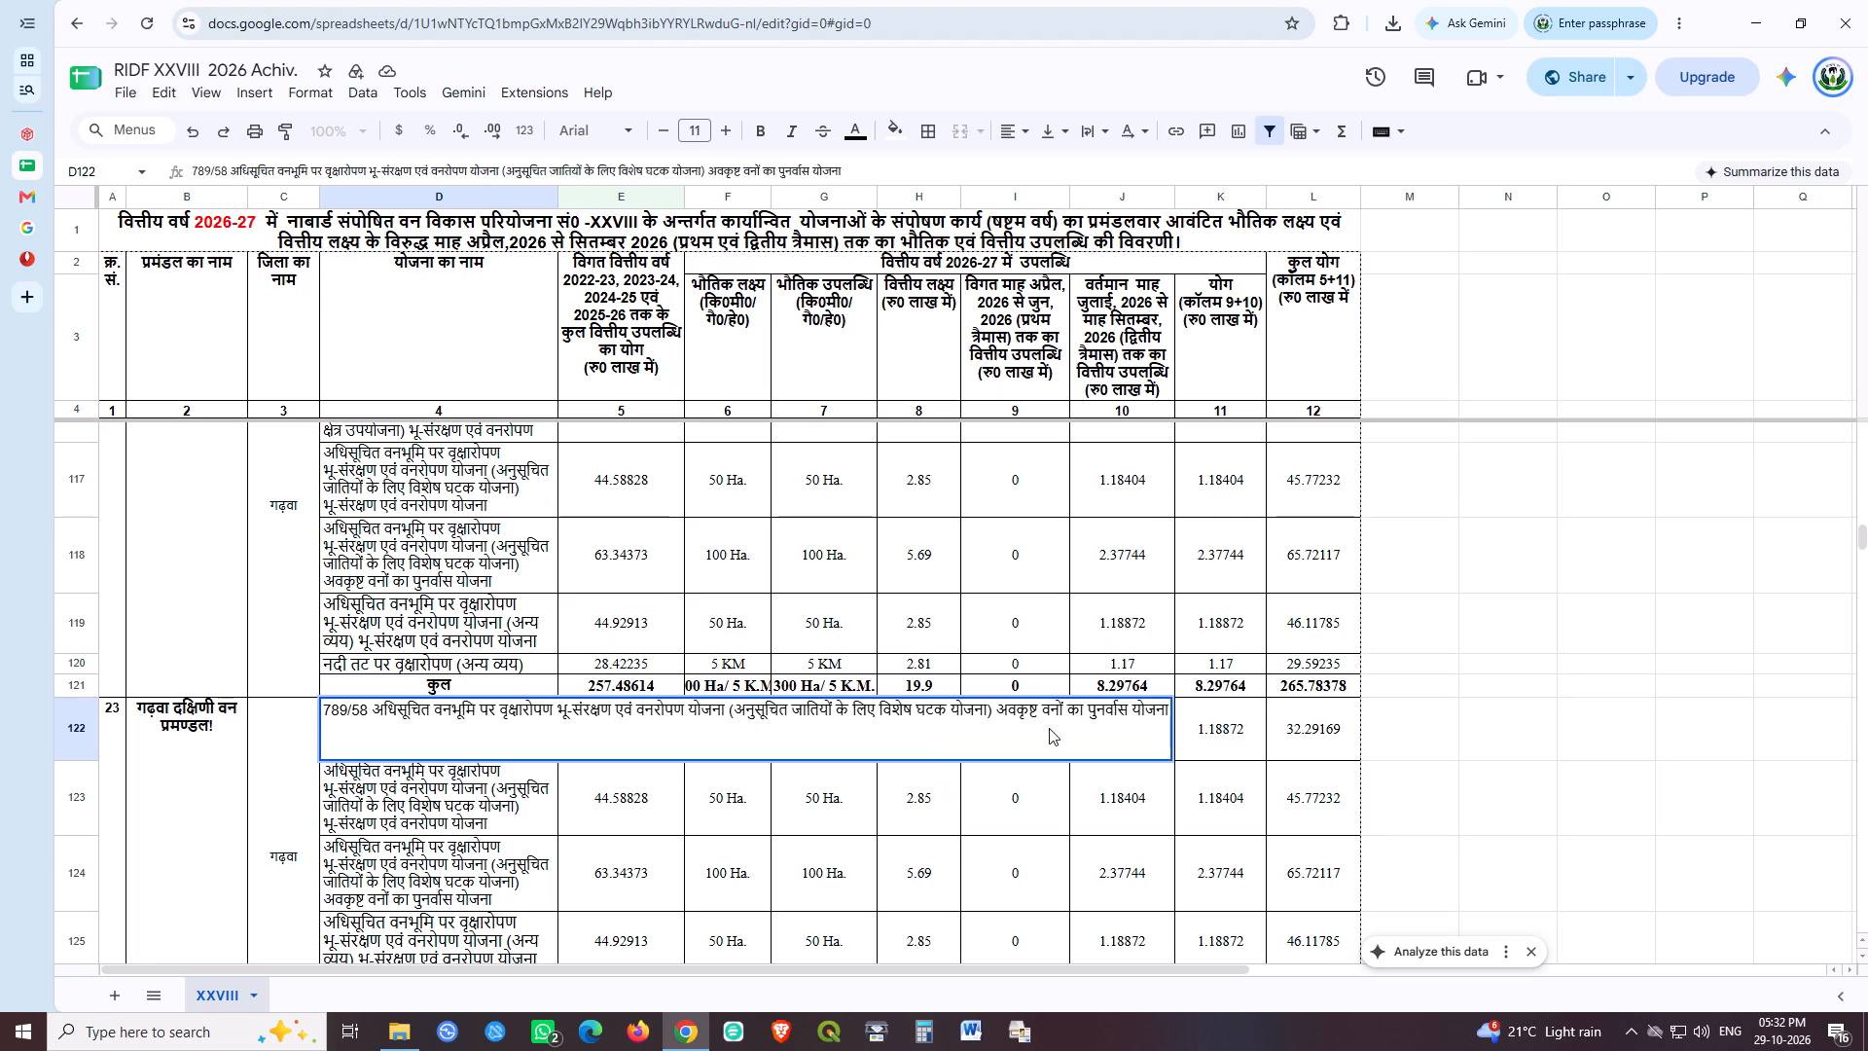
Append "! संपोषण कार्य" to the end of the first scheme name of serial 23, switching the typing language to Hindi for the words.
{"action": "left_click", "coordinate": [1167, 707]}
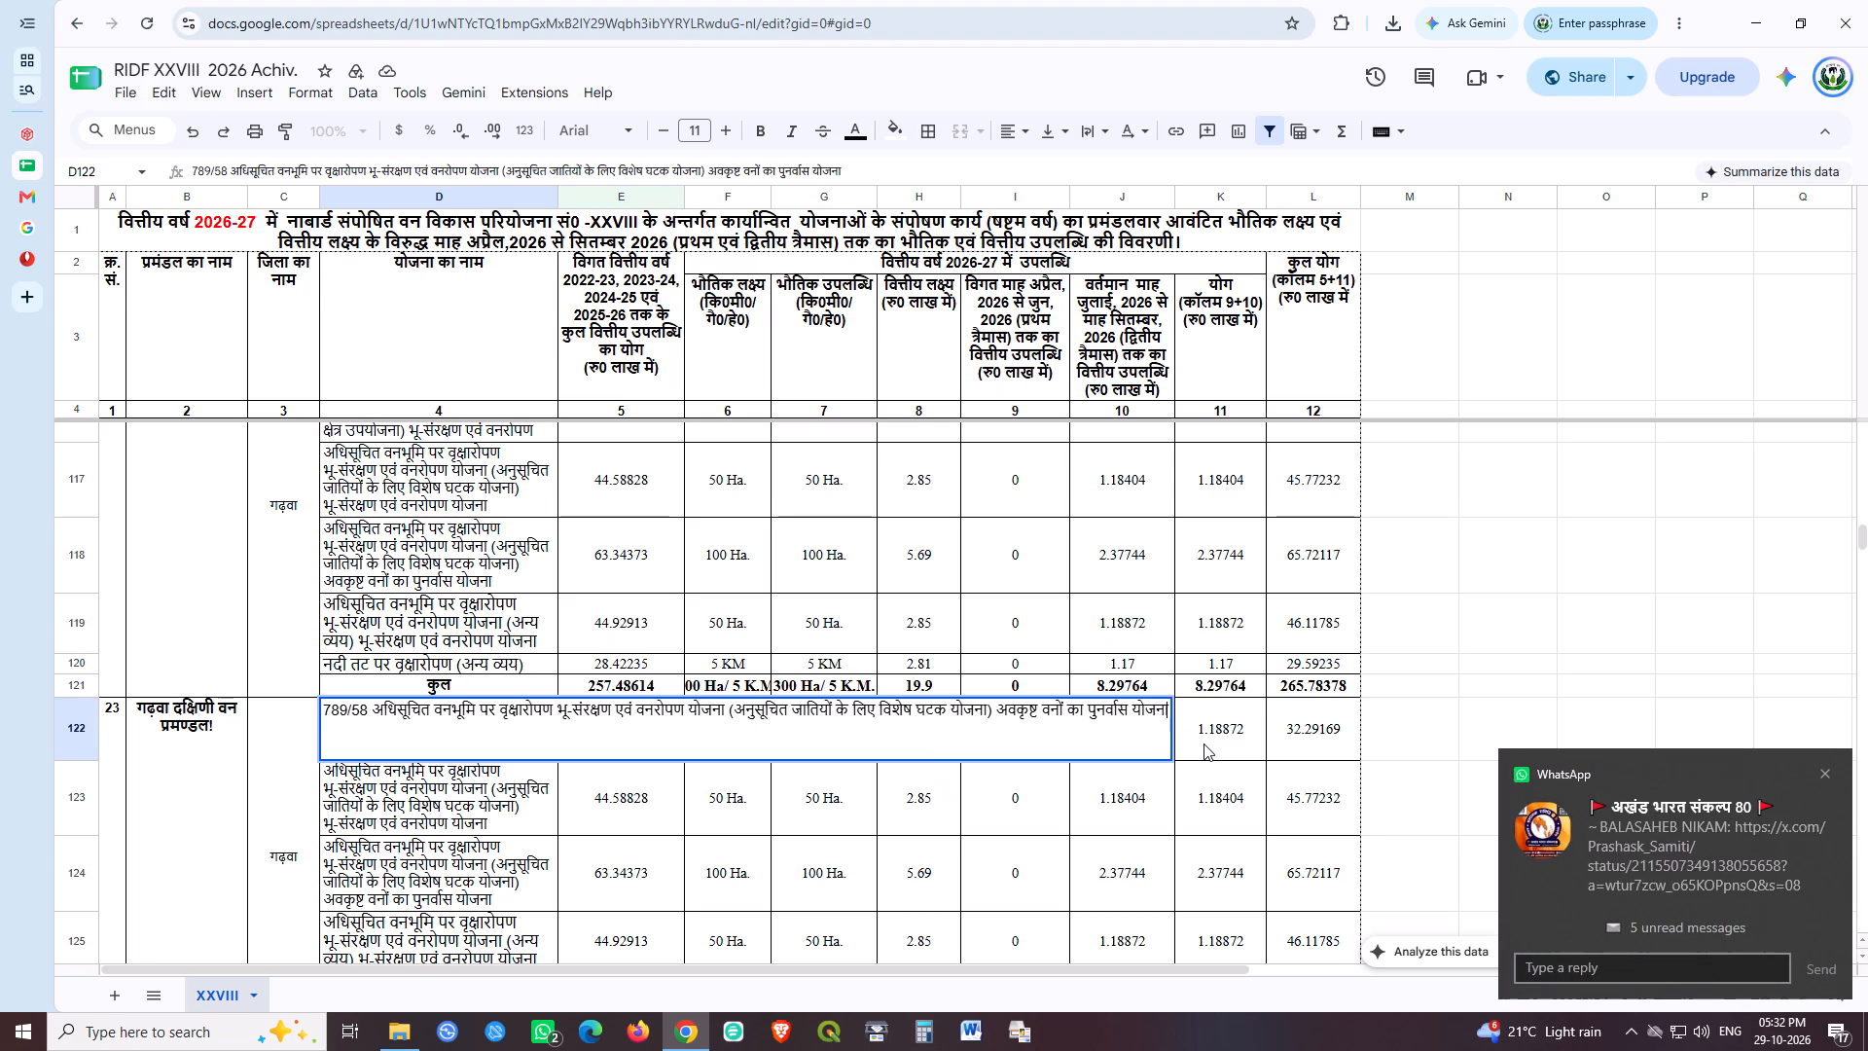
{"action": "key", "text": "shift+exclam"}
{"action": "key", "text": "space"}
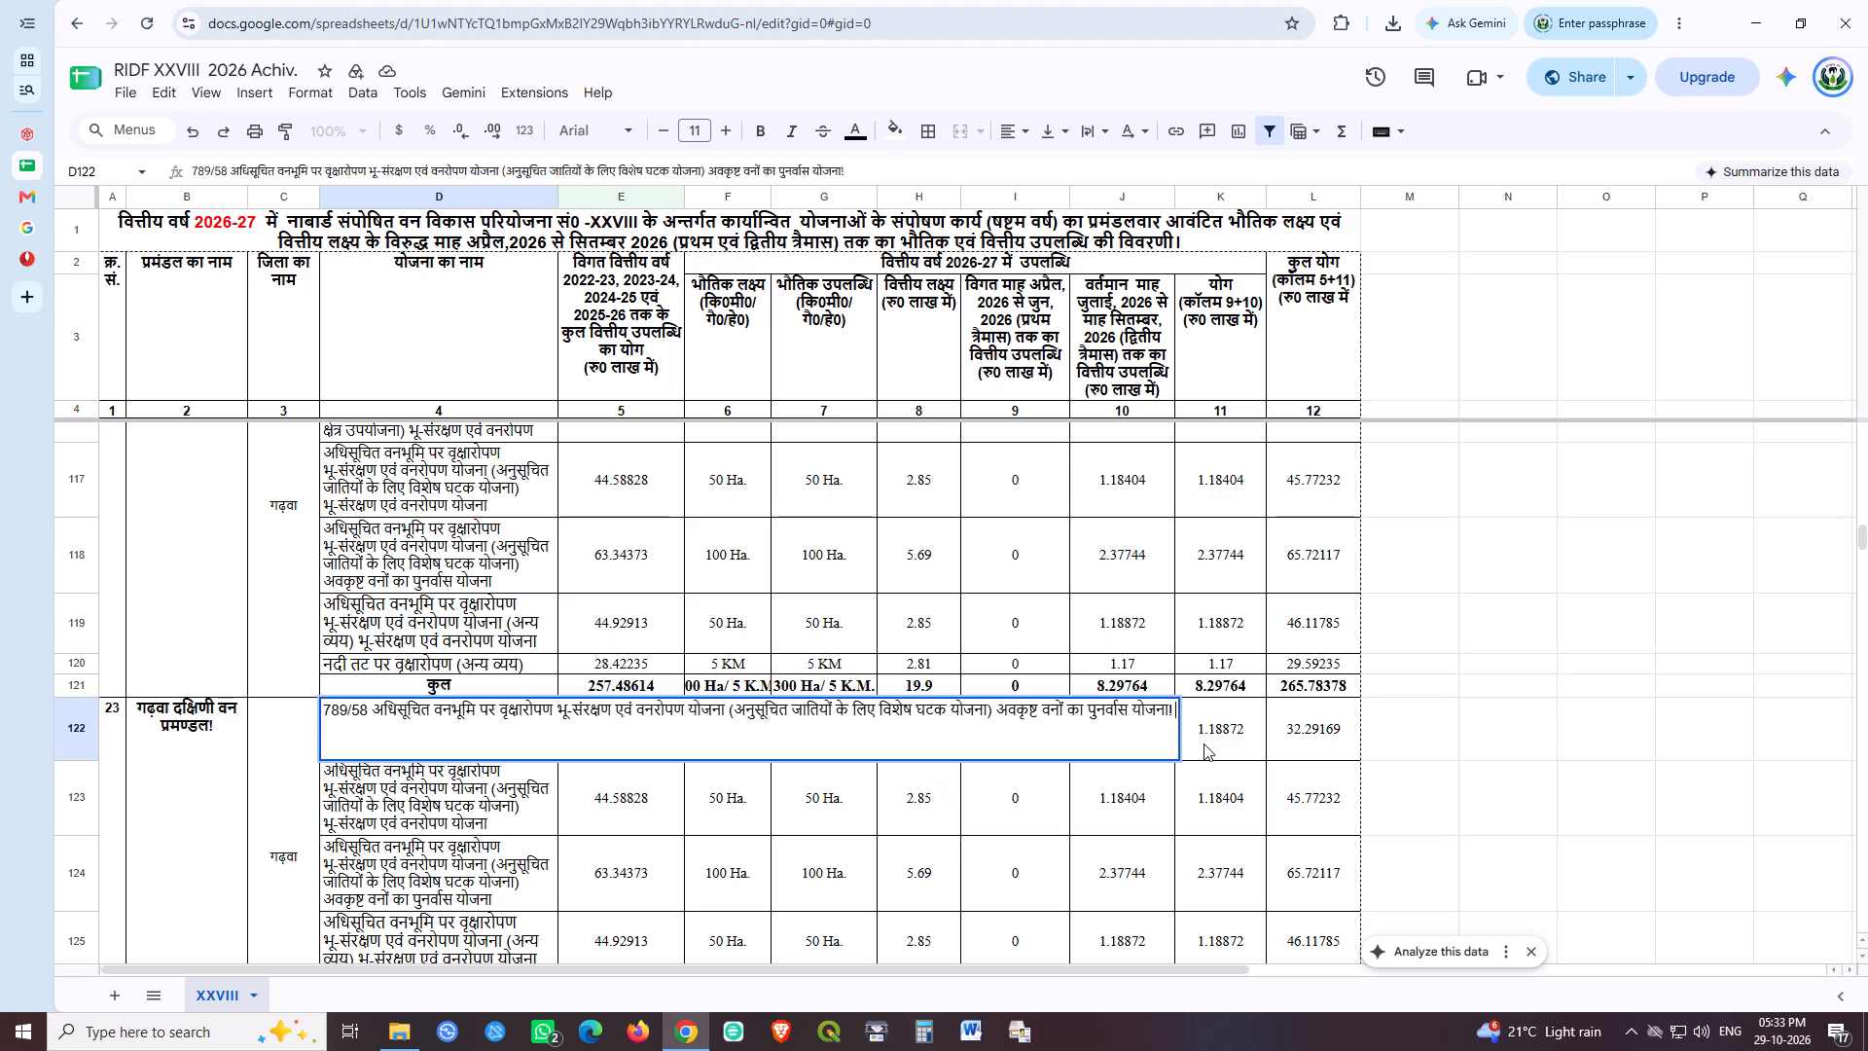
{"action": "key", "text": "super+space"}
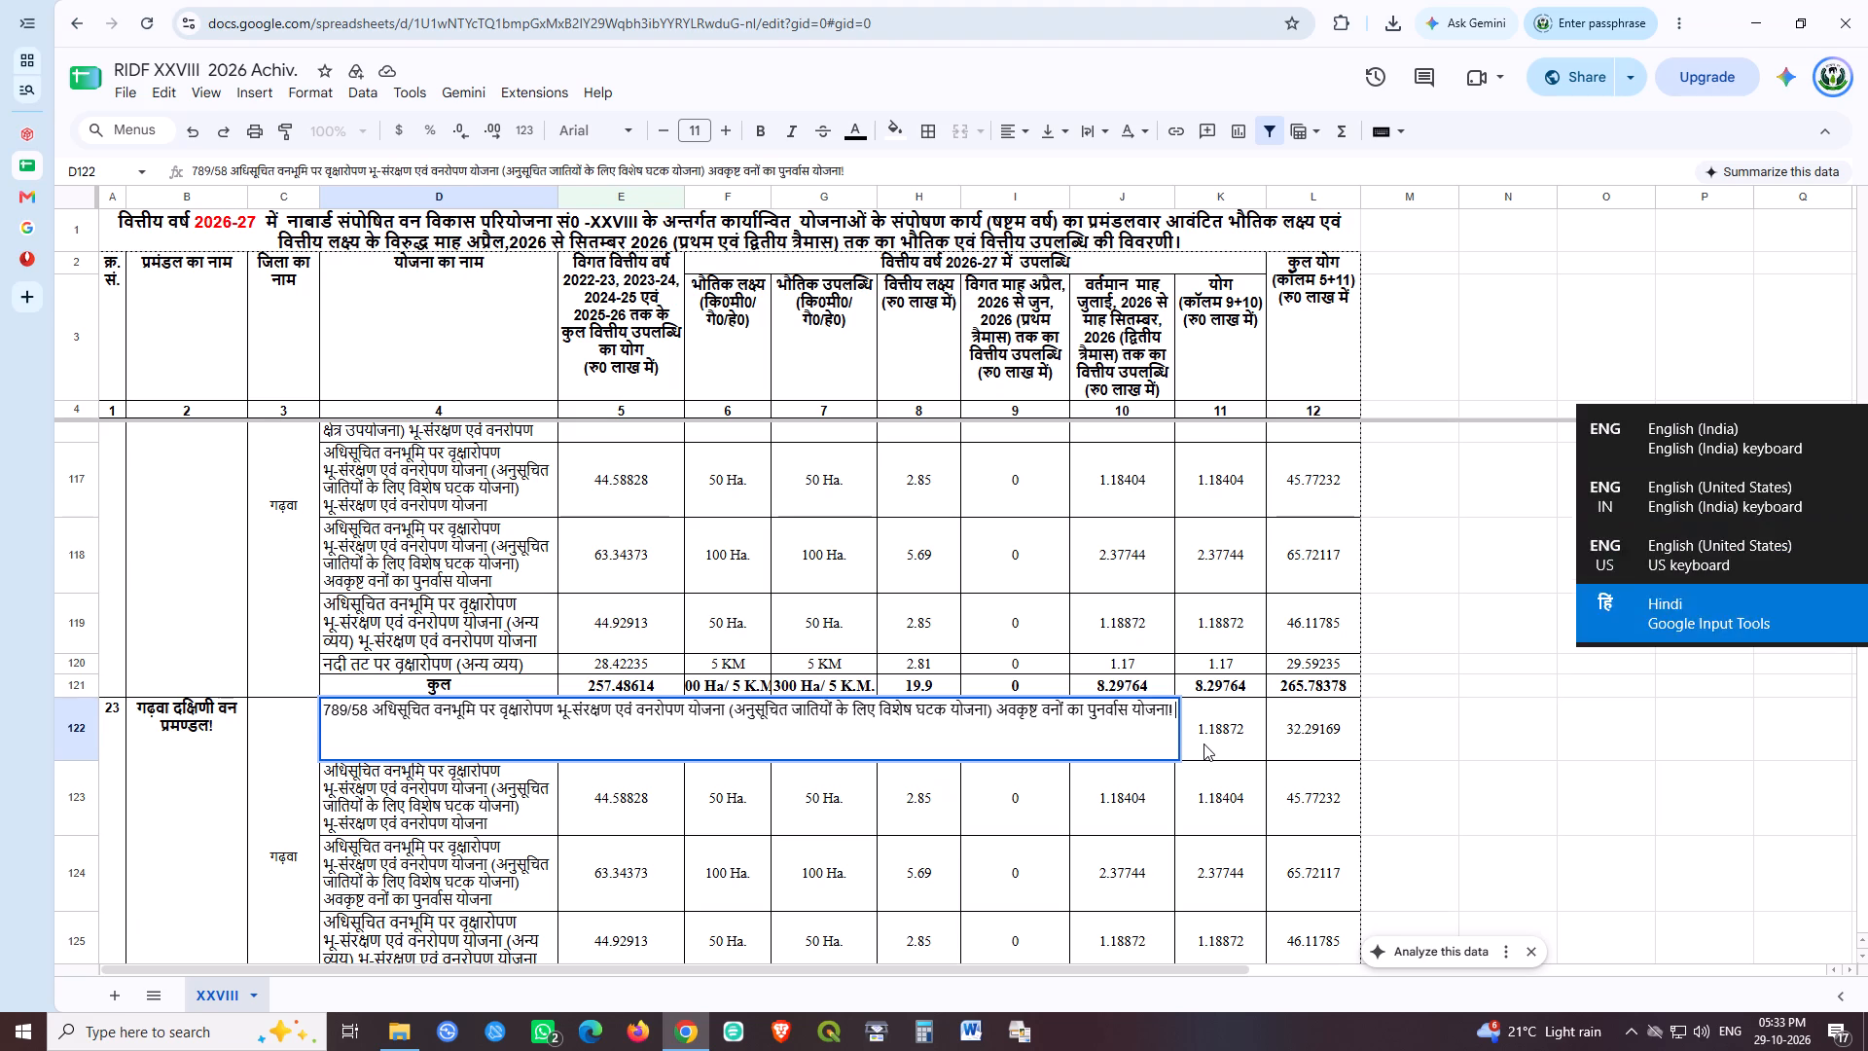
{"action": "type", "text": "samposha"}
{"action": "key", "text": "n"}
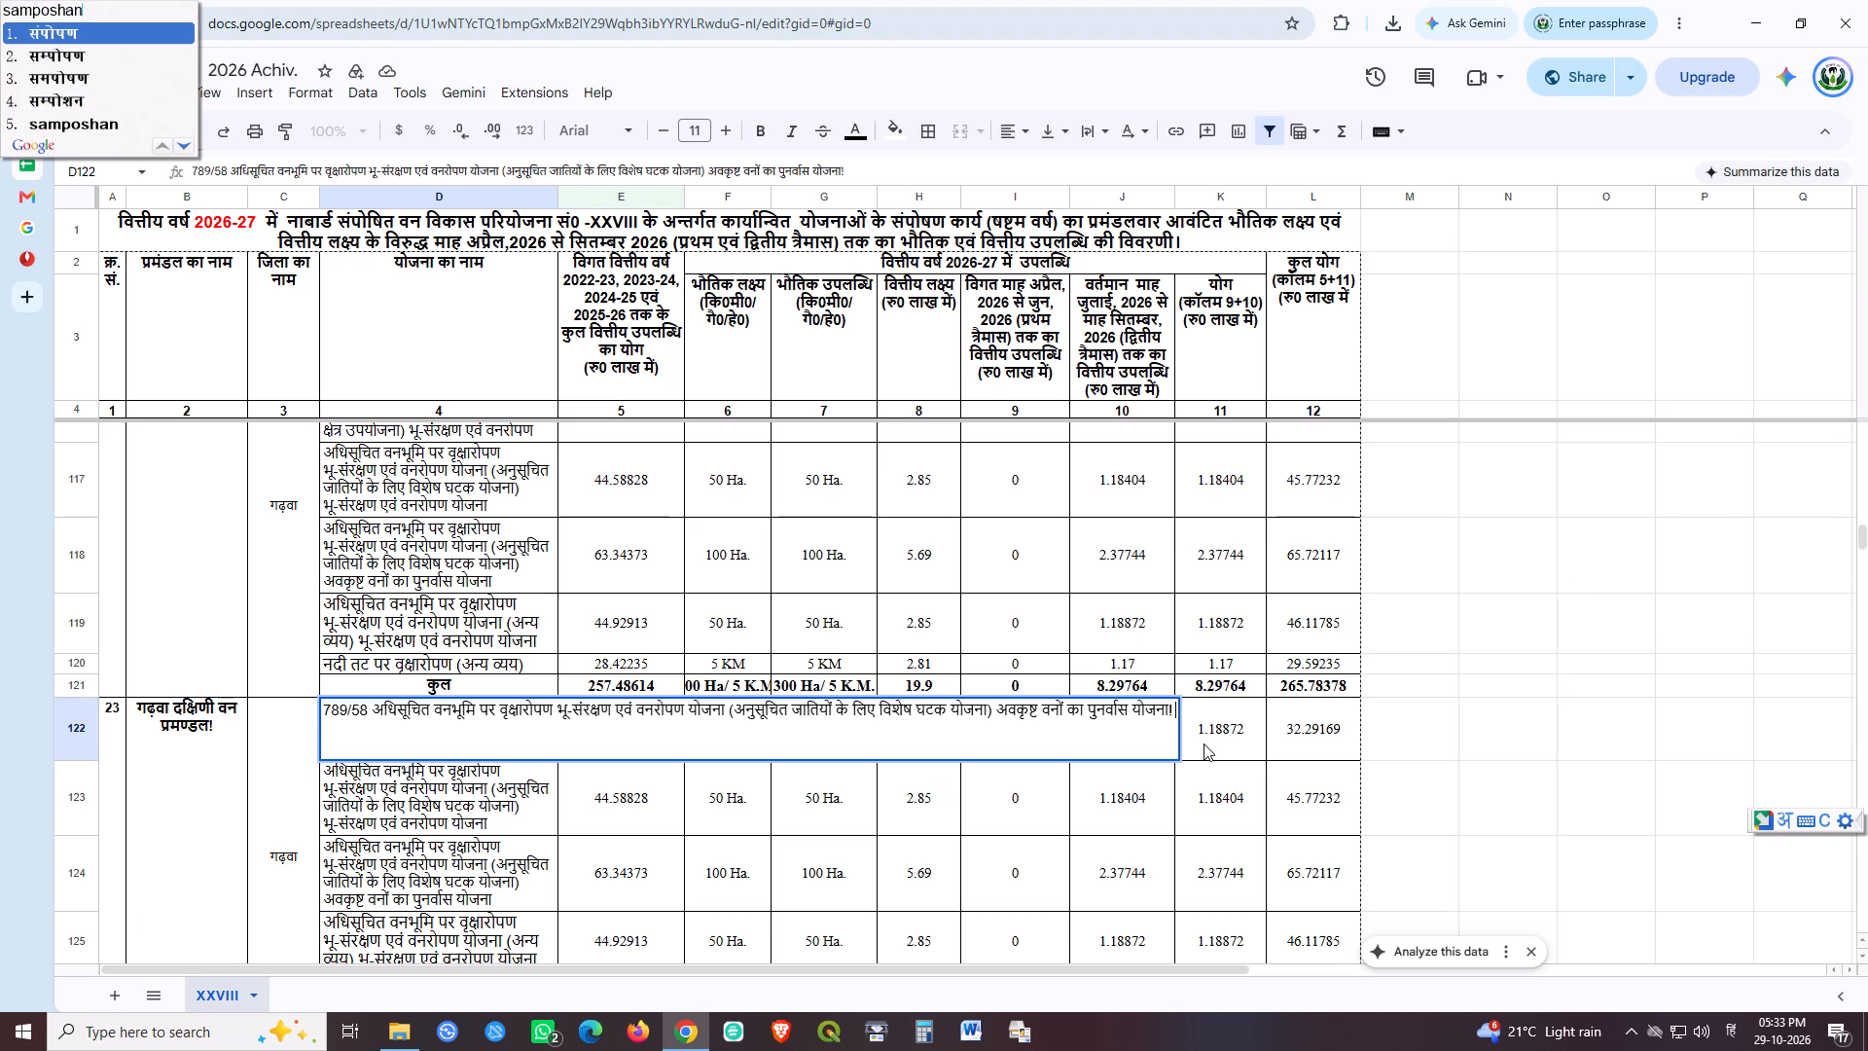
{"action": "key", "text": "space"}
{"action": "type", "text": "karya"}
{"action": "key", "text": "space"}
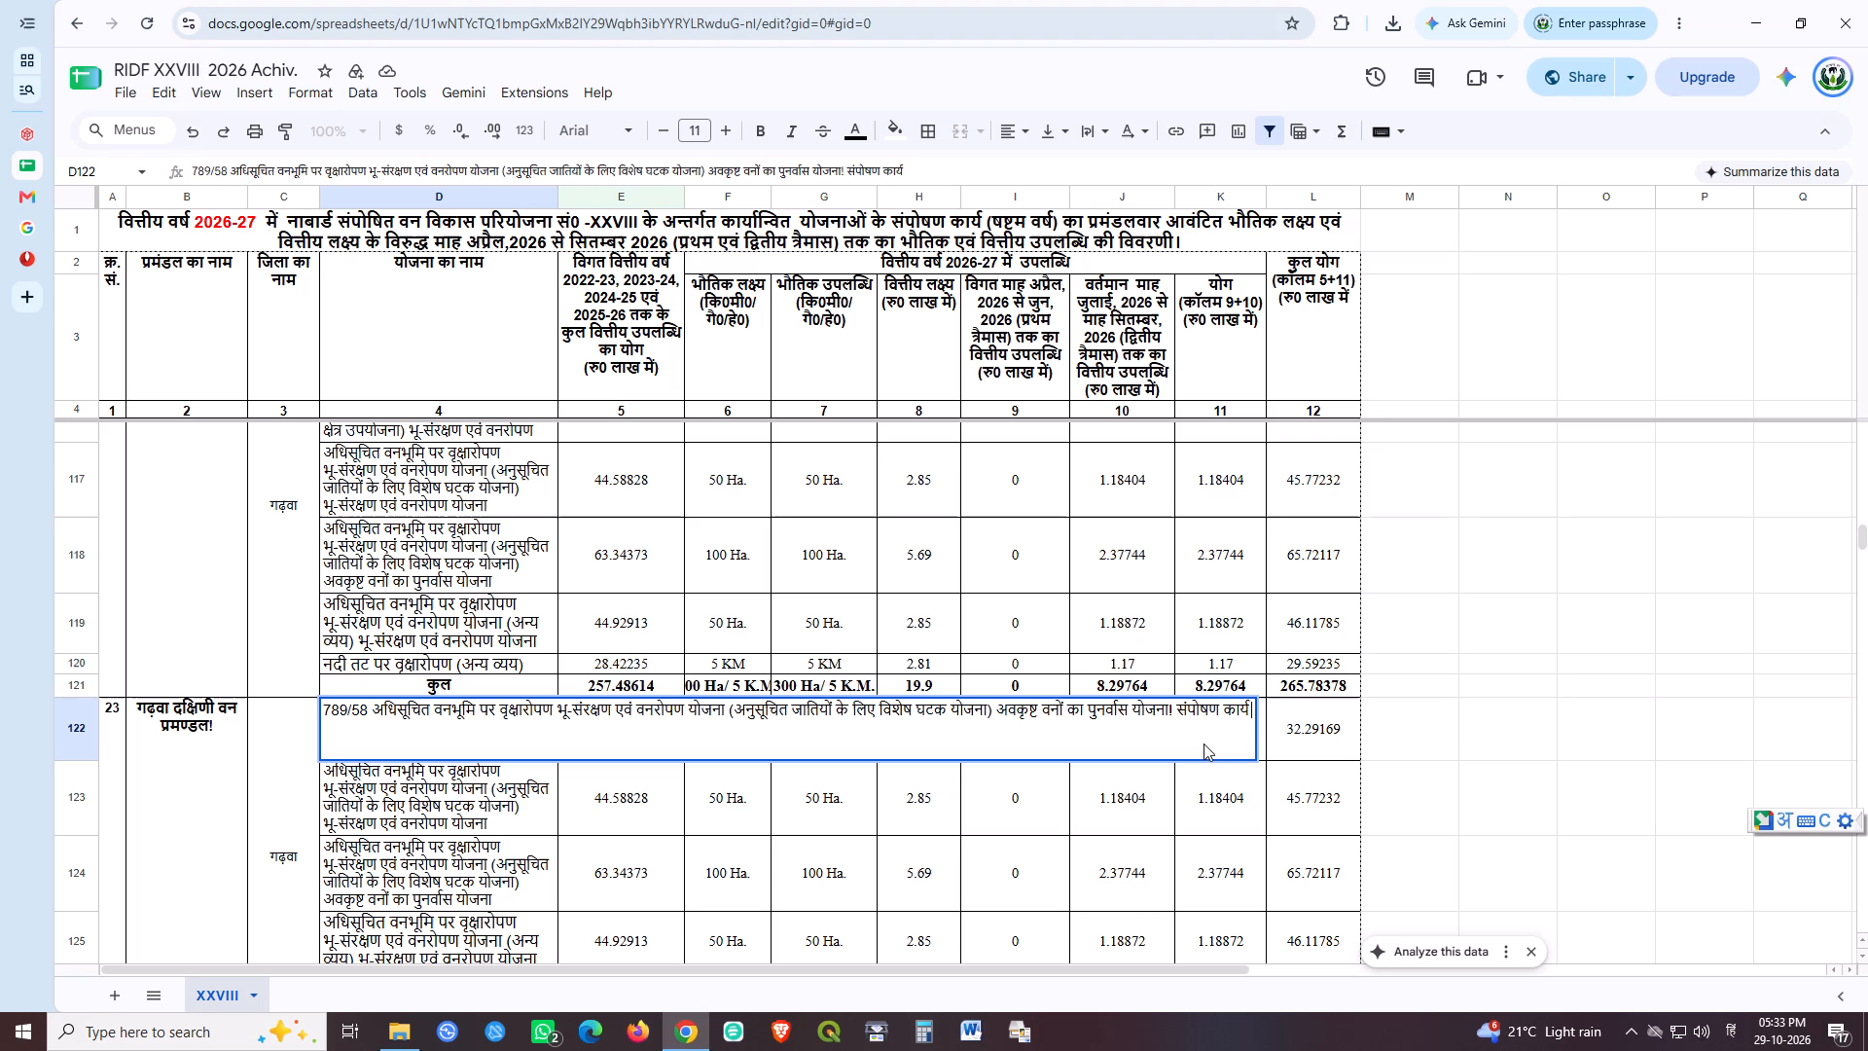
Append "(षष्टम वर्ष)" in Hindi to the end of serial 23's first scheme name.
{"action": "key", "text": "shift+parenleft"}
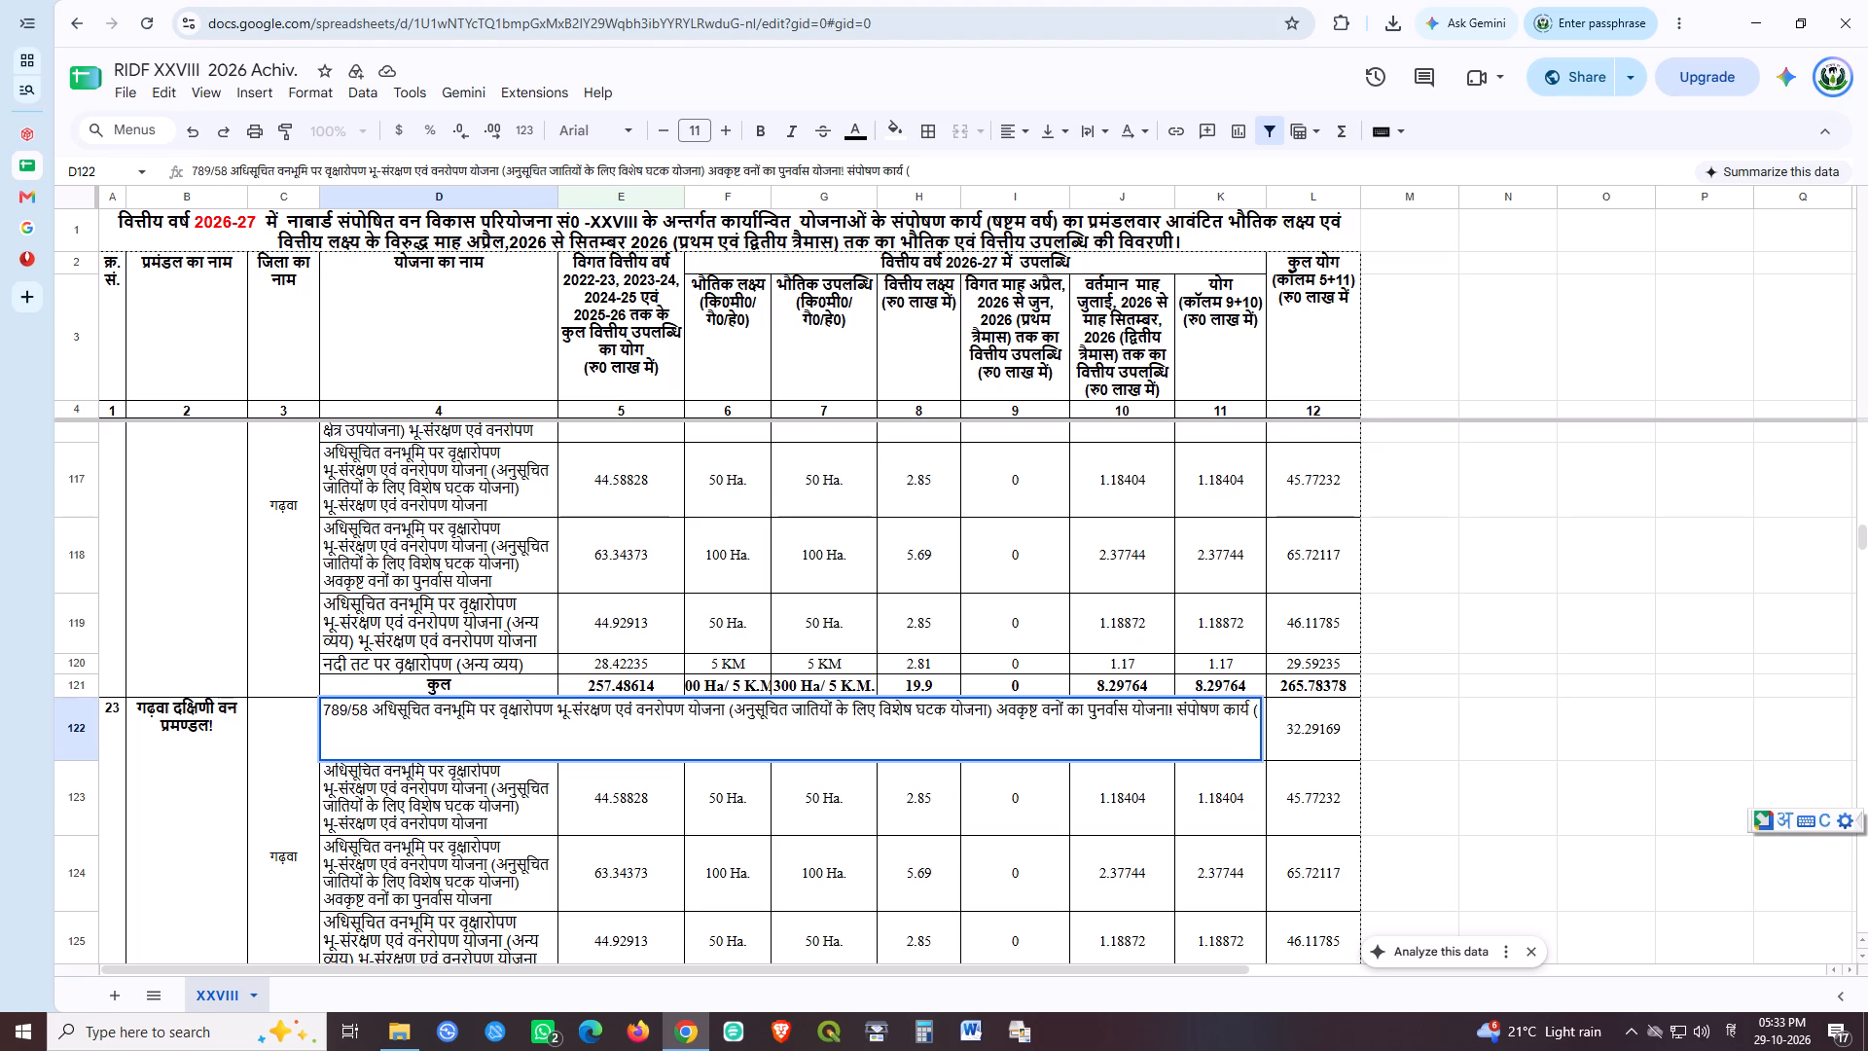
{"action": "type", "text": "shash"}
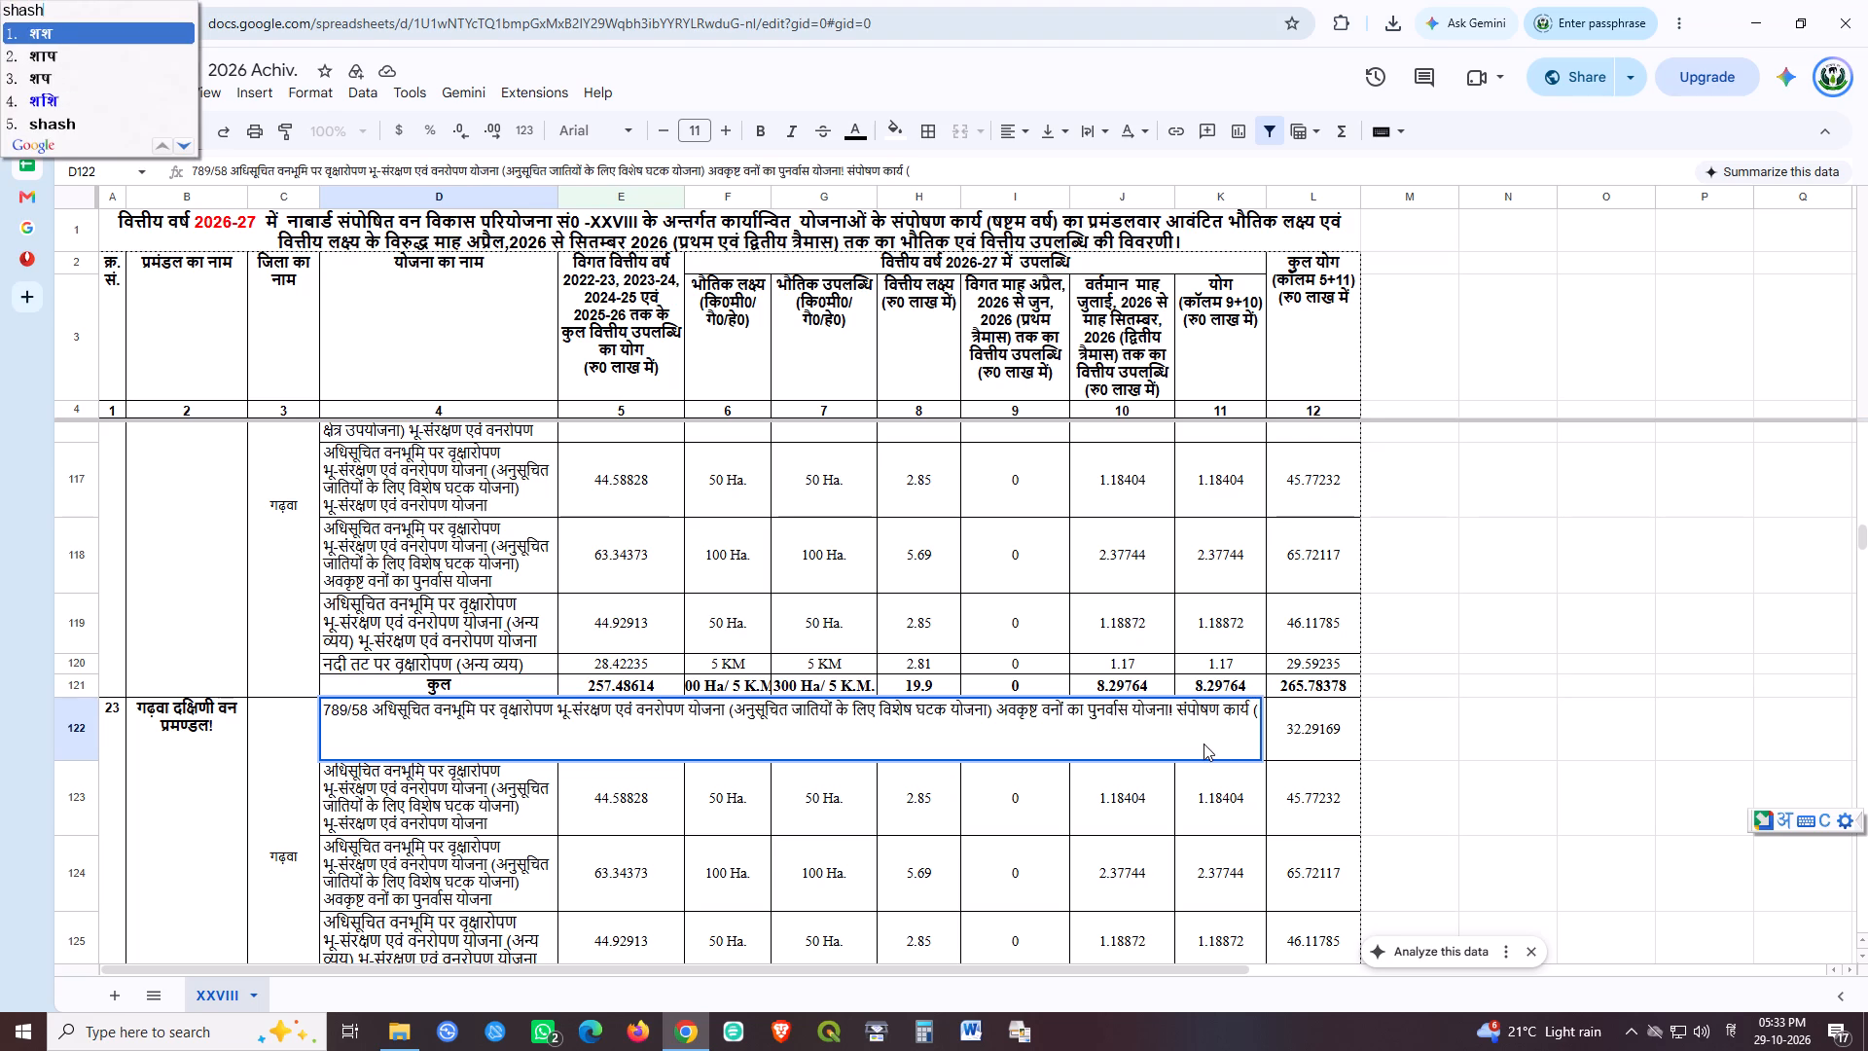
{"action": "type", "text": "tam"}
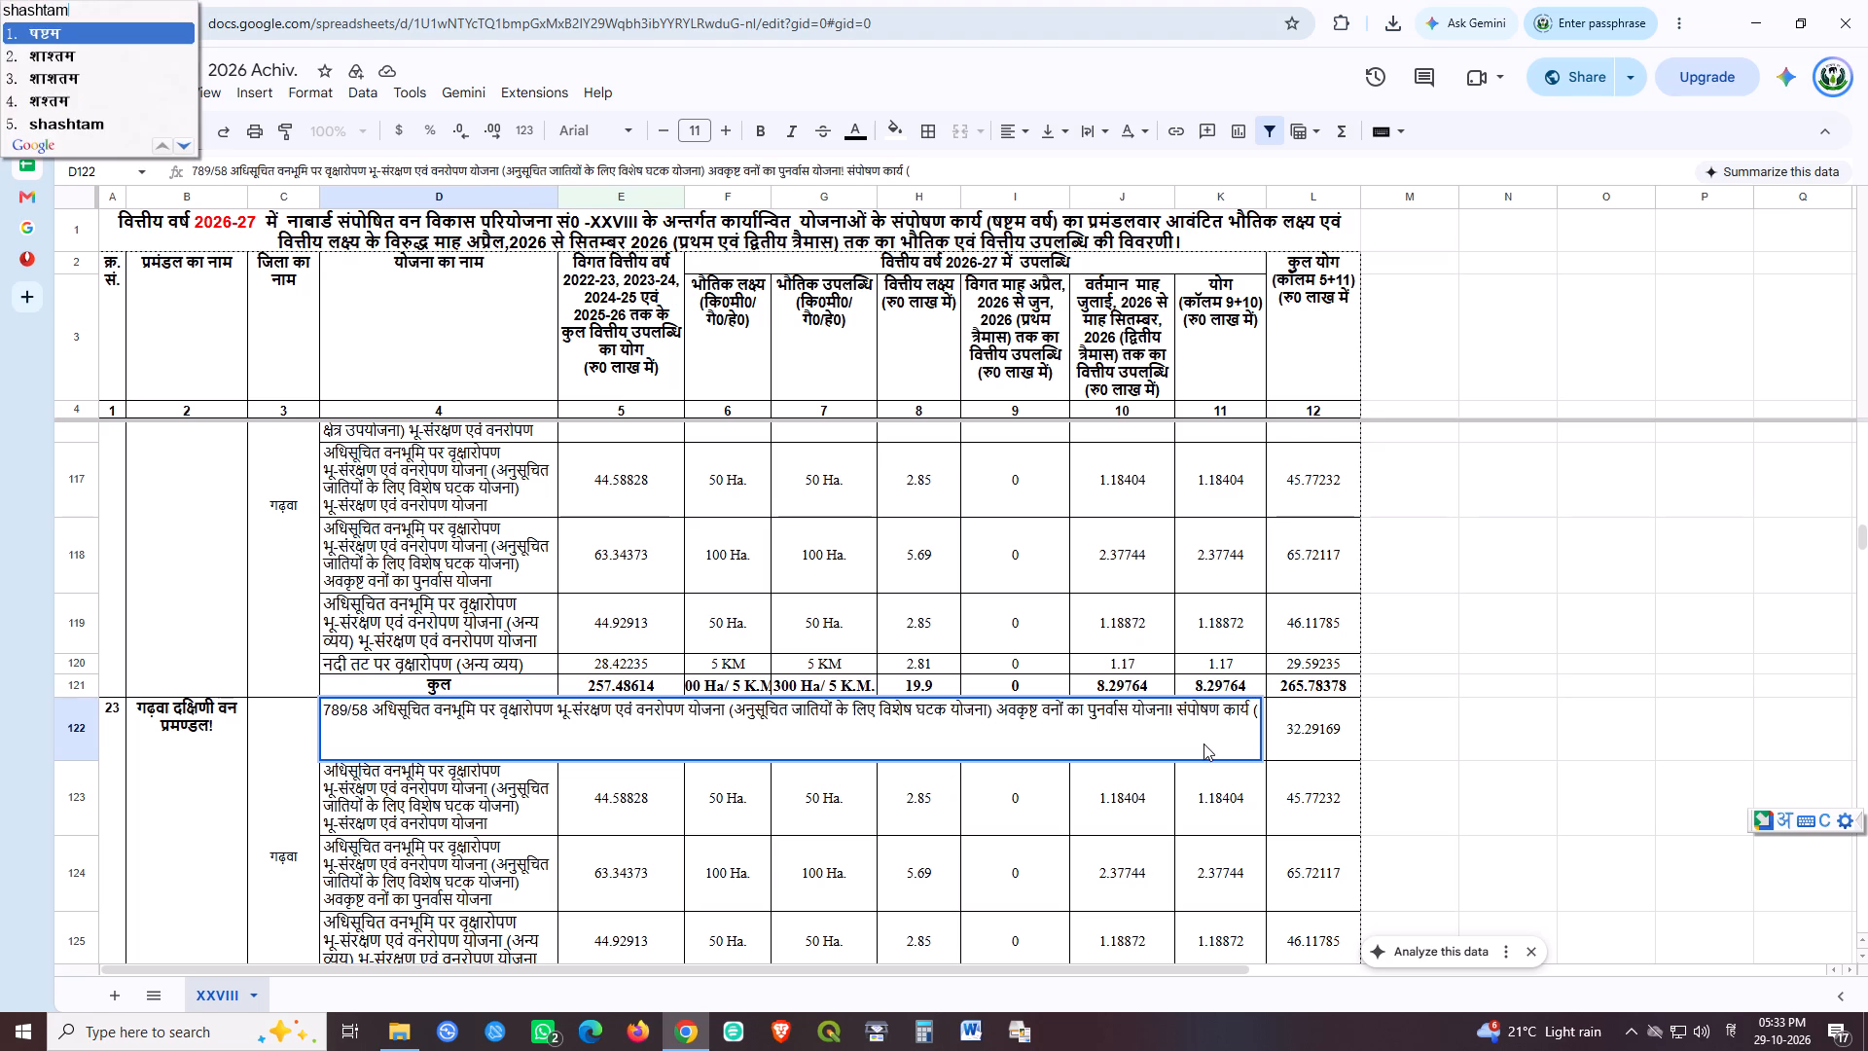
{"action": "key", "text": "space"}
{"action": "type", "text": "varsh"}
{"action": "key", "text": "space"}
{"action": "key", "text": "BackSpace"}
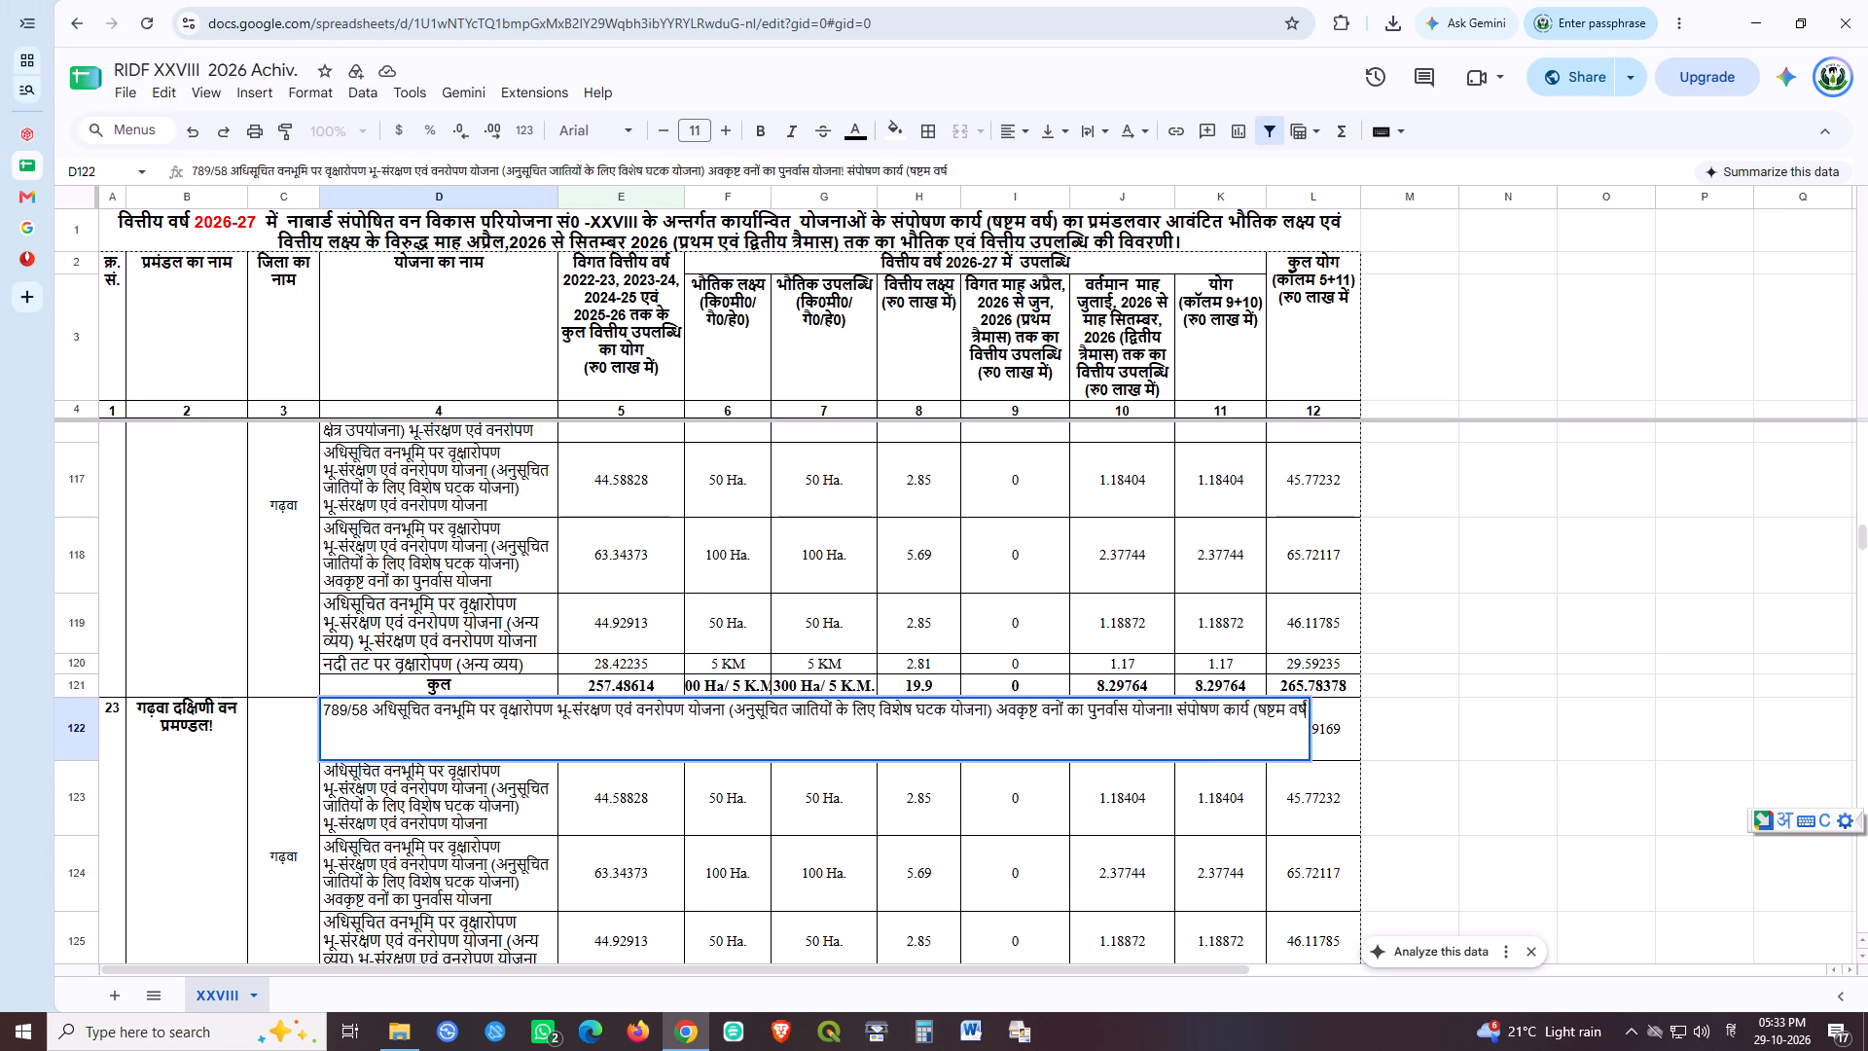
{"action": "key", "text": "shift+parenright"}
{"action": "key", "text": "Return"}
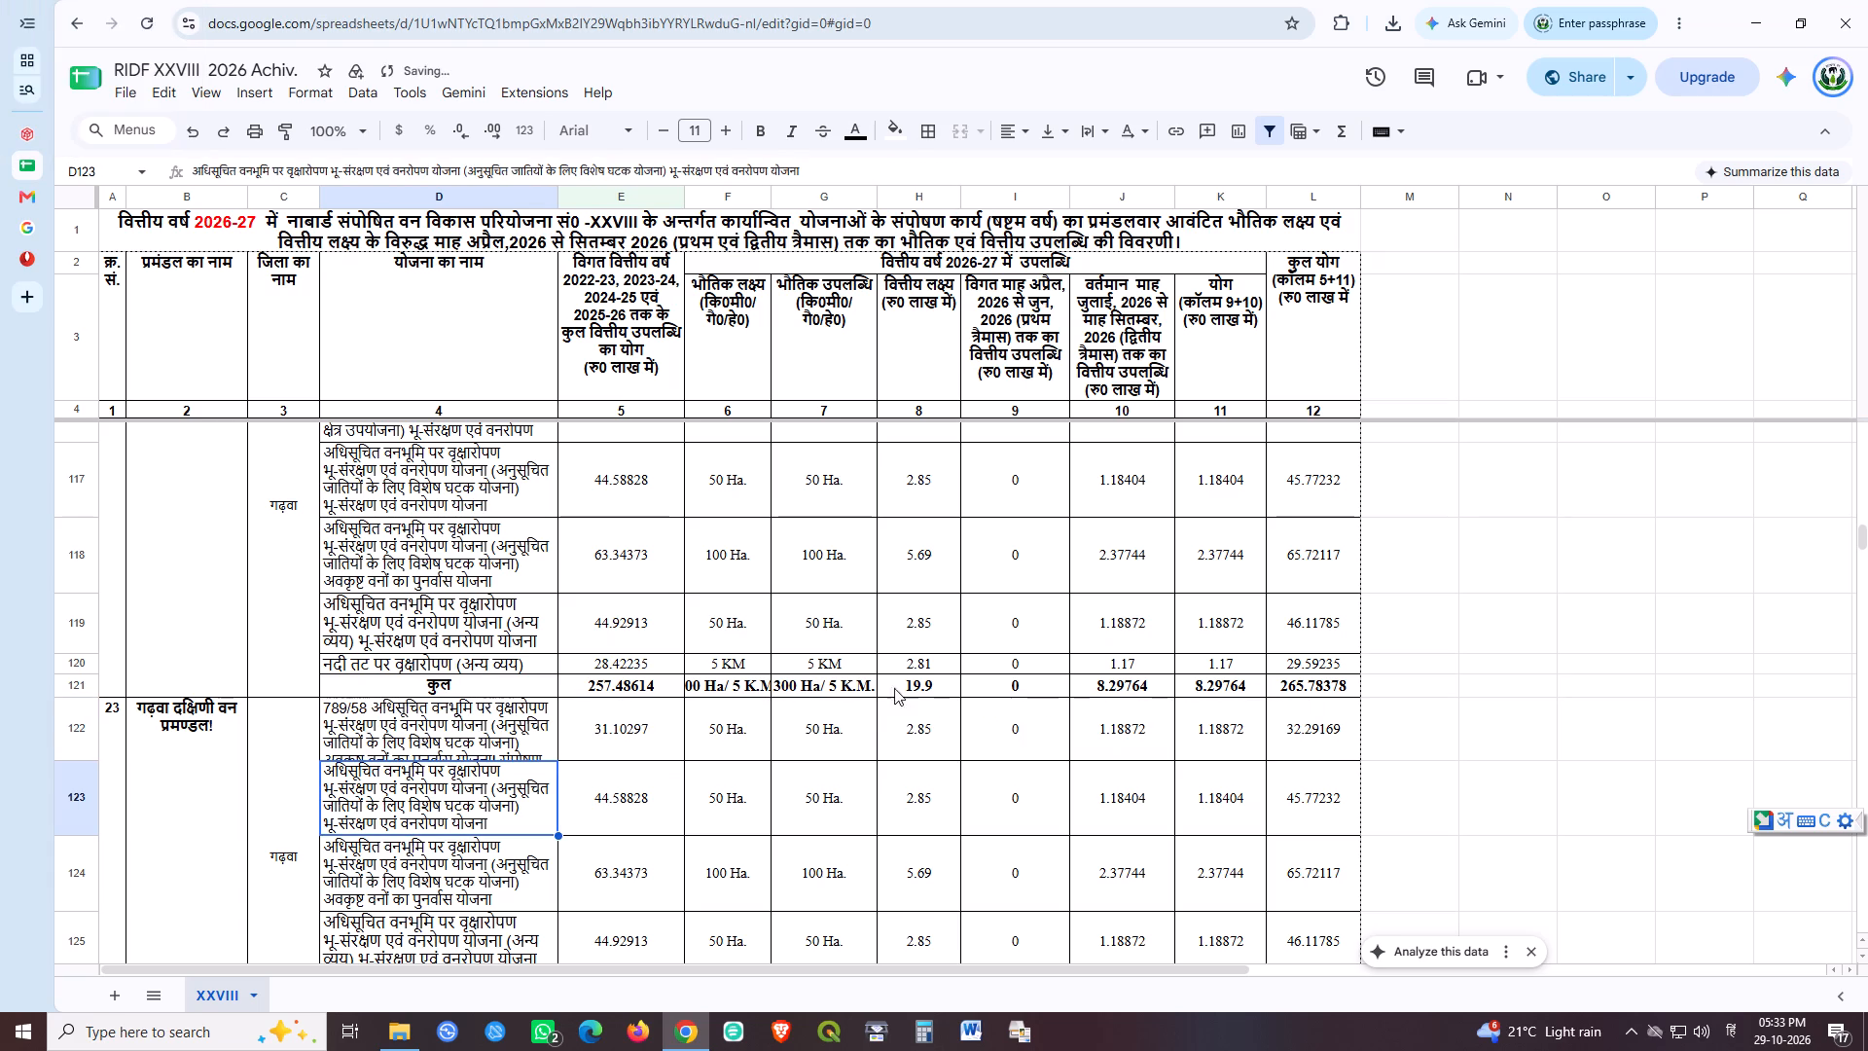
Fit the height of row 122 to its full scheme name.
{"action": "double_click", "coordinate": [61, 758]}
{"action": "left_click", "coordinate": [620, 783]}
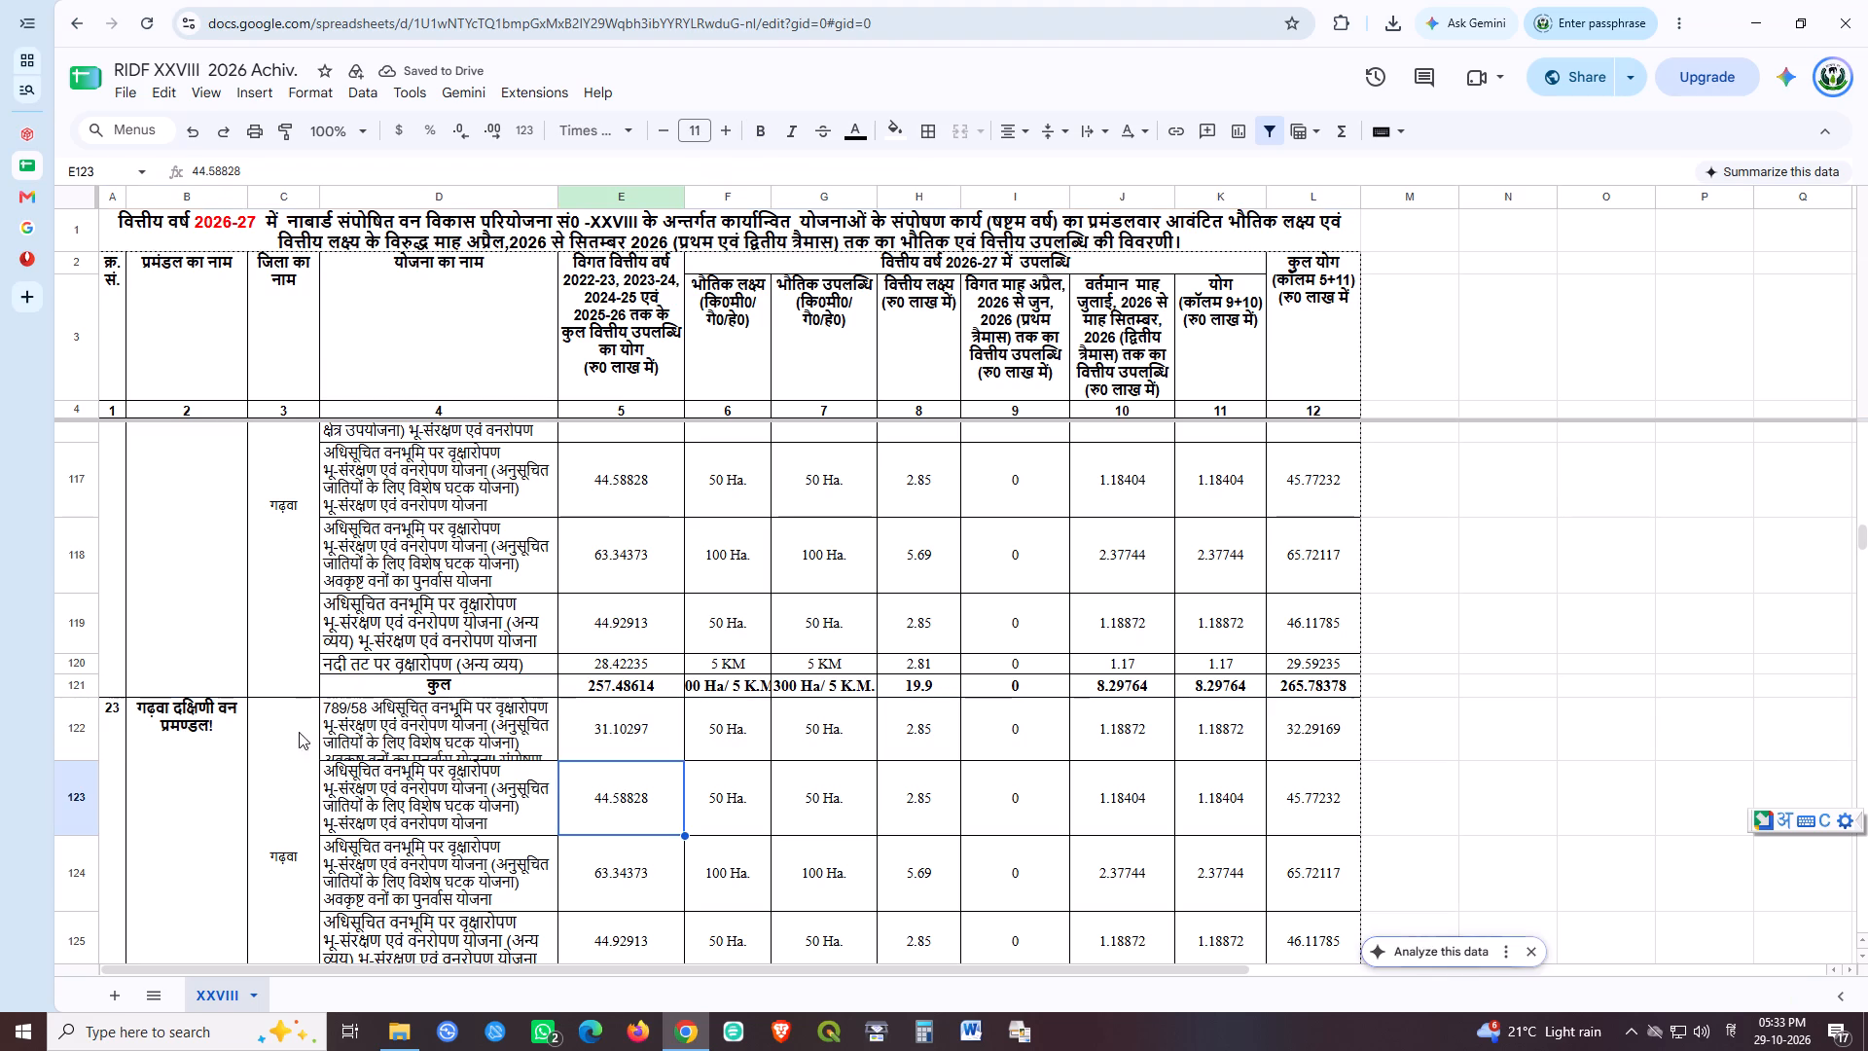
{"action": "double_click", "coordinate": [75, 759]}
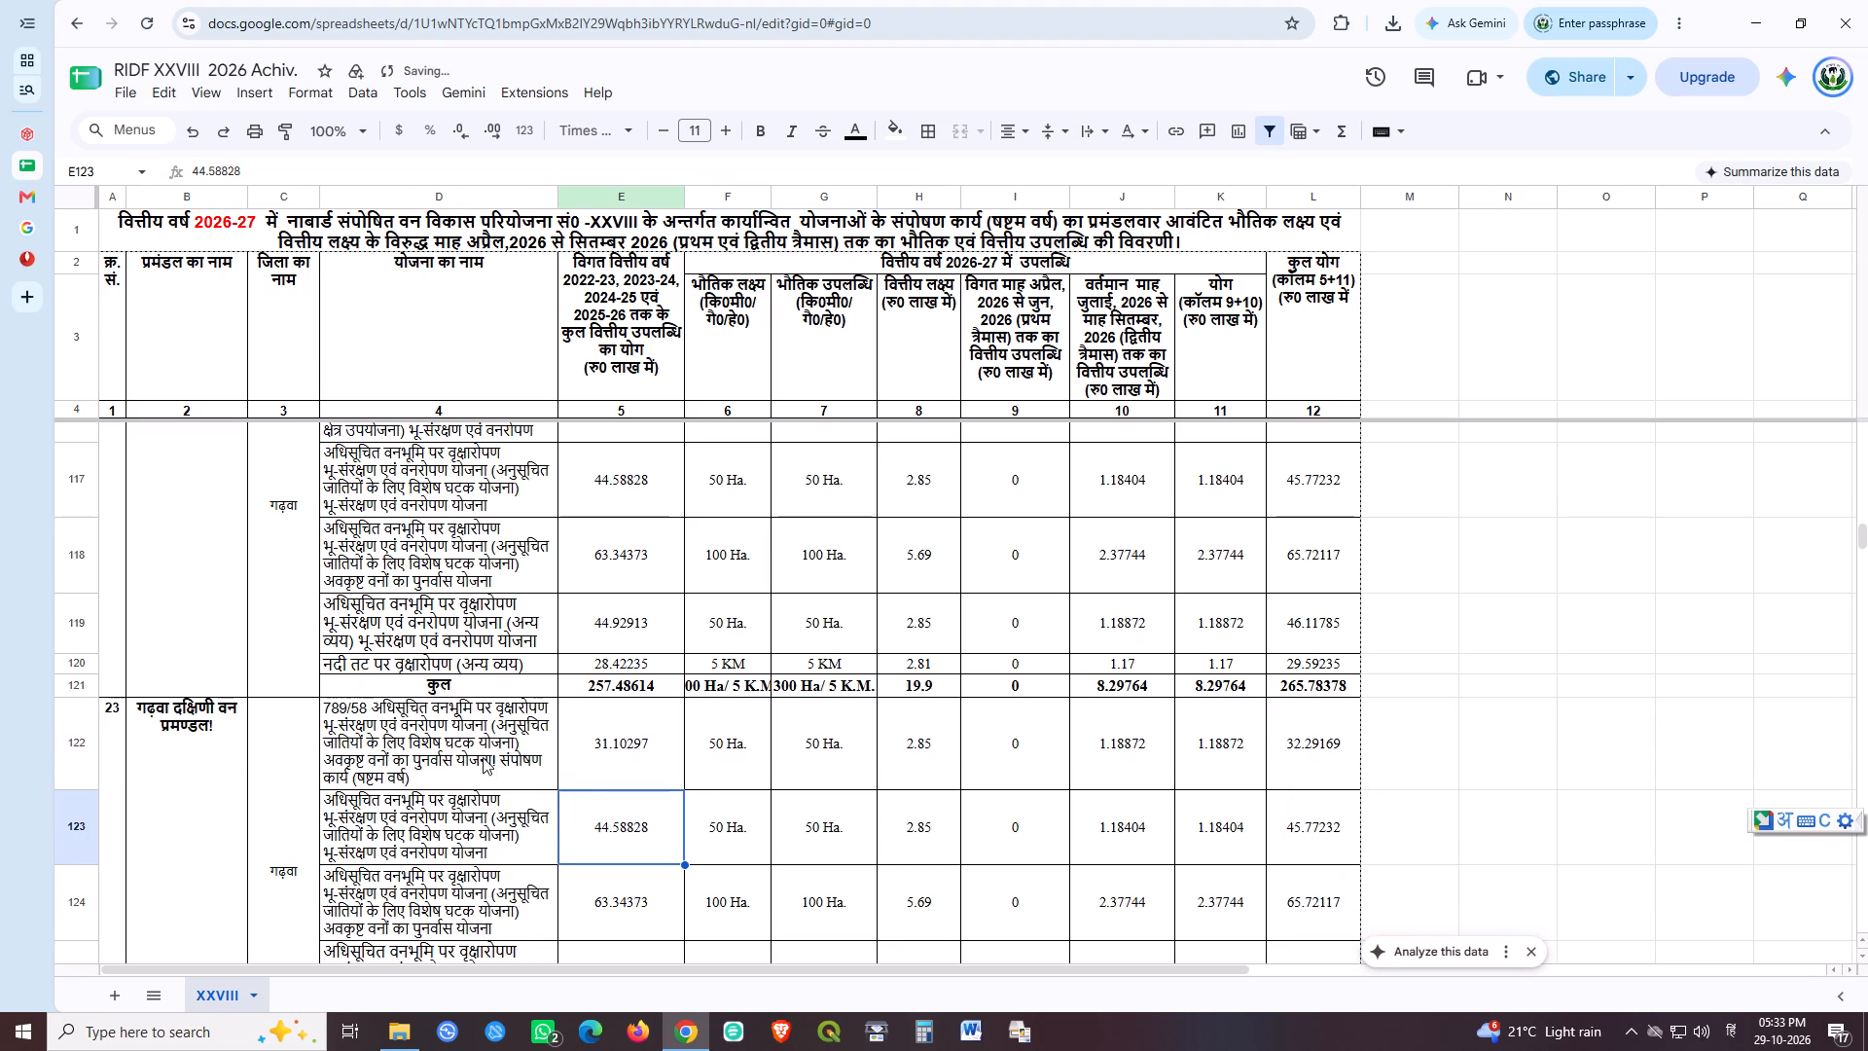
Insert a space before the "!" in serial 23's first scheme name.
{"action": "left_click", "coordinate": [478, 743]}
{"action": "double_click", "coordinate": [442, 766]}
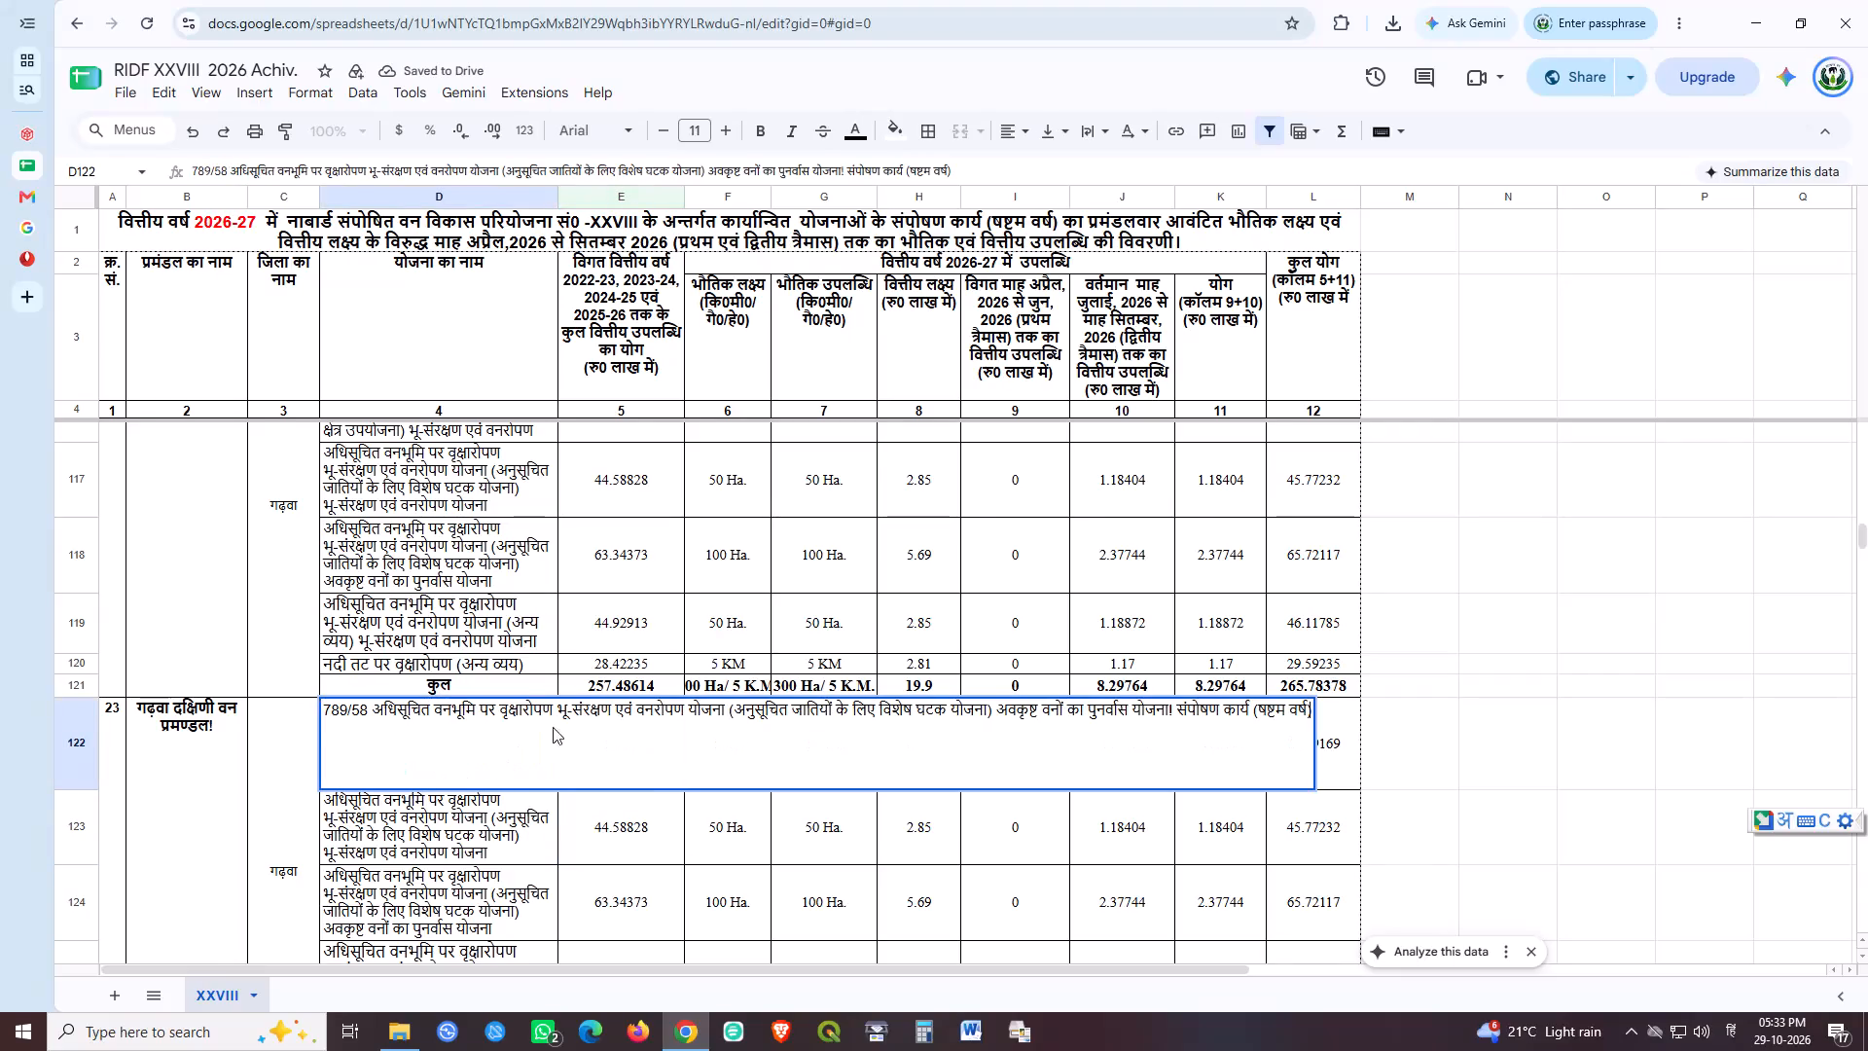
{"action": "left_click", "coordinate": [1168, 706]}
{"action": "key", "text": "space"}
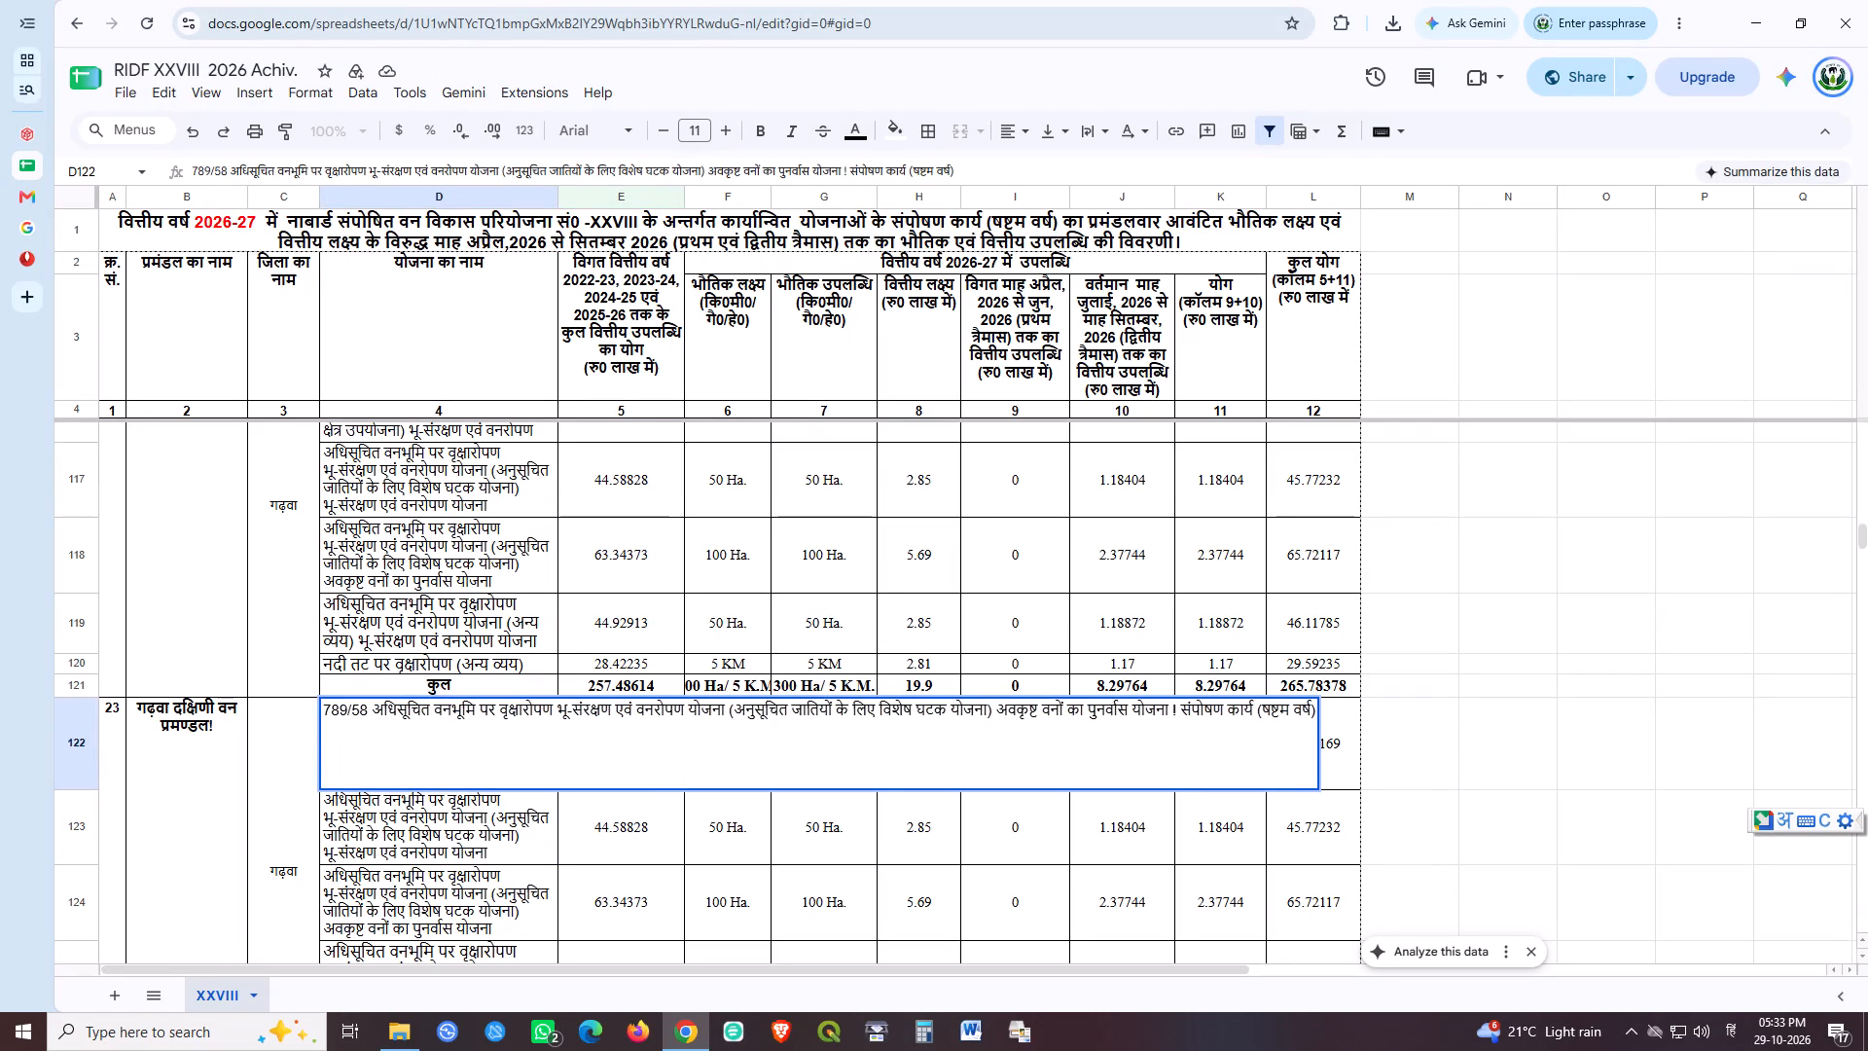
Copy the ending "! संपोषण कार्य (षष्टम वर्ष)" from serial 23's first scheme name.
{"action": "left_click_drag", "start_coordinate": [1168, 711], "coordinate": [1371, 711]}
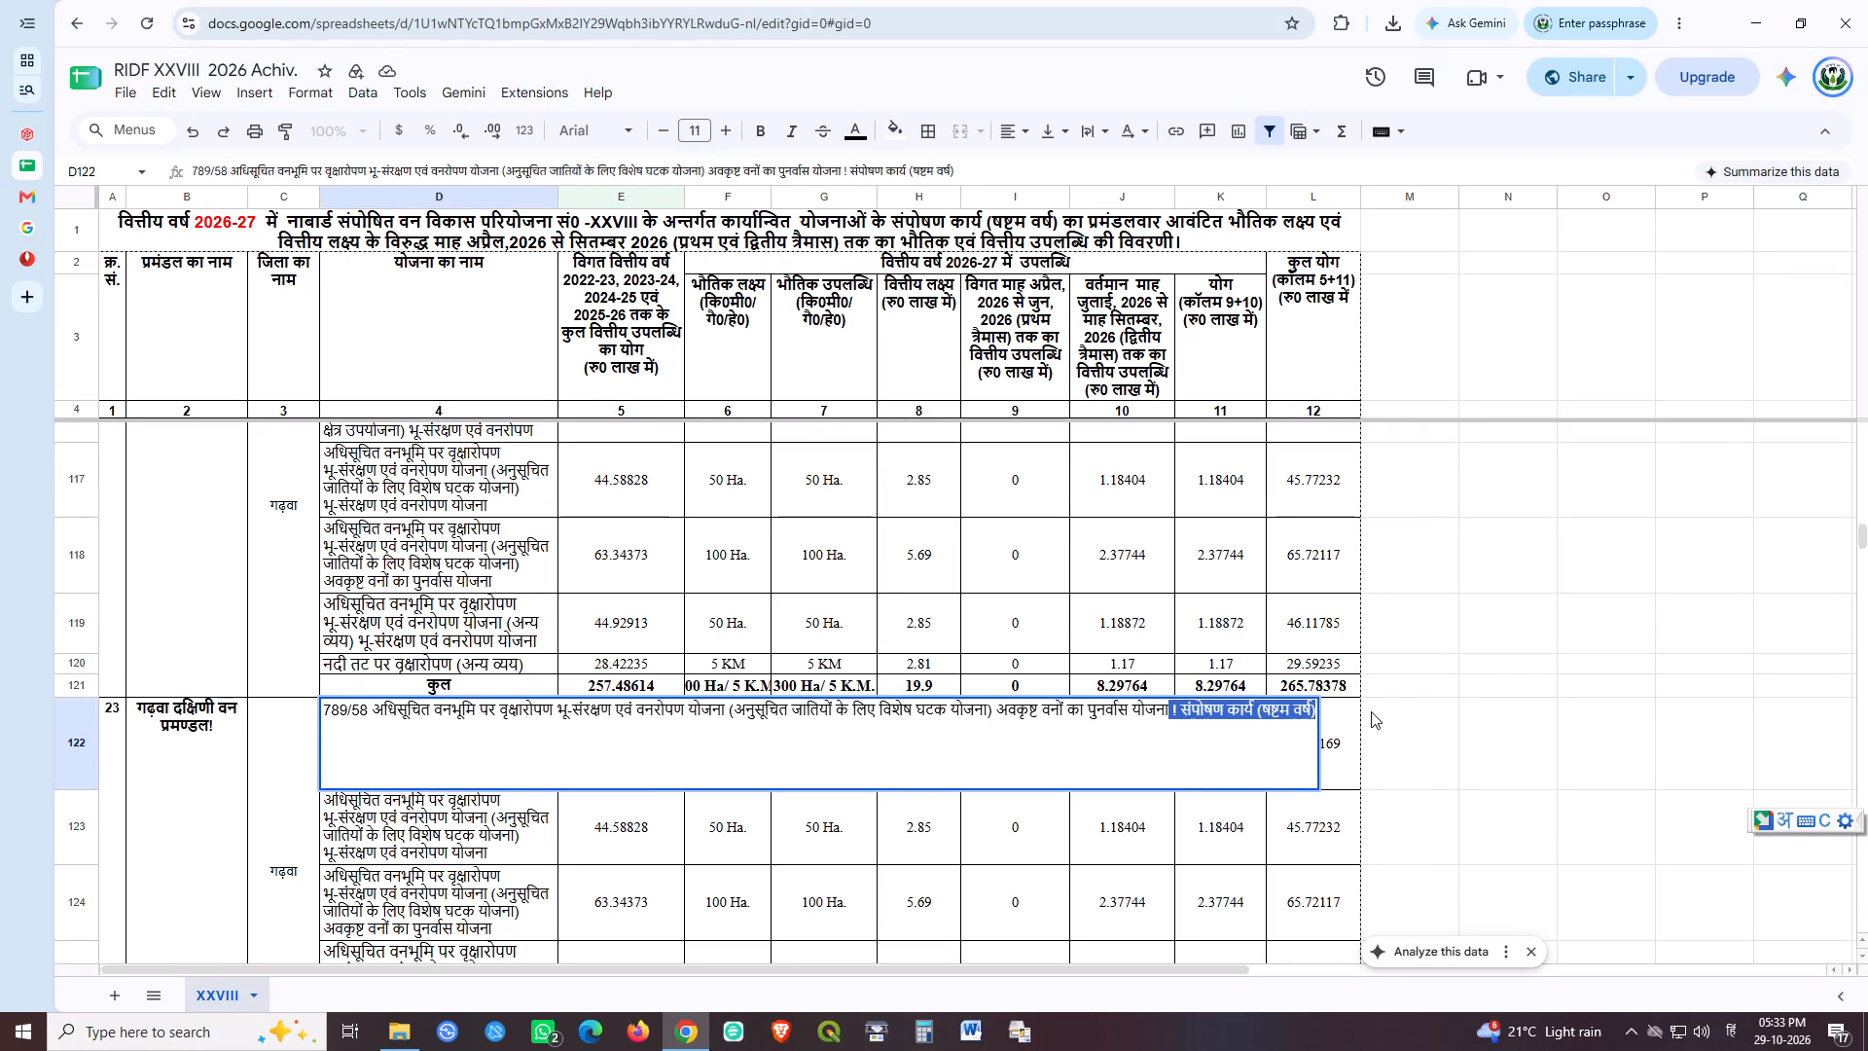
{"action": "key", "text": "ctrl+c"}
{"action": "left_click", "coordinate": [1371, 711]}
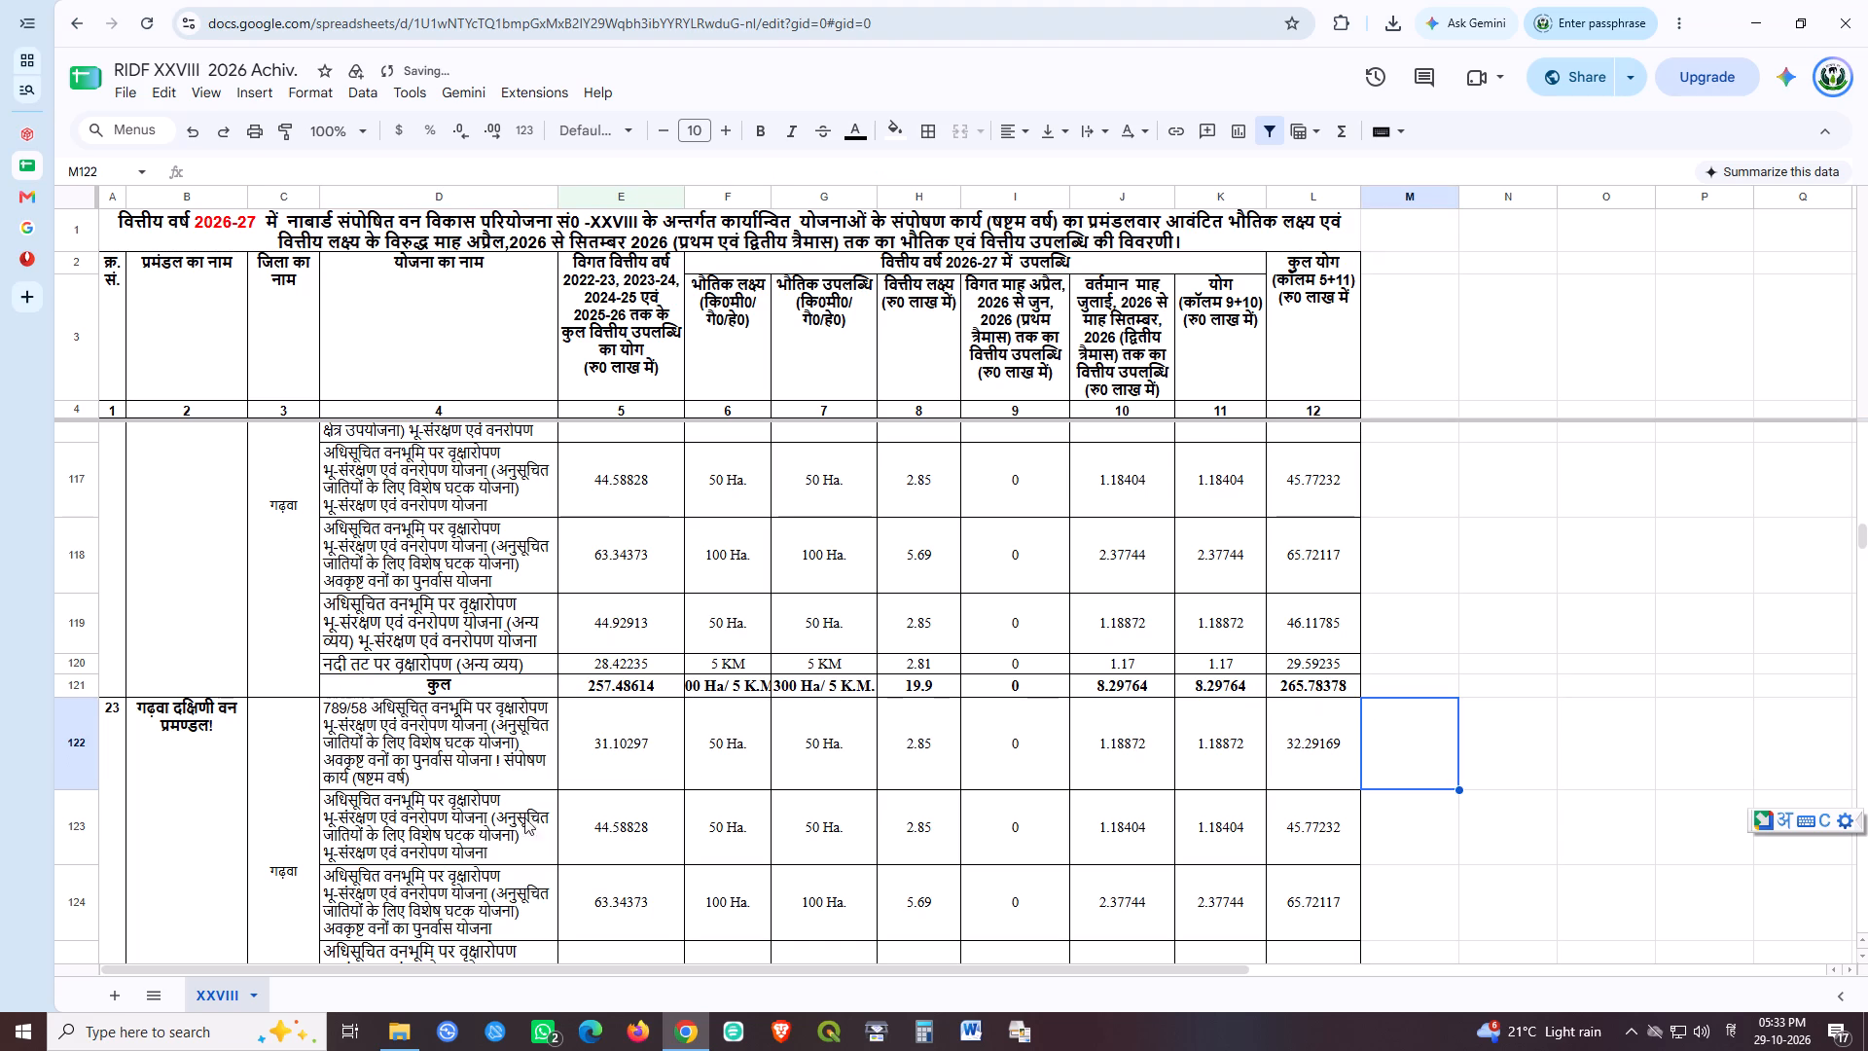
Add the prefix "789/58 " in English digits before serial 23's second scheme name in row 123.
{"action": "double_click", "coordinate": [493, 820]}
{"action": "left_click", "coordinate": [328, 799]}
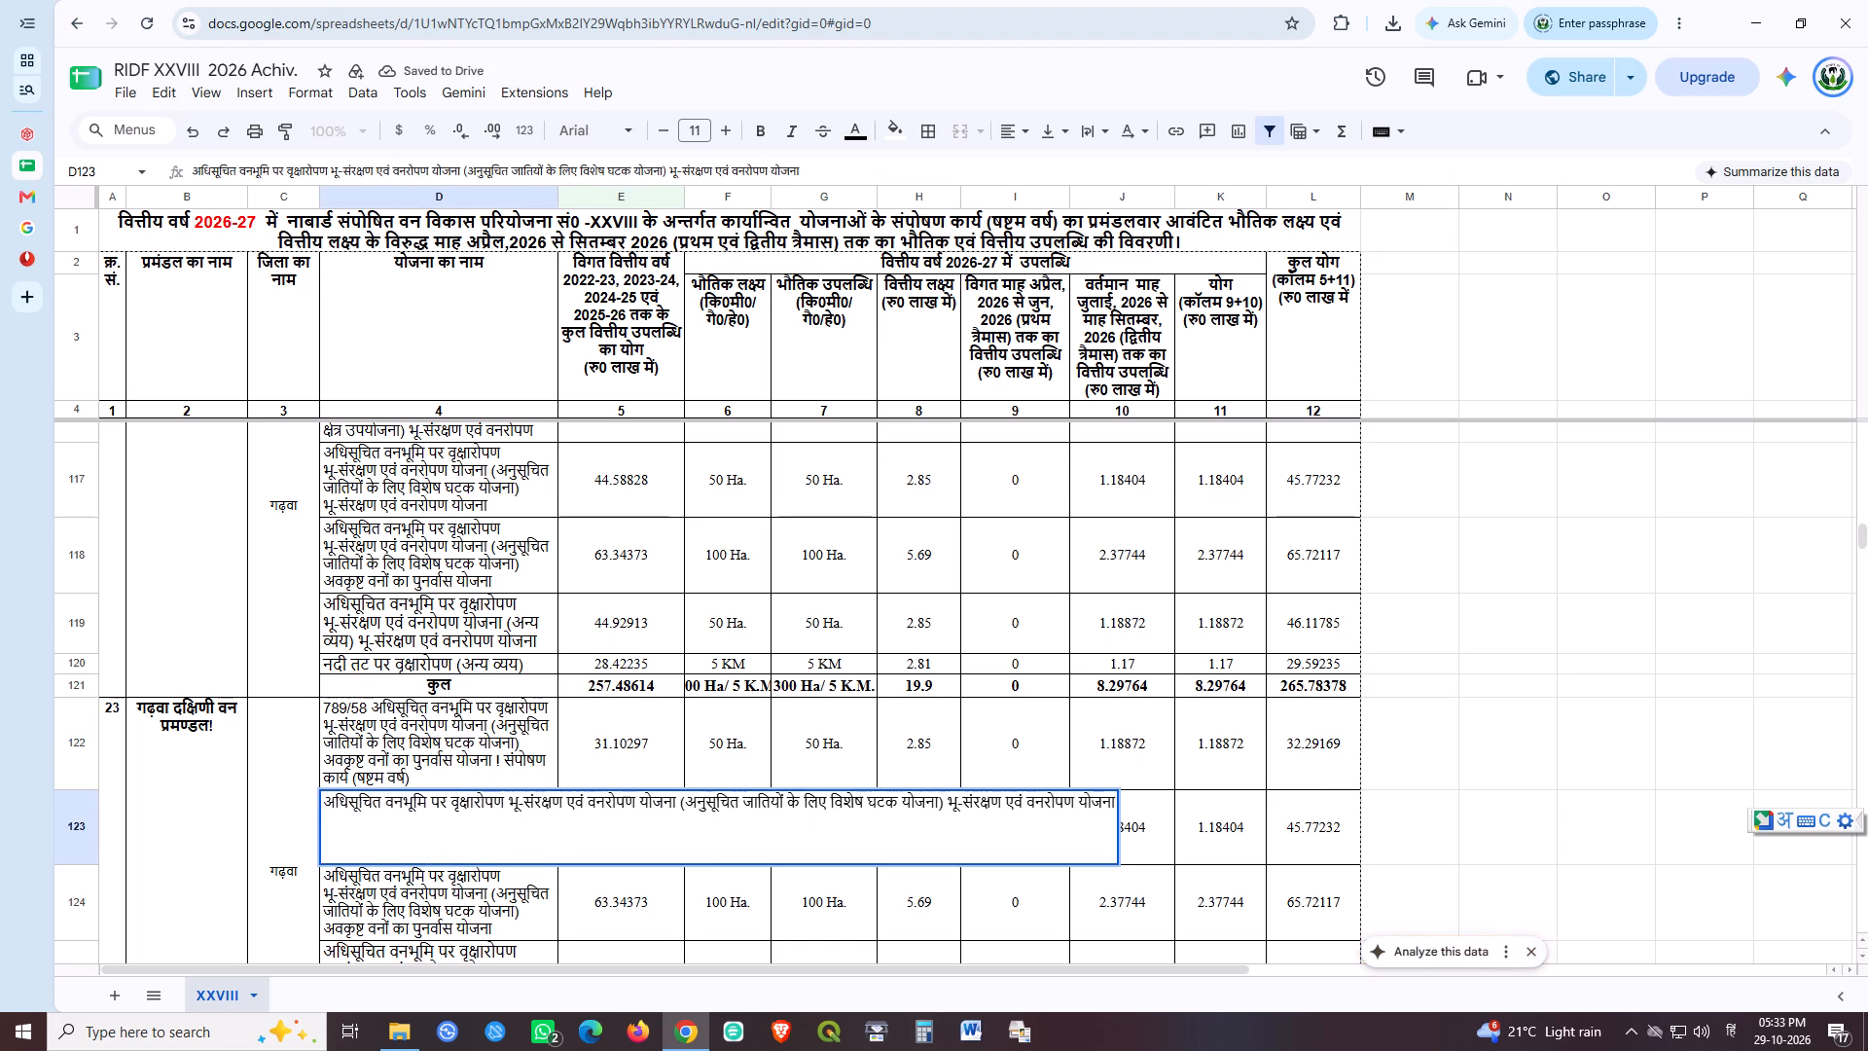
{"action": "type", "text": "789/558"}
{"action": "key", "text": "Escape"}
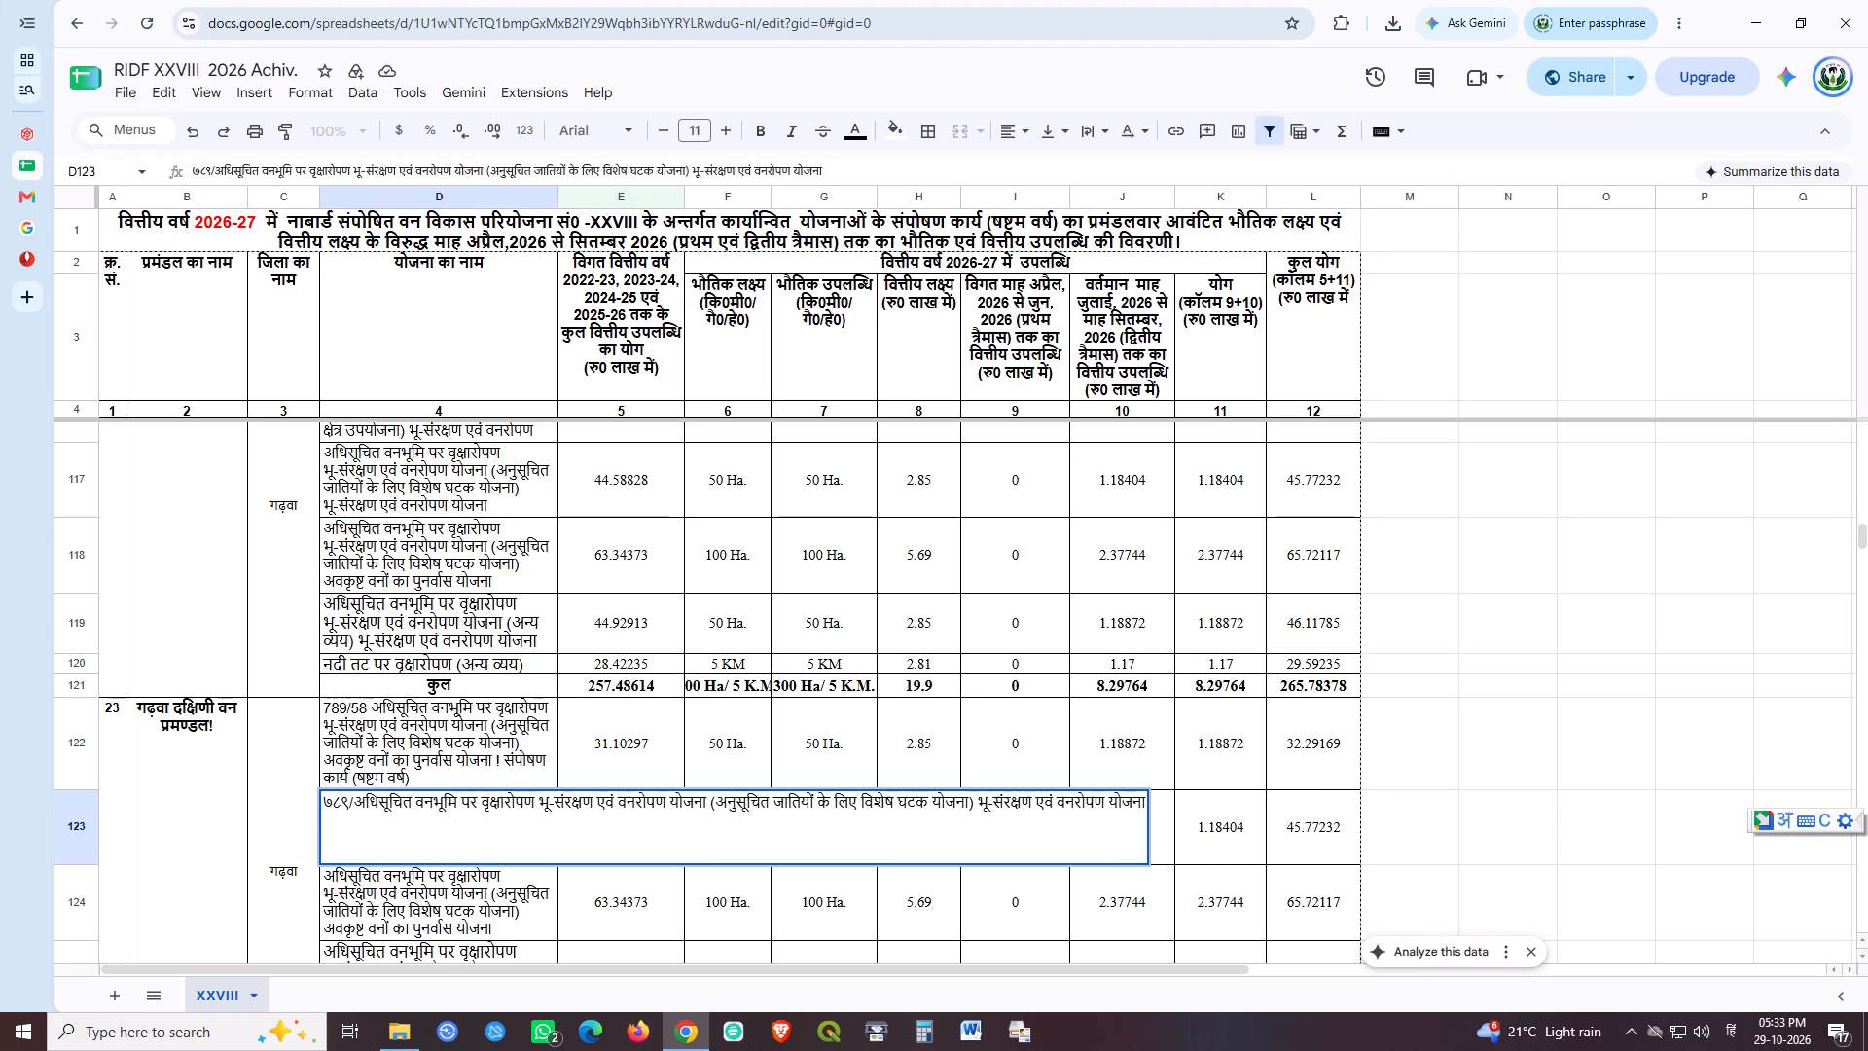
{"action": "key", "text": "BackSpace"}
{"action": "key", "text": "BackSpace"}
{"action": "key", "text": "BackSpace"}
{"action": "key", "text": "BackSpace"}
{"action": "key", "text": "super+space"}
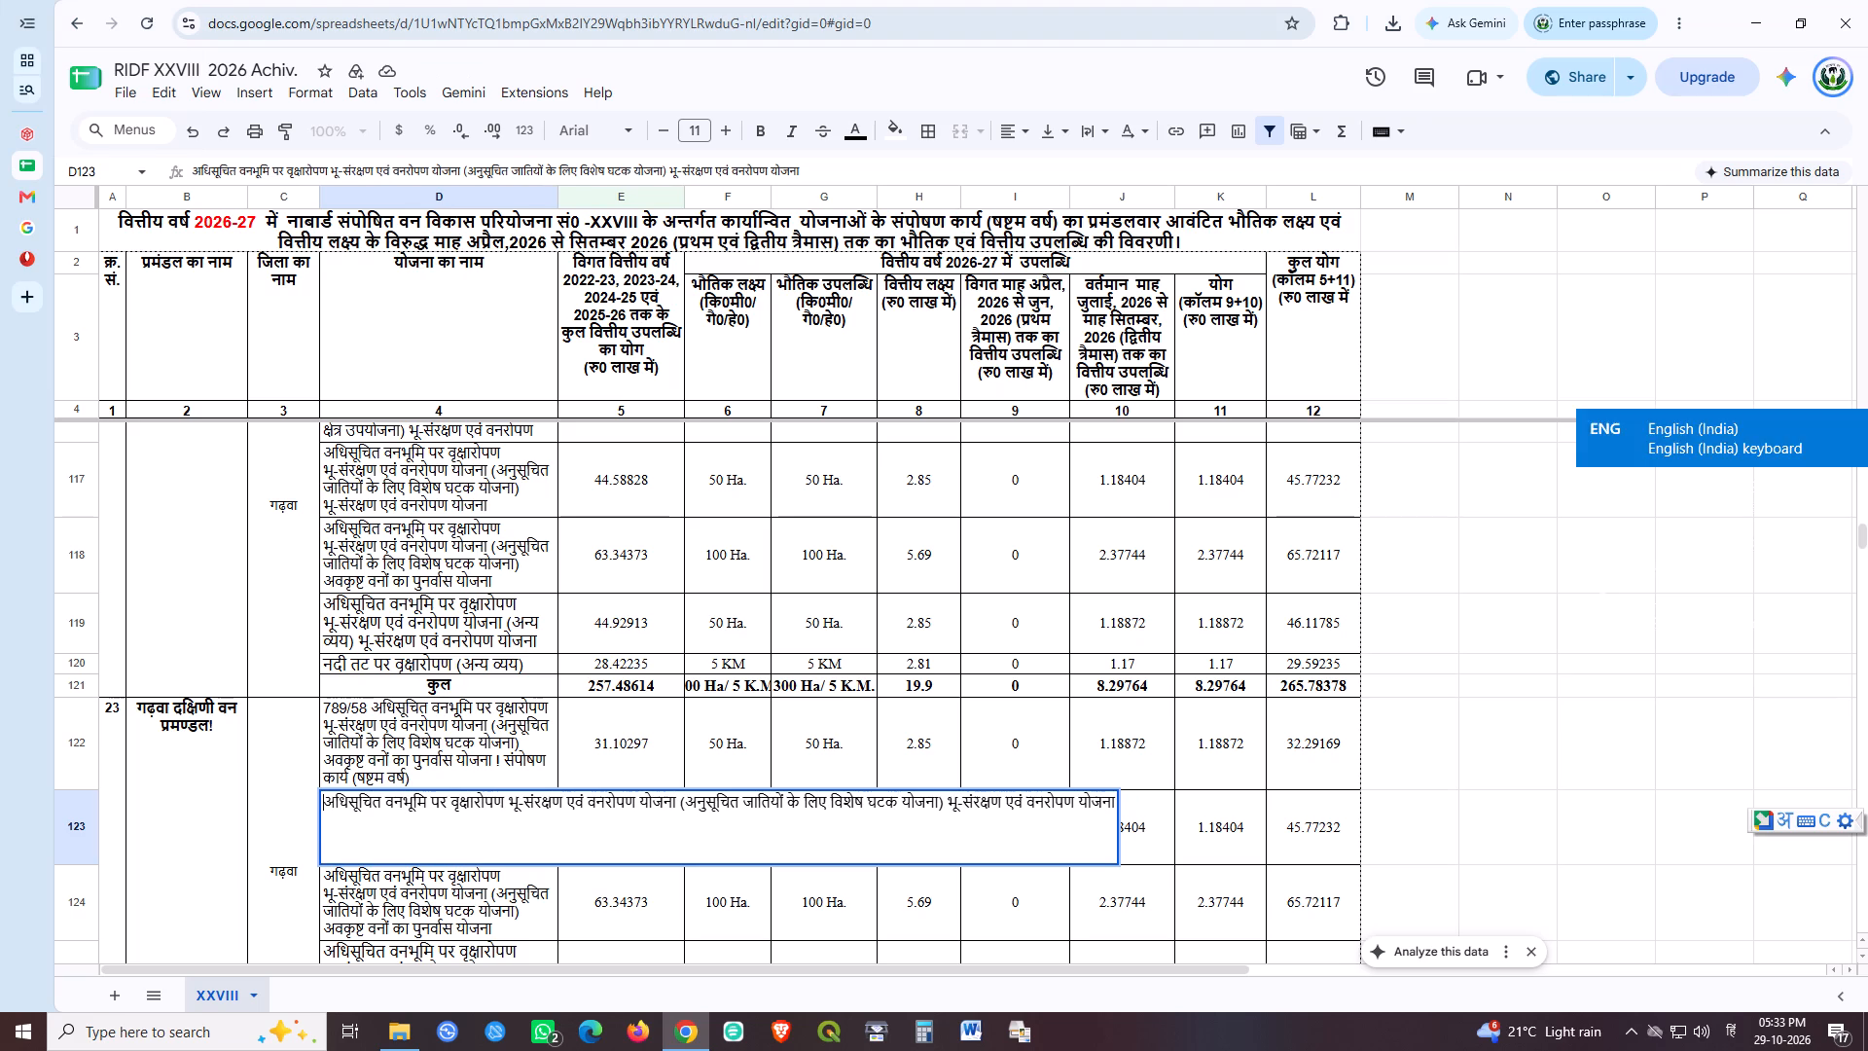
{"action": "type", "text": "789/58"}
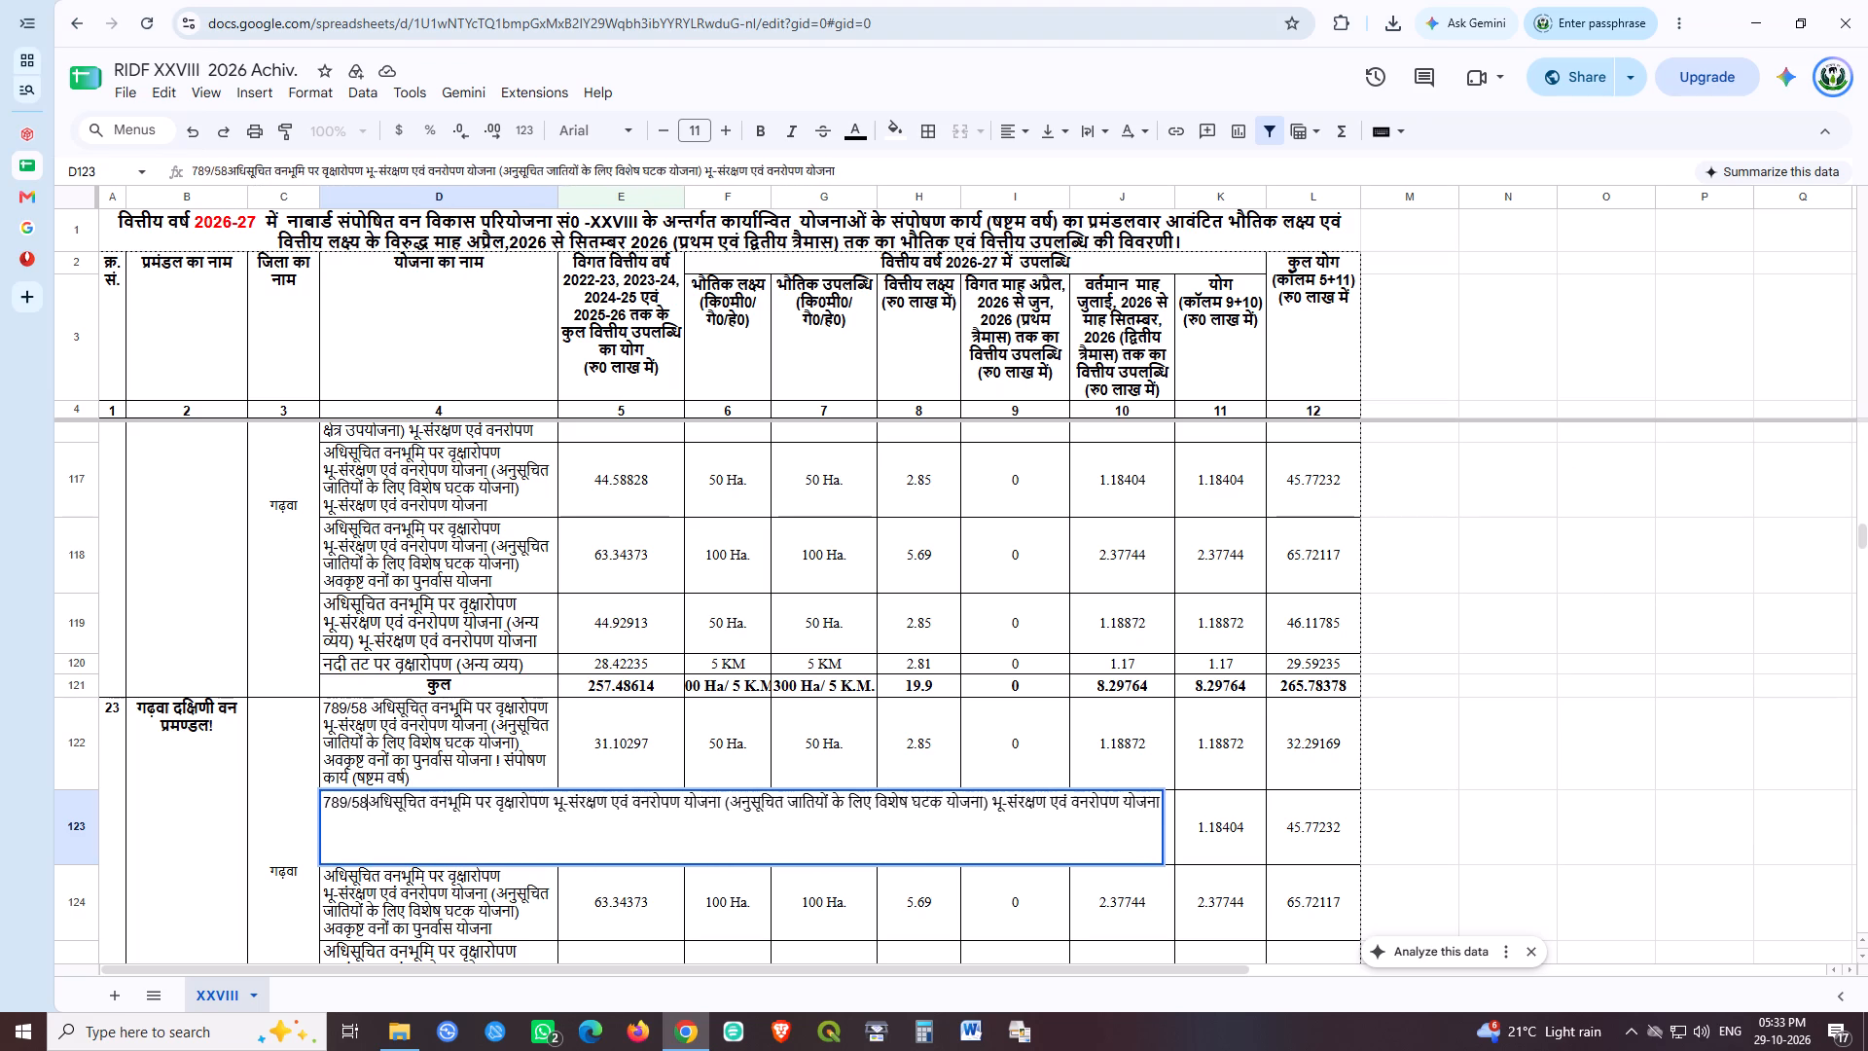
{"action": "key", "text": "space"}
Append the copied ending "! संपोषण कार्य (षष्टम वर्ष)" after a space at the end of row 123's scheme name.
{"action": "key", "text": "Right"}
{"action": "key", "text": "Right"}
{"action": "key", "text": "Right"}
{"action": "key", "text": "Right"}
{"action": "key", "text": "Right"}
{"action": "key", "text": "Right"}
{"action": "key", "text": "Right"}
{"action": "key", "text": "Right"}
{"action": "key", "text": "Right"}
{"action": "key", "text": "Right"}
{"action": "key", "text": "Right"}
{"action": "key", "text": "Right"}
{"action": "key", "text": "Right"}
{"action": "key", "text": "Right"}
{"action": "key", "text": "Right"}
{"action": "key", "text": "Right"}
{"action": "key", "text": "Right"}
{"action": "key", "text": "Right"}
{"action": "key", "text": "Right"}
{"action": "key", "text": "Right"}
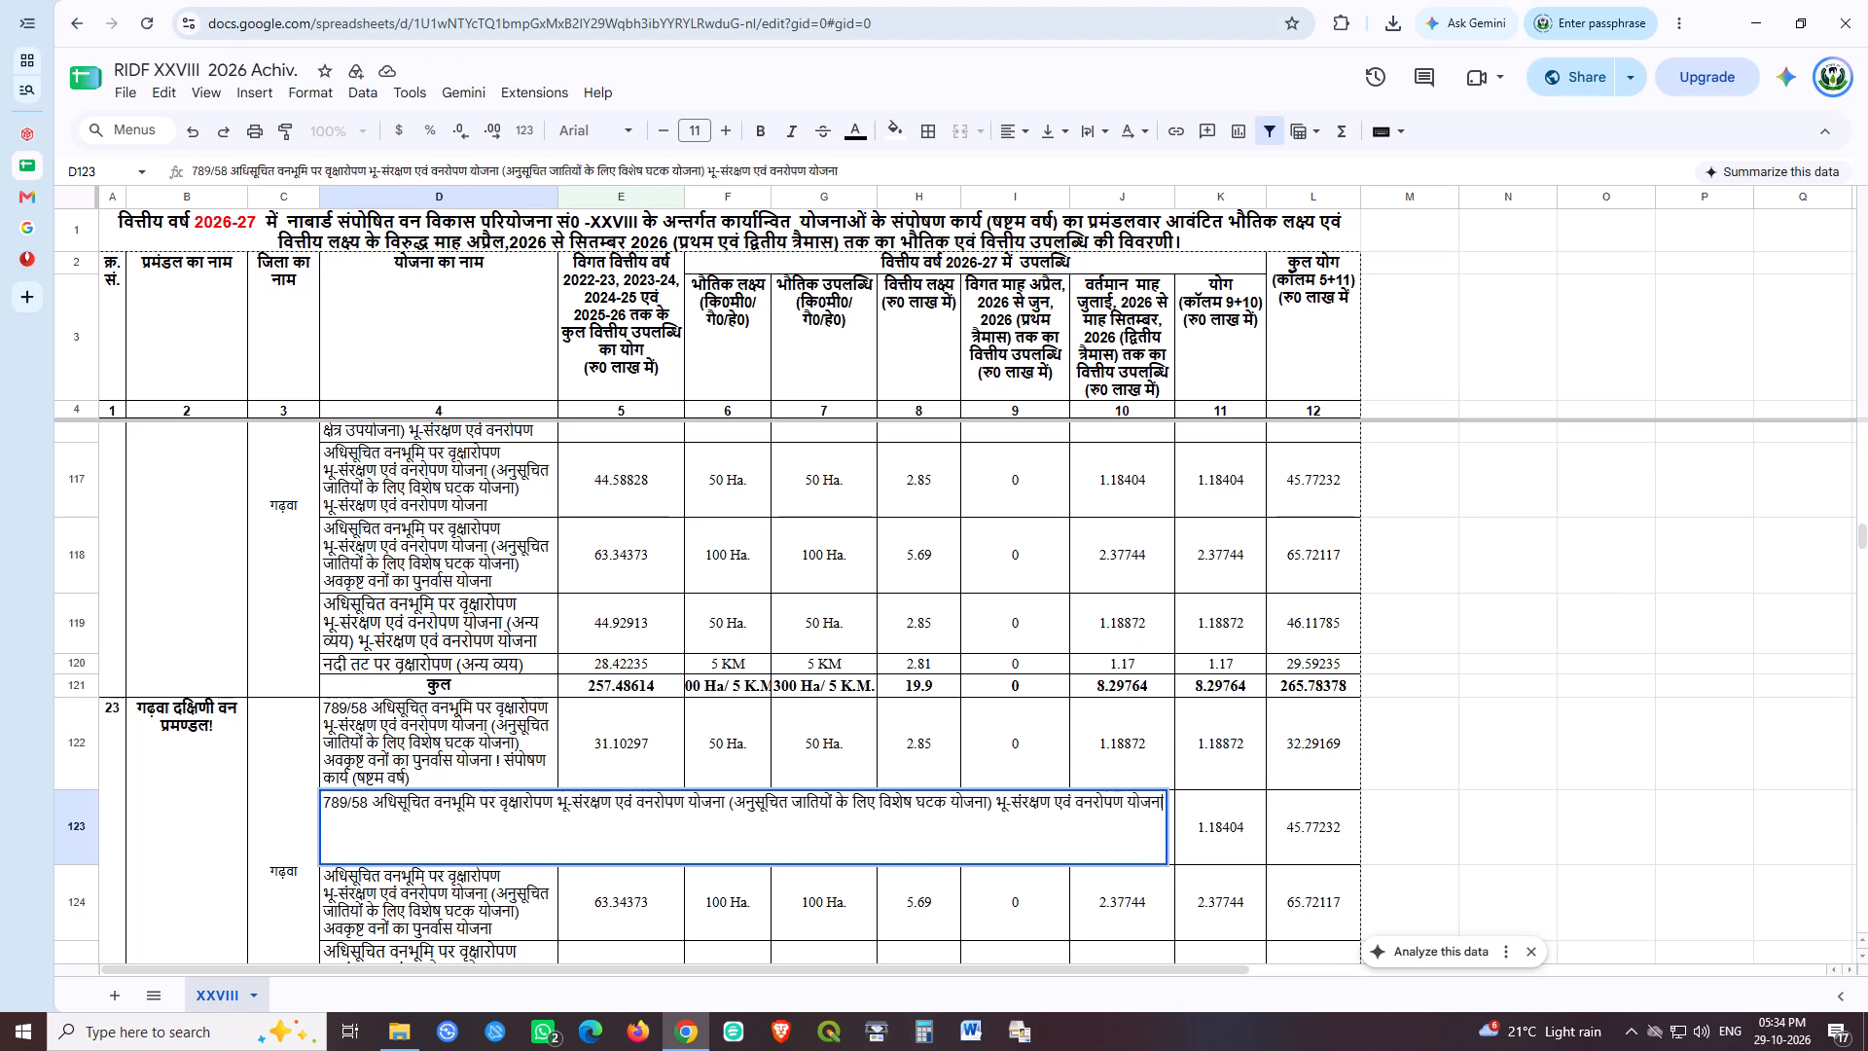
{"action": "key", "text": "space"}
{"action": "key", "text": "ctrl+v"}
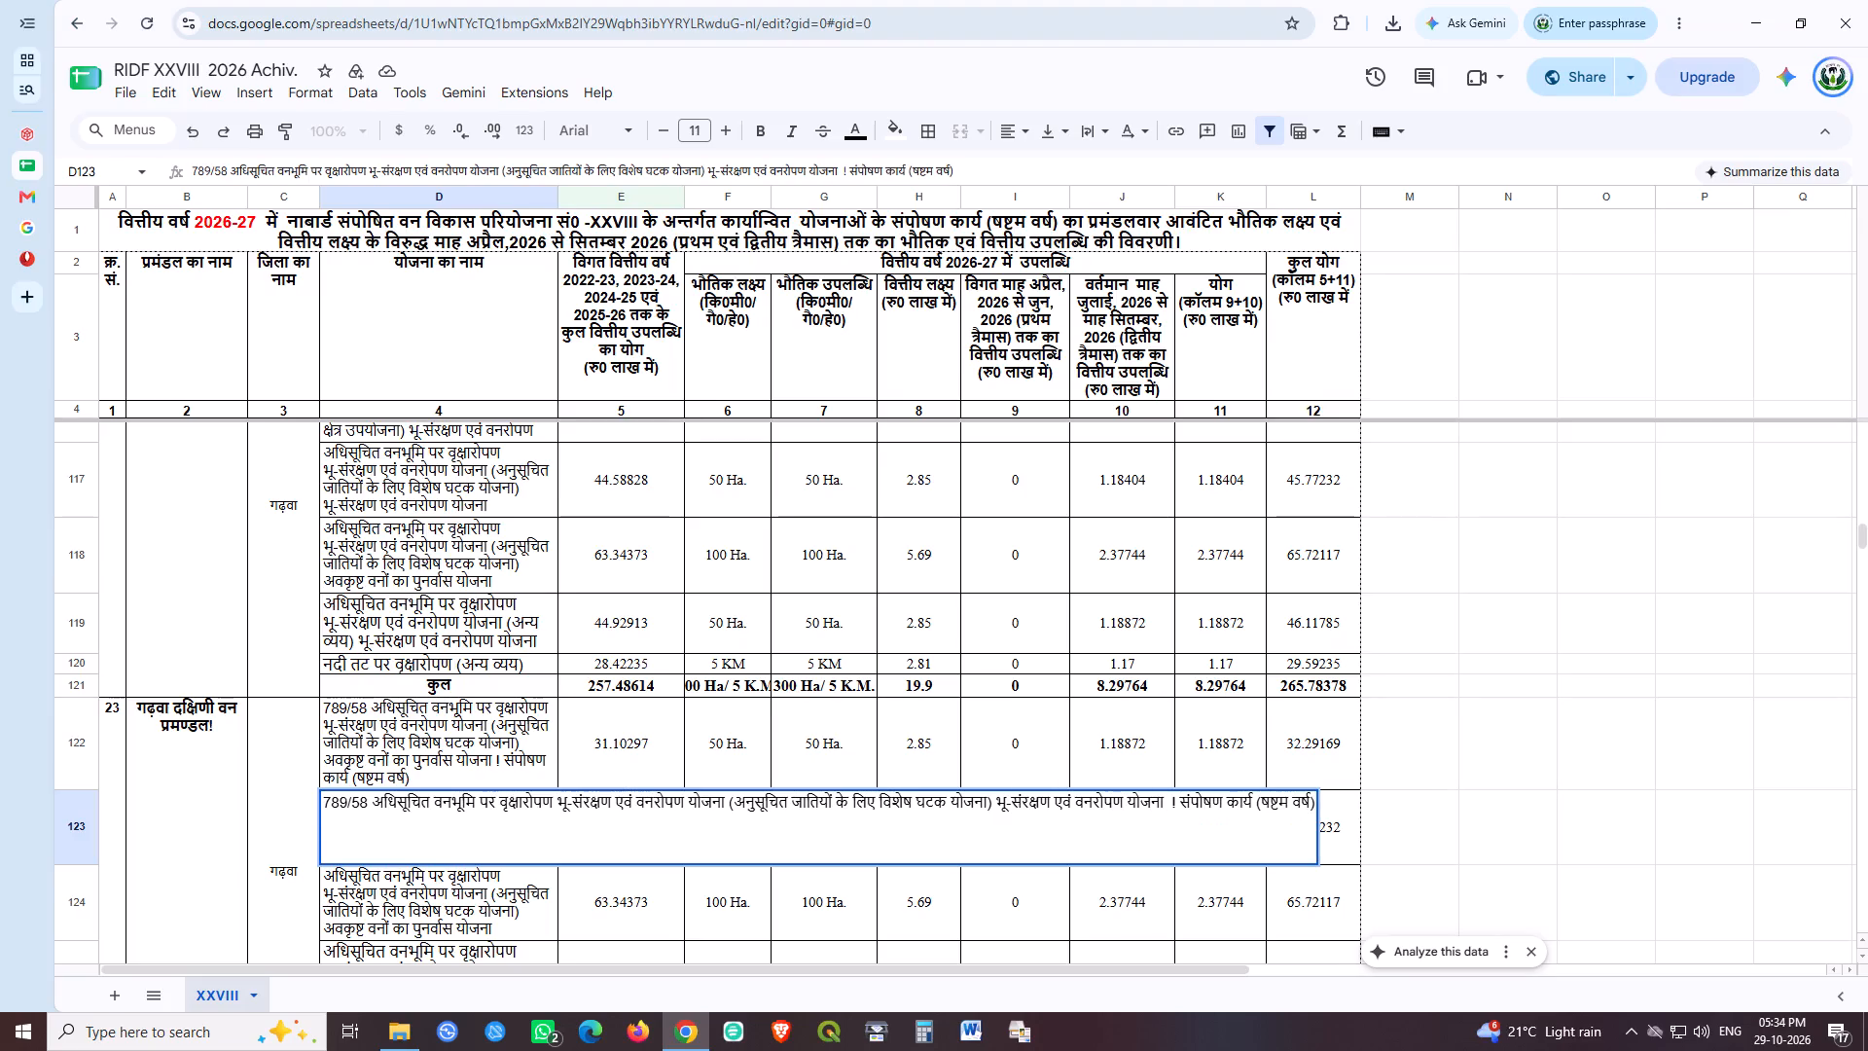
{"action": "key", "text": "Return"}
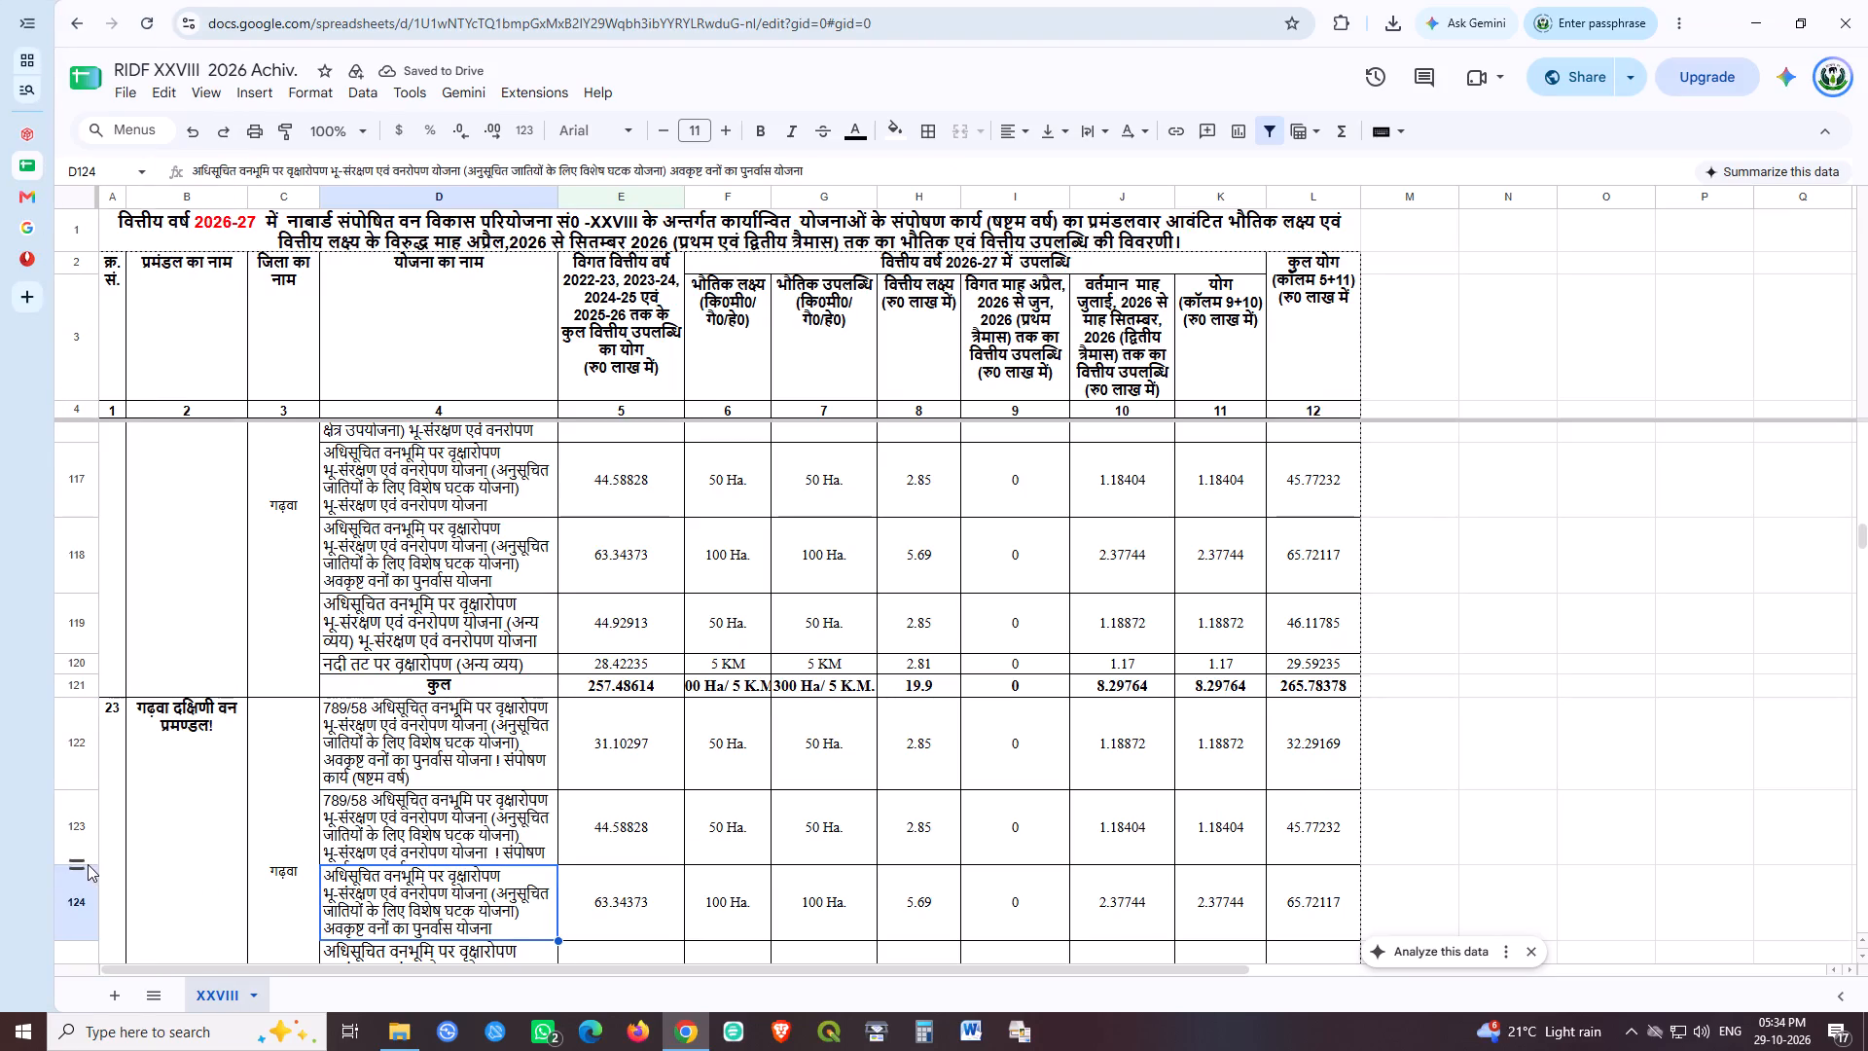
Fit the height of row 123 to its full scheme name.
{"action": "triple_click", "coordinate": [79, 864]}
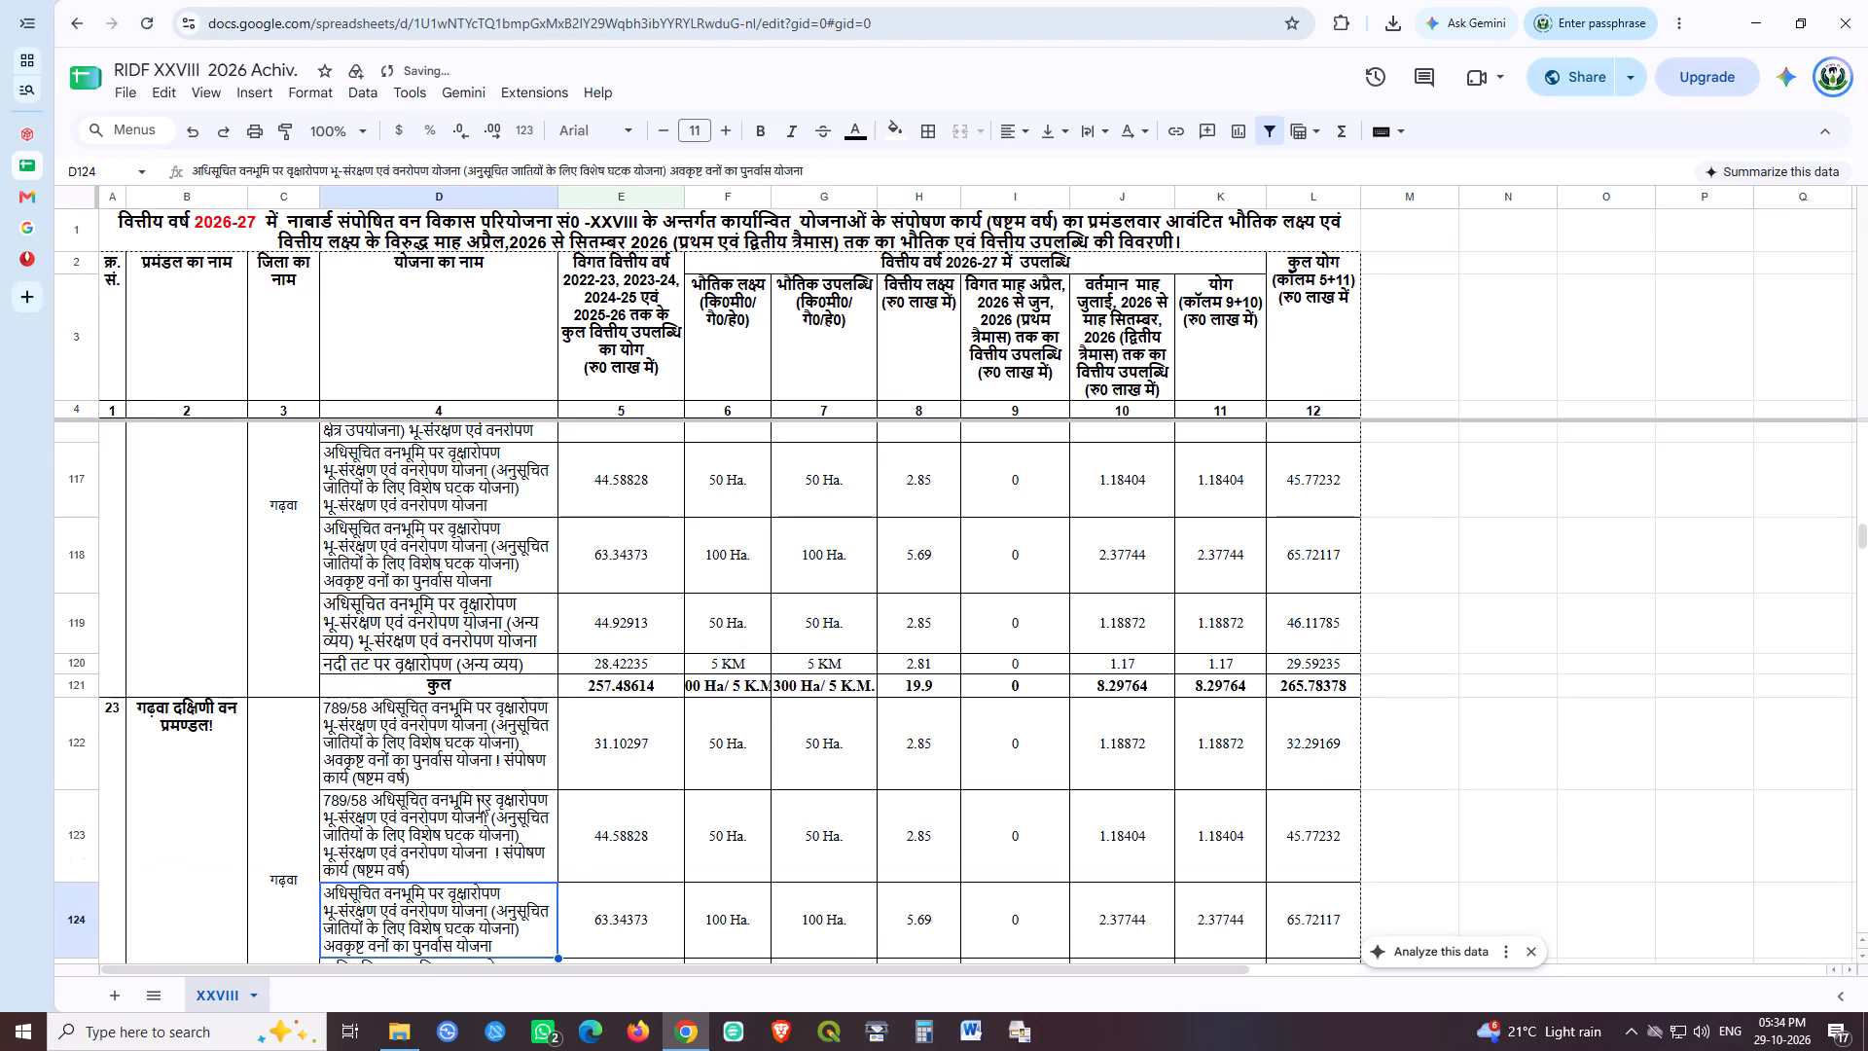
Change the code at the start of row 123's scheme name to 101/58.
{"action": "left_click", "coordinate": [520, 824]}
{"action": "scroll", "coordinate": [826, 649], "scroll_direction": "down", "scroll_amount": 2}
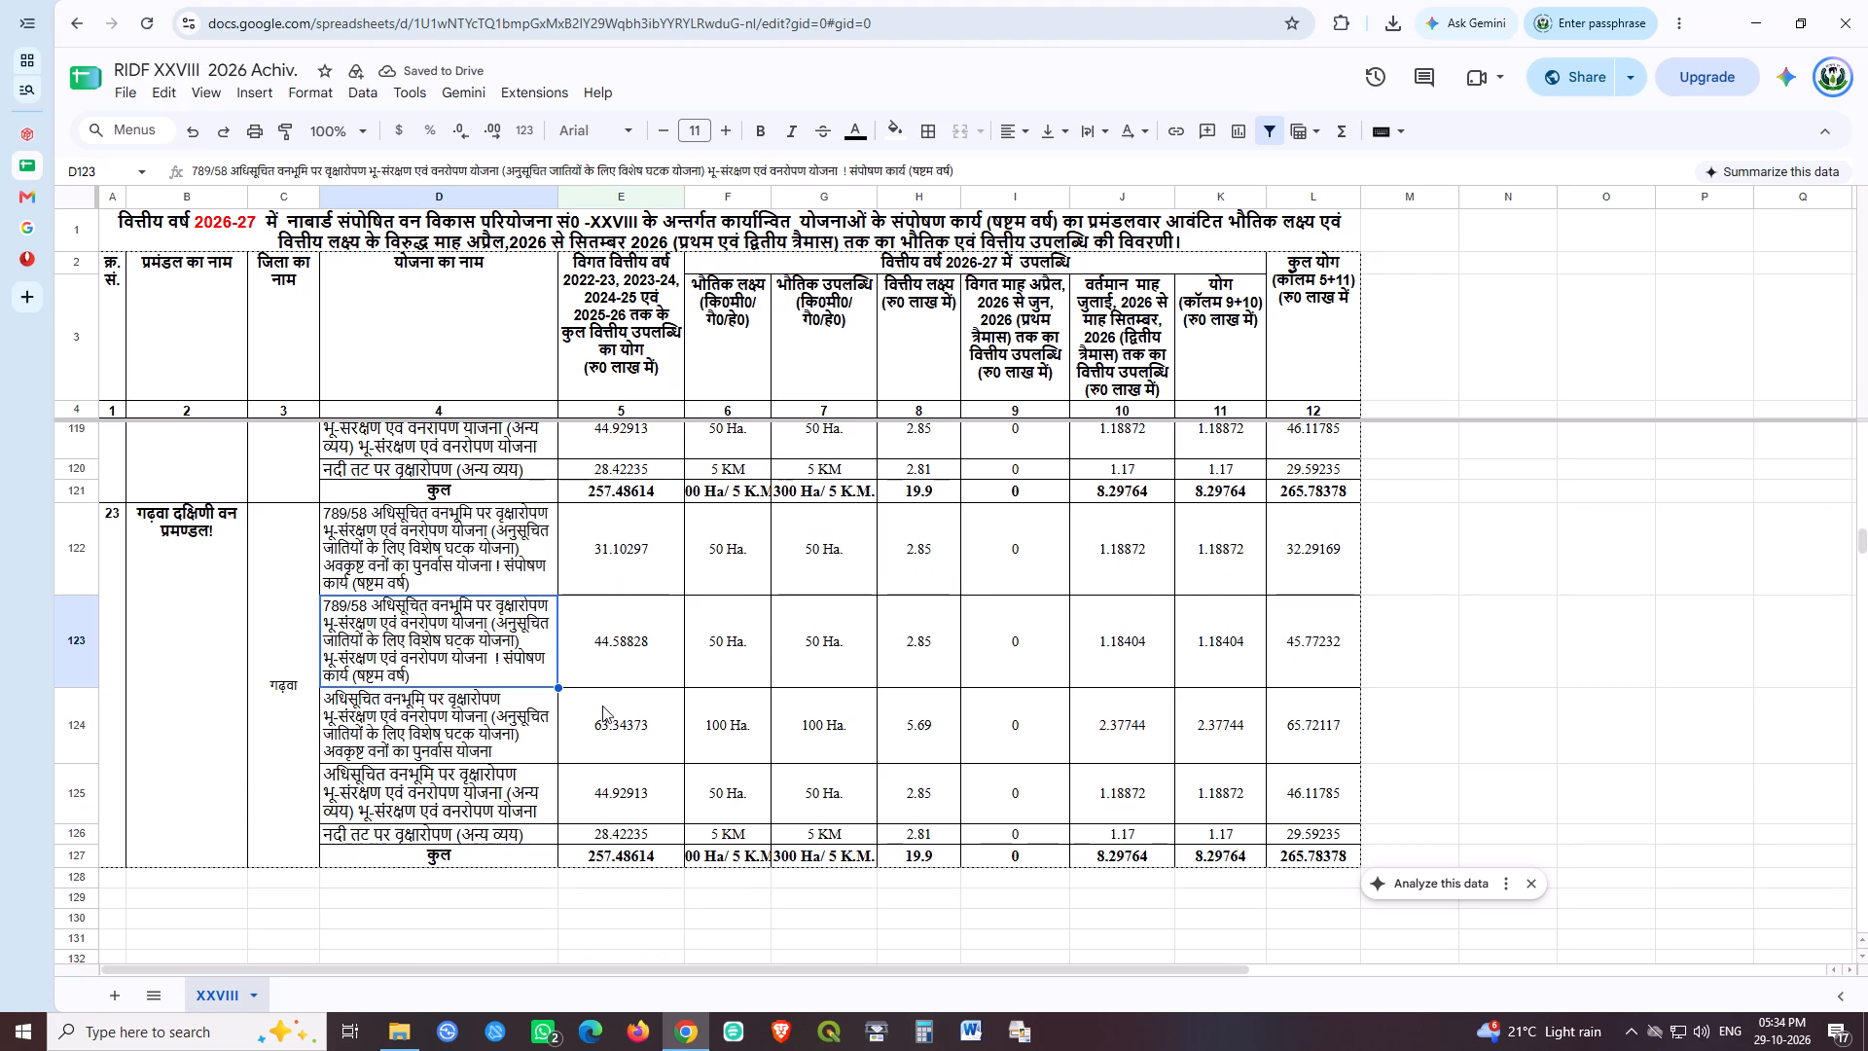
{"action": "left_click", "coordinate": [446, 742]}
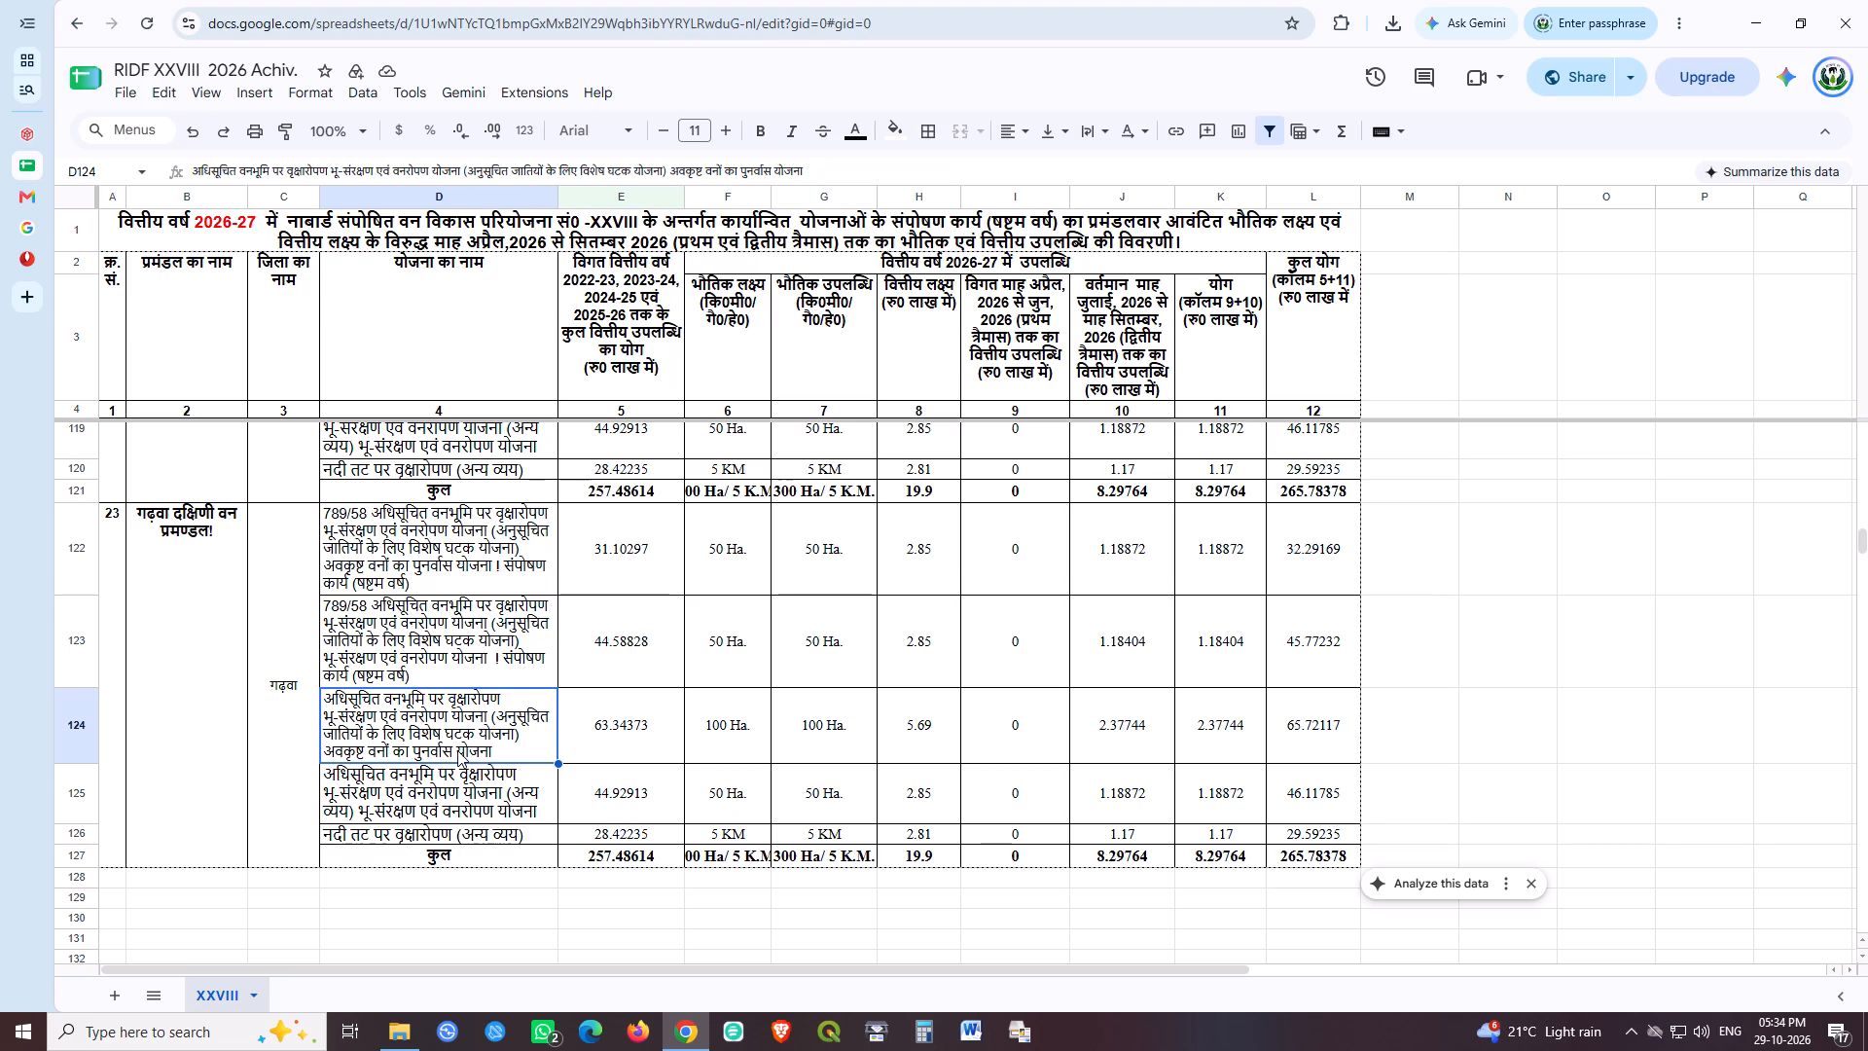
{"action": "double_click", "coordinate": [357, 609]}
{"action": "left_click", "coordinate": [357, 609]}
{"action": "key", "text": "Left"}
{"action": "key", "text": "Left"}
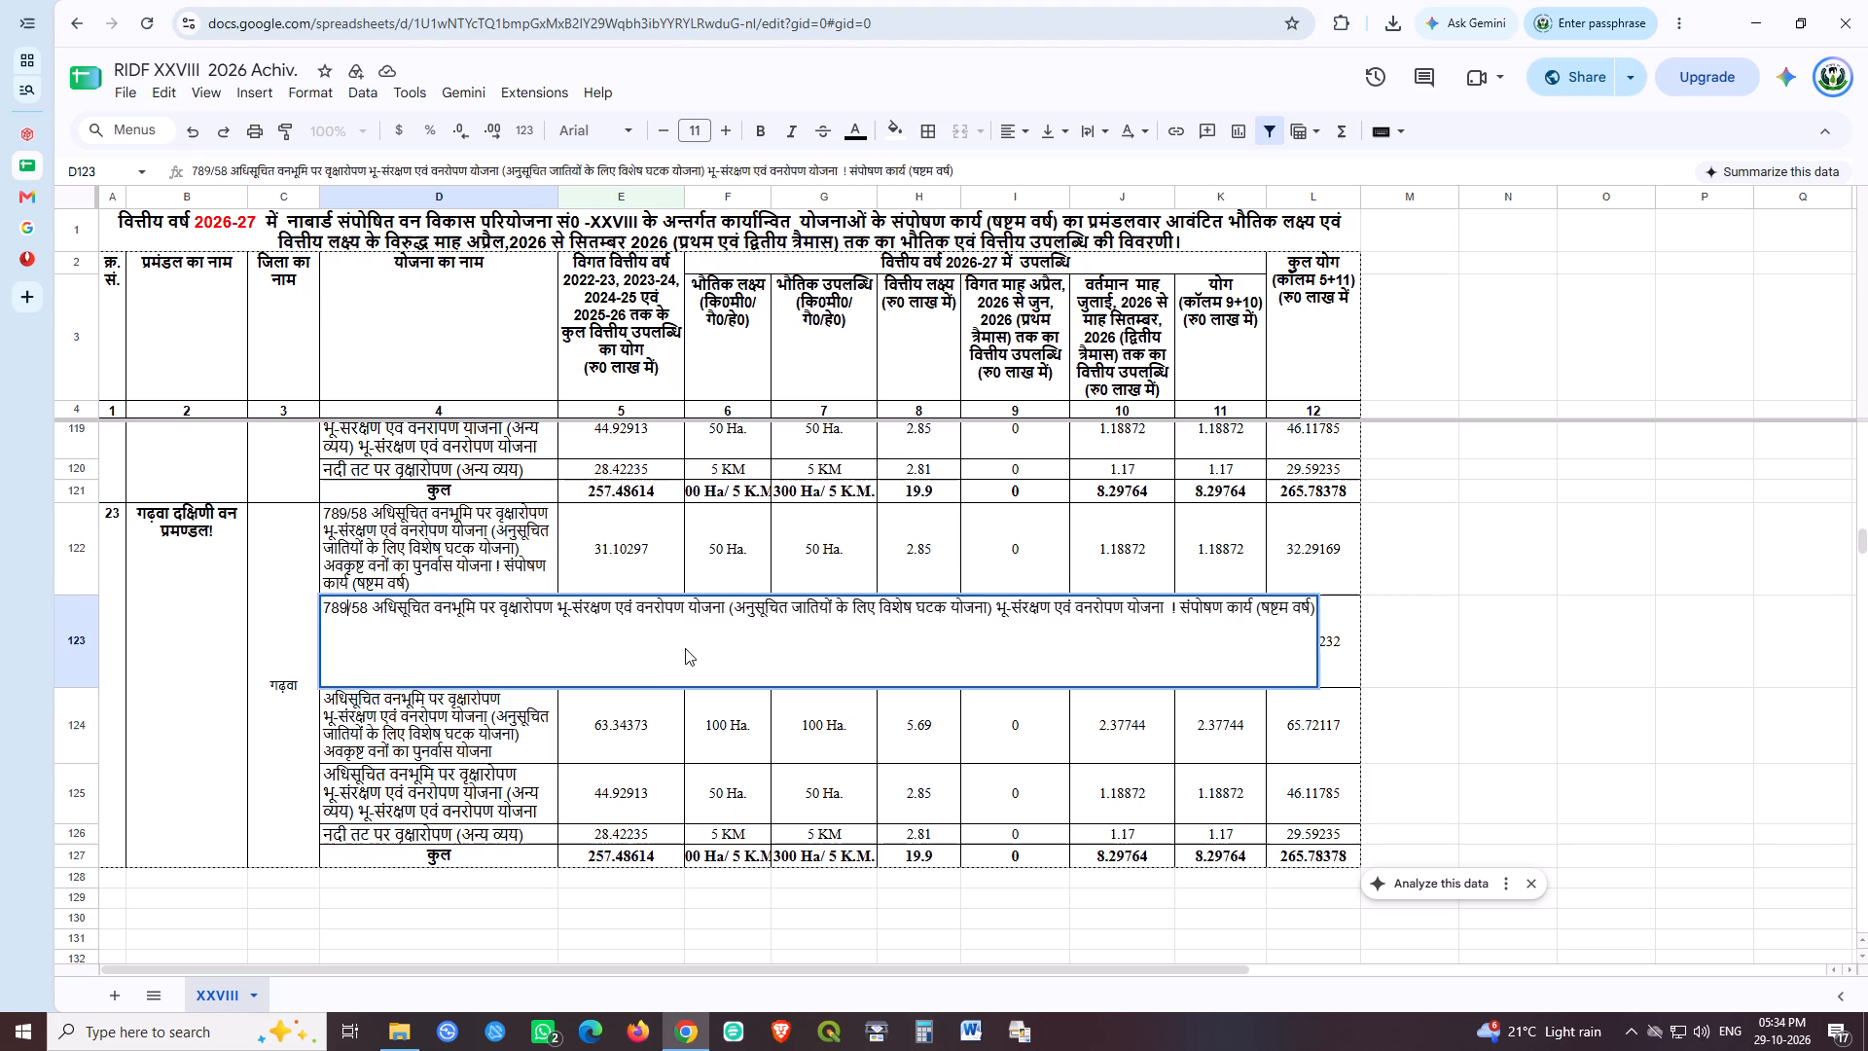
{"action": "key", "text": "shift+Left"}
{"action": "key", "text": "shift+Left"}
{"action": "key", "text": "shift+Left"}
{"action": "type", "text": "101"}
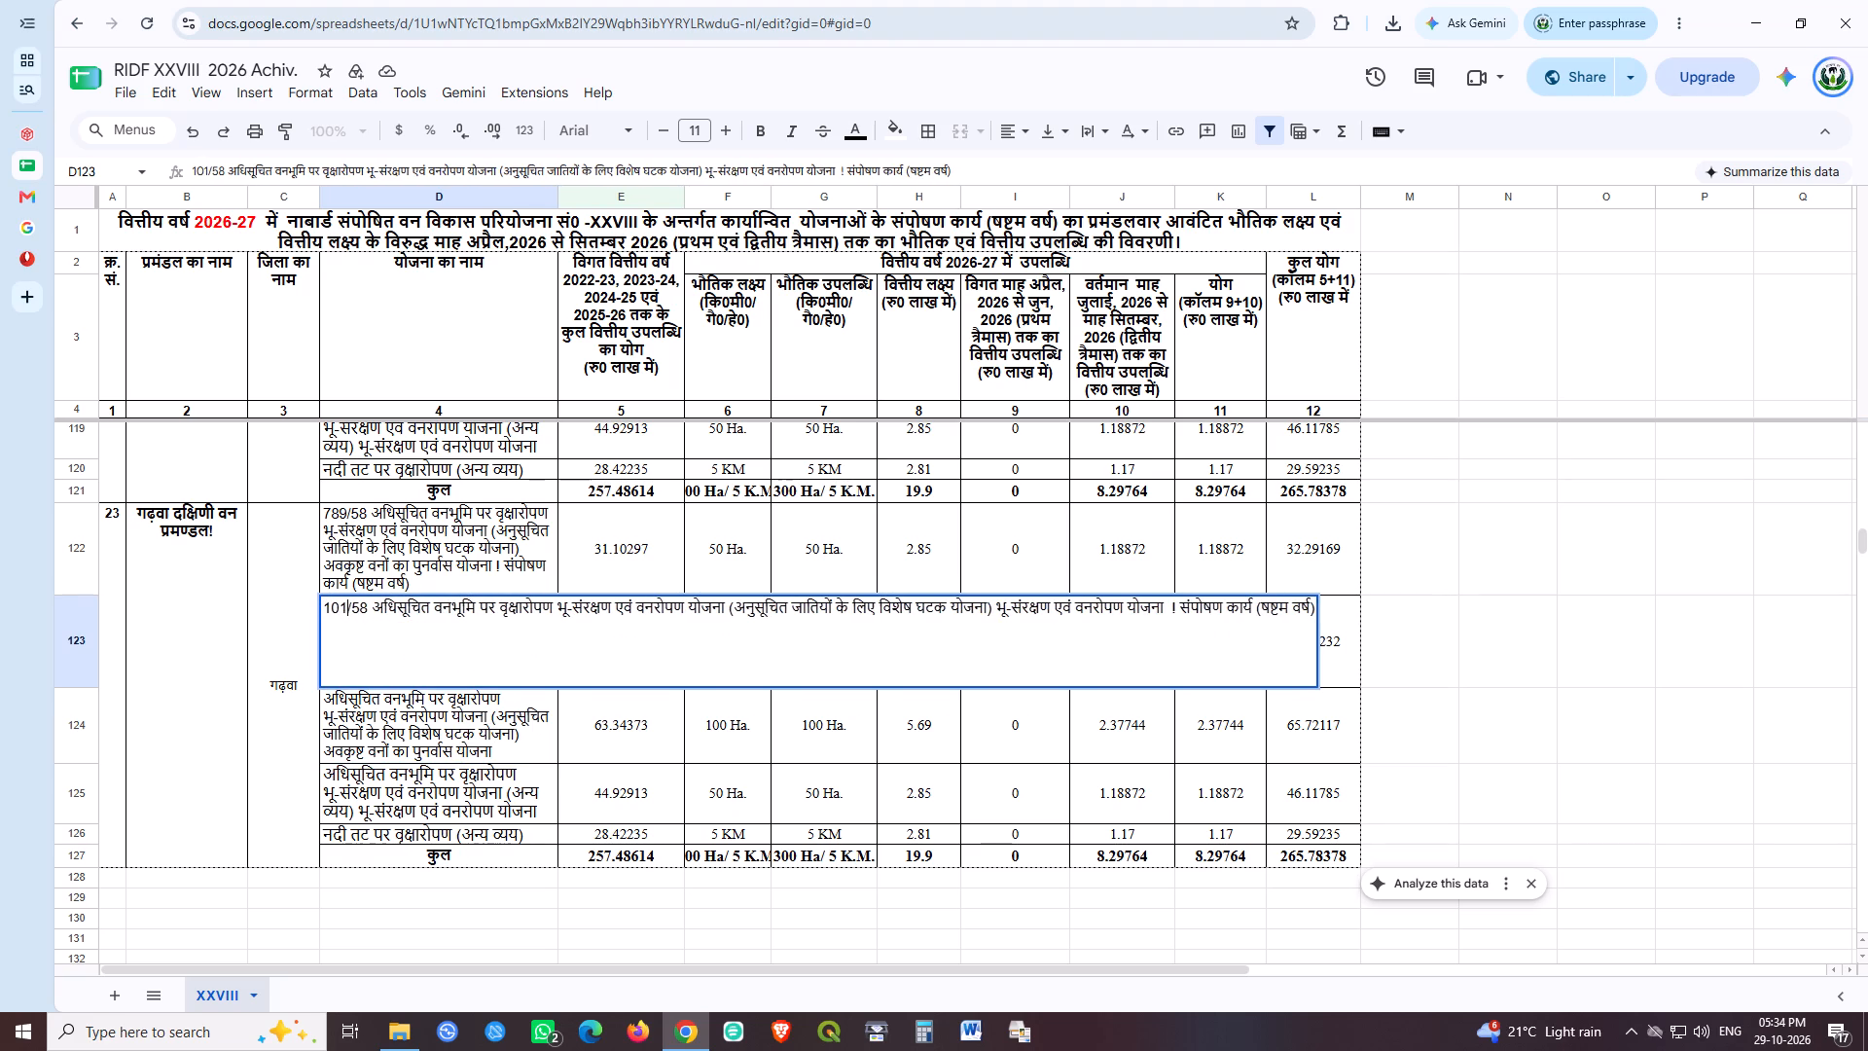
Delete "अनुसूचित जातियों के लिए विशेष घटक योजना" from inside the brackets of row 123's scheme name.
{"action": "key", "text": "Right"}
{"action": "key", "text": "Right"}
{"action": "key", "text": "Right"}
{"action": "key", "text": "Right"}
{"action": "key", "text": "Right"}
{"action": "key", "text": "Right"}
{"action": "key", "text": "Right"}
{"action": "key", "text": "Right"}
{"action": "key", "text": "Right"}
{"action": "key", "text": "Right"}
{"action": "key", "text": "Right"}
{"action": "key", "text": "Right"}
{"action": "key", "text": "Right"}
{"action": "key", "text": "Right"}
{"action": "key", "text": "Right"}
{"action": "key", "text": "Right"}
{"action": "key", "text": "Right"}
{"action": "key", "text": "Right"}
{"action": "key", "text": "Right"}
{"action": "key", "text": "Right"}
{"action": "key", "text": "Right"}
{"action": "key", "text": "Right"}
{"action": "key", "text": "Right"}
{"action": "key", "text": "Right"}
{"action": "key", "text": "Right"}
{"action": "key", "text": "Right"}
{"action": "key", "text": "ctrl+shift+Right"}
{"action": "key", "text": "ctrl+shift+Right"}
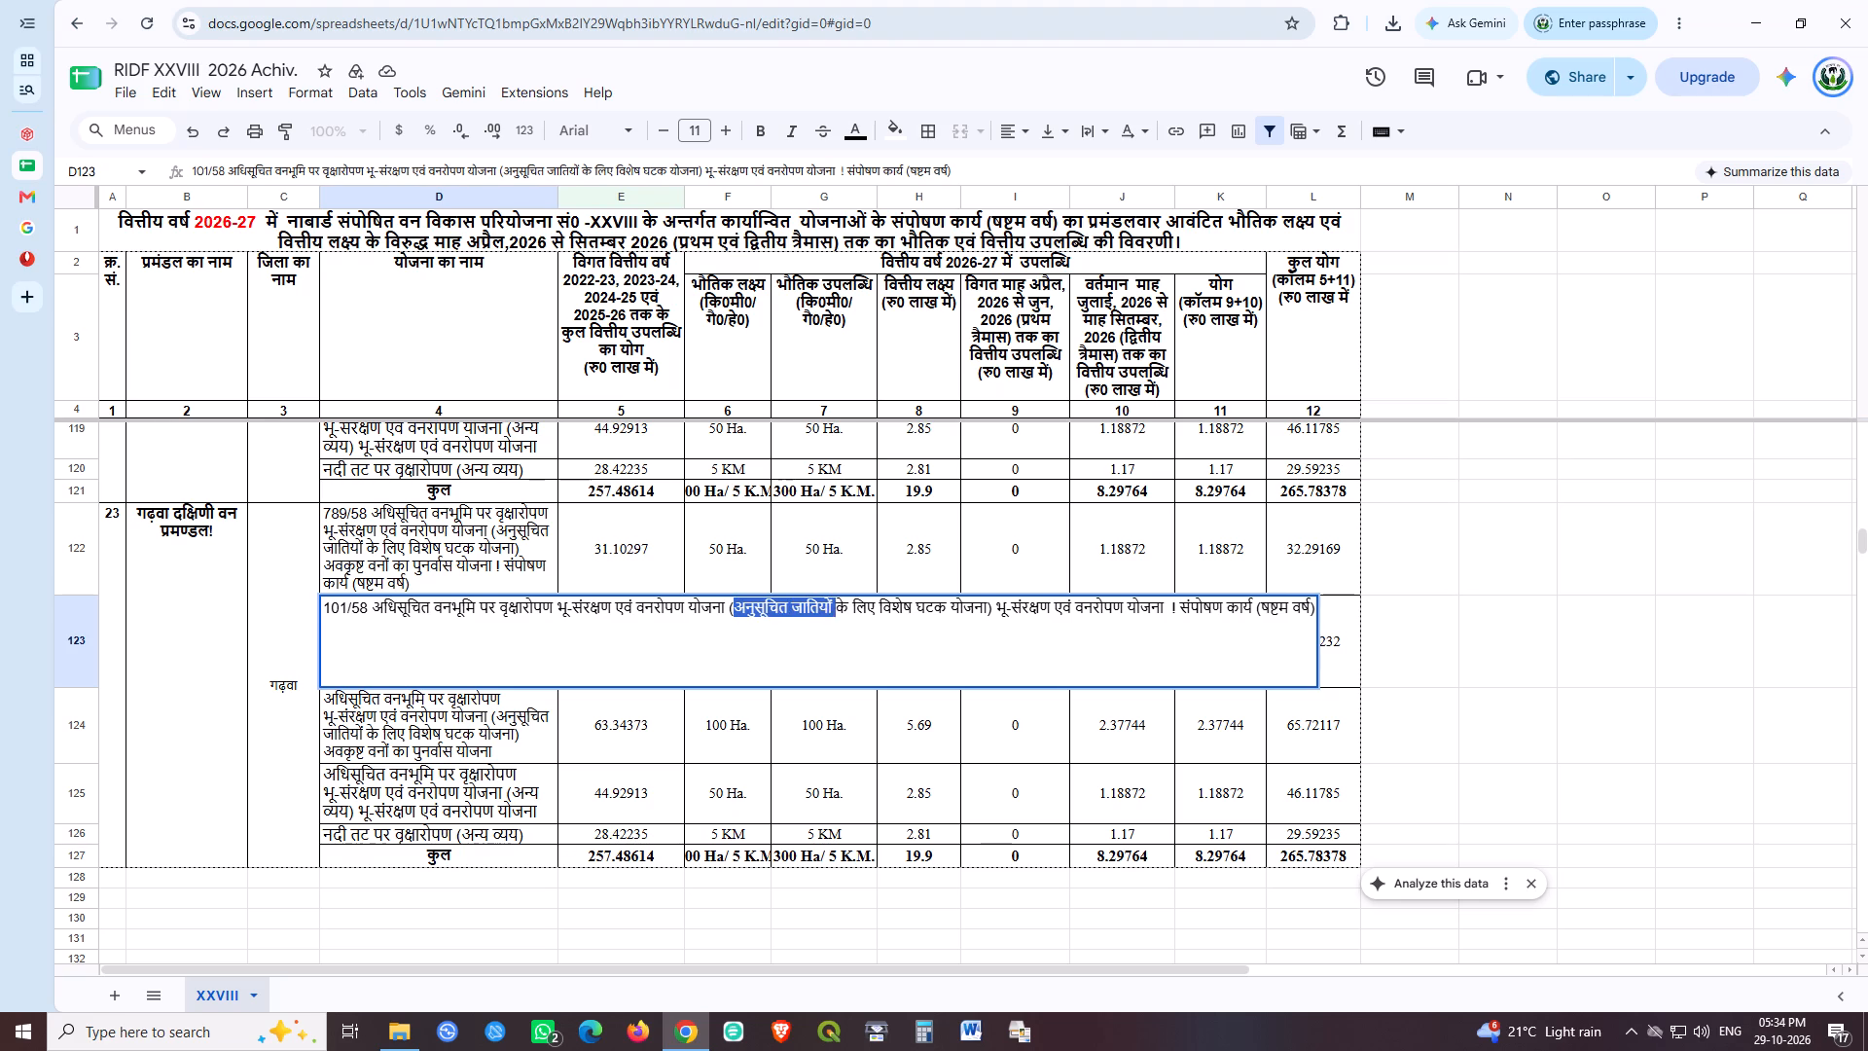
{"action": "key", "text": "ctrl+shift+Right"}
{"action": "key", "text": "ctrl+shift+Right"}
{"action": "key", "text": "ctrl+shift+Right"}
{"action": "key", "text": "ctrl+shift+Right"}
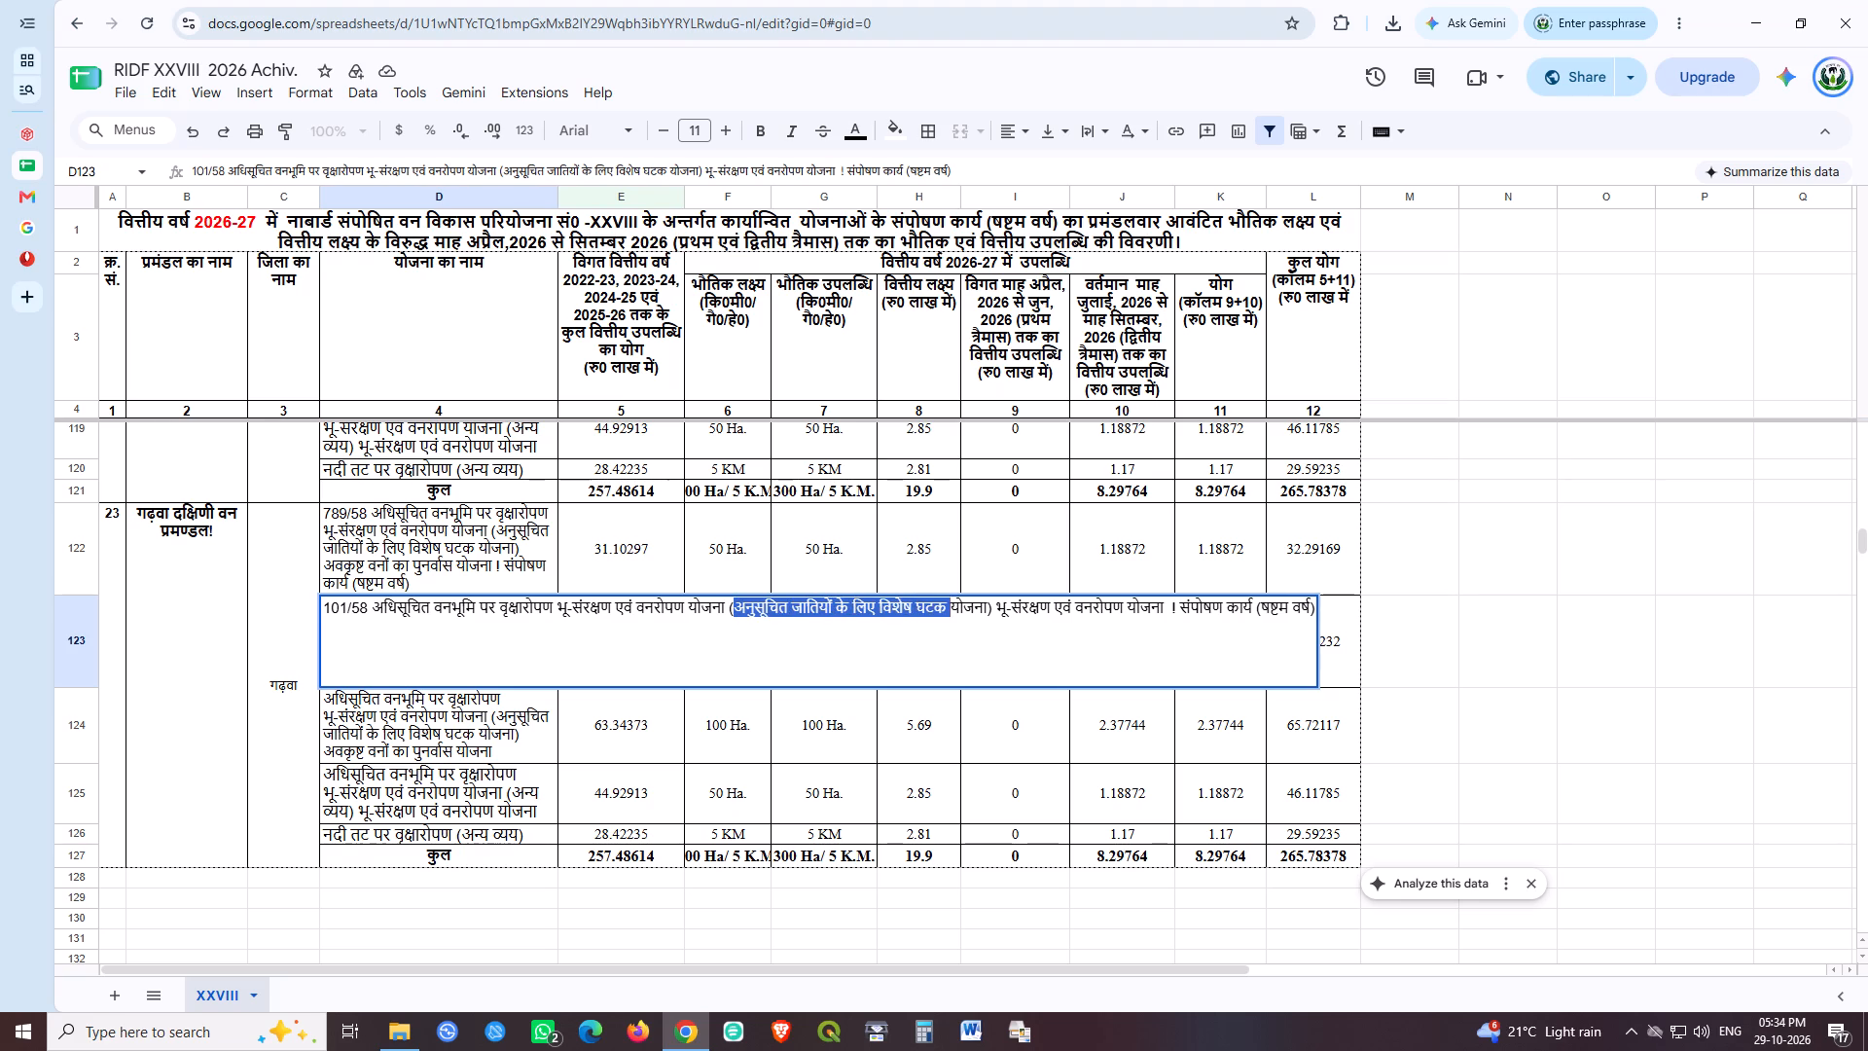
{"action": "key", "text": "ctrl+shift+Right"}
{"action": "key", "text": "shift+Left"}
{"action": "key", "text": "shift+Left"}
{"action": "key", "text": "Delete"}
{"action": "key", "text": "Return"}
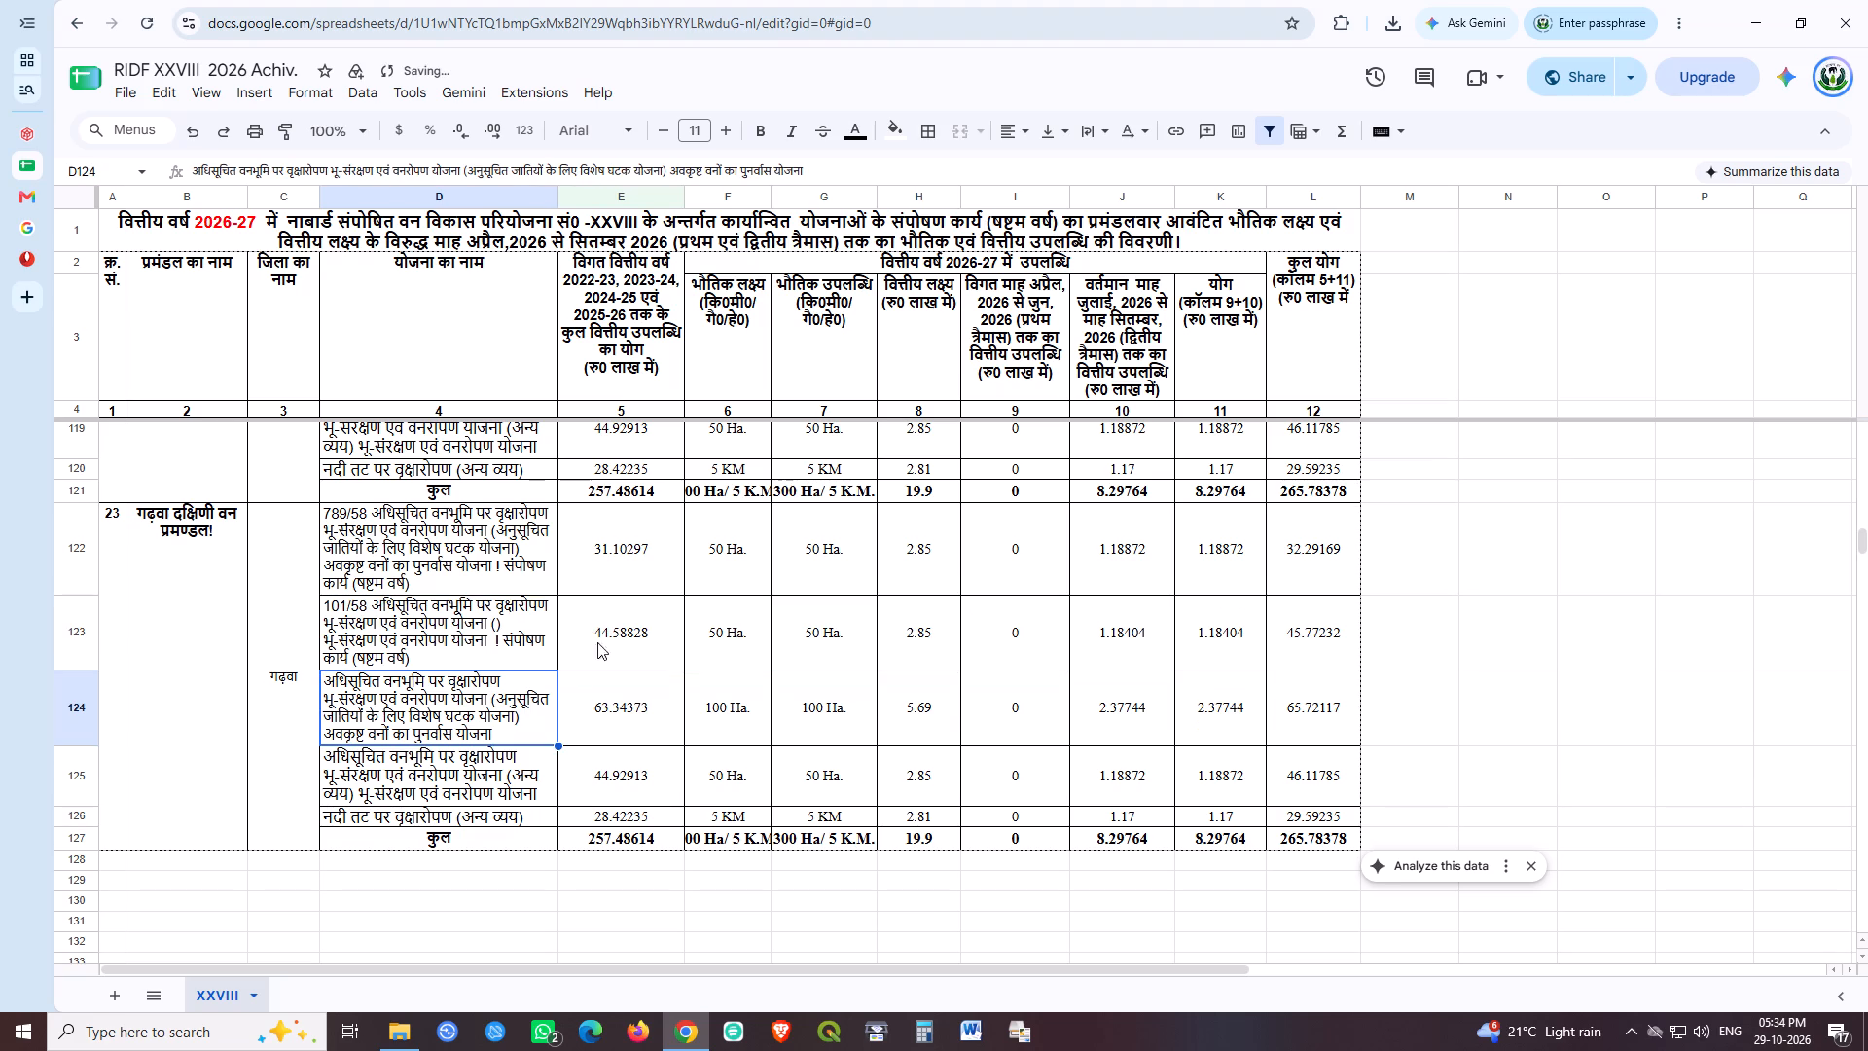
Copy "(अन्य व्यय)" from the scheme name in row 125.
{"action": "double_click", "coordinate": [432, 783]}
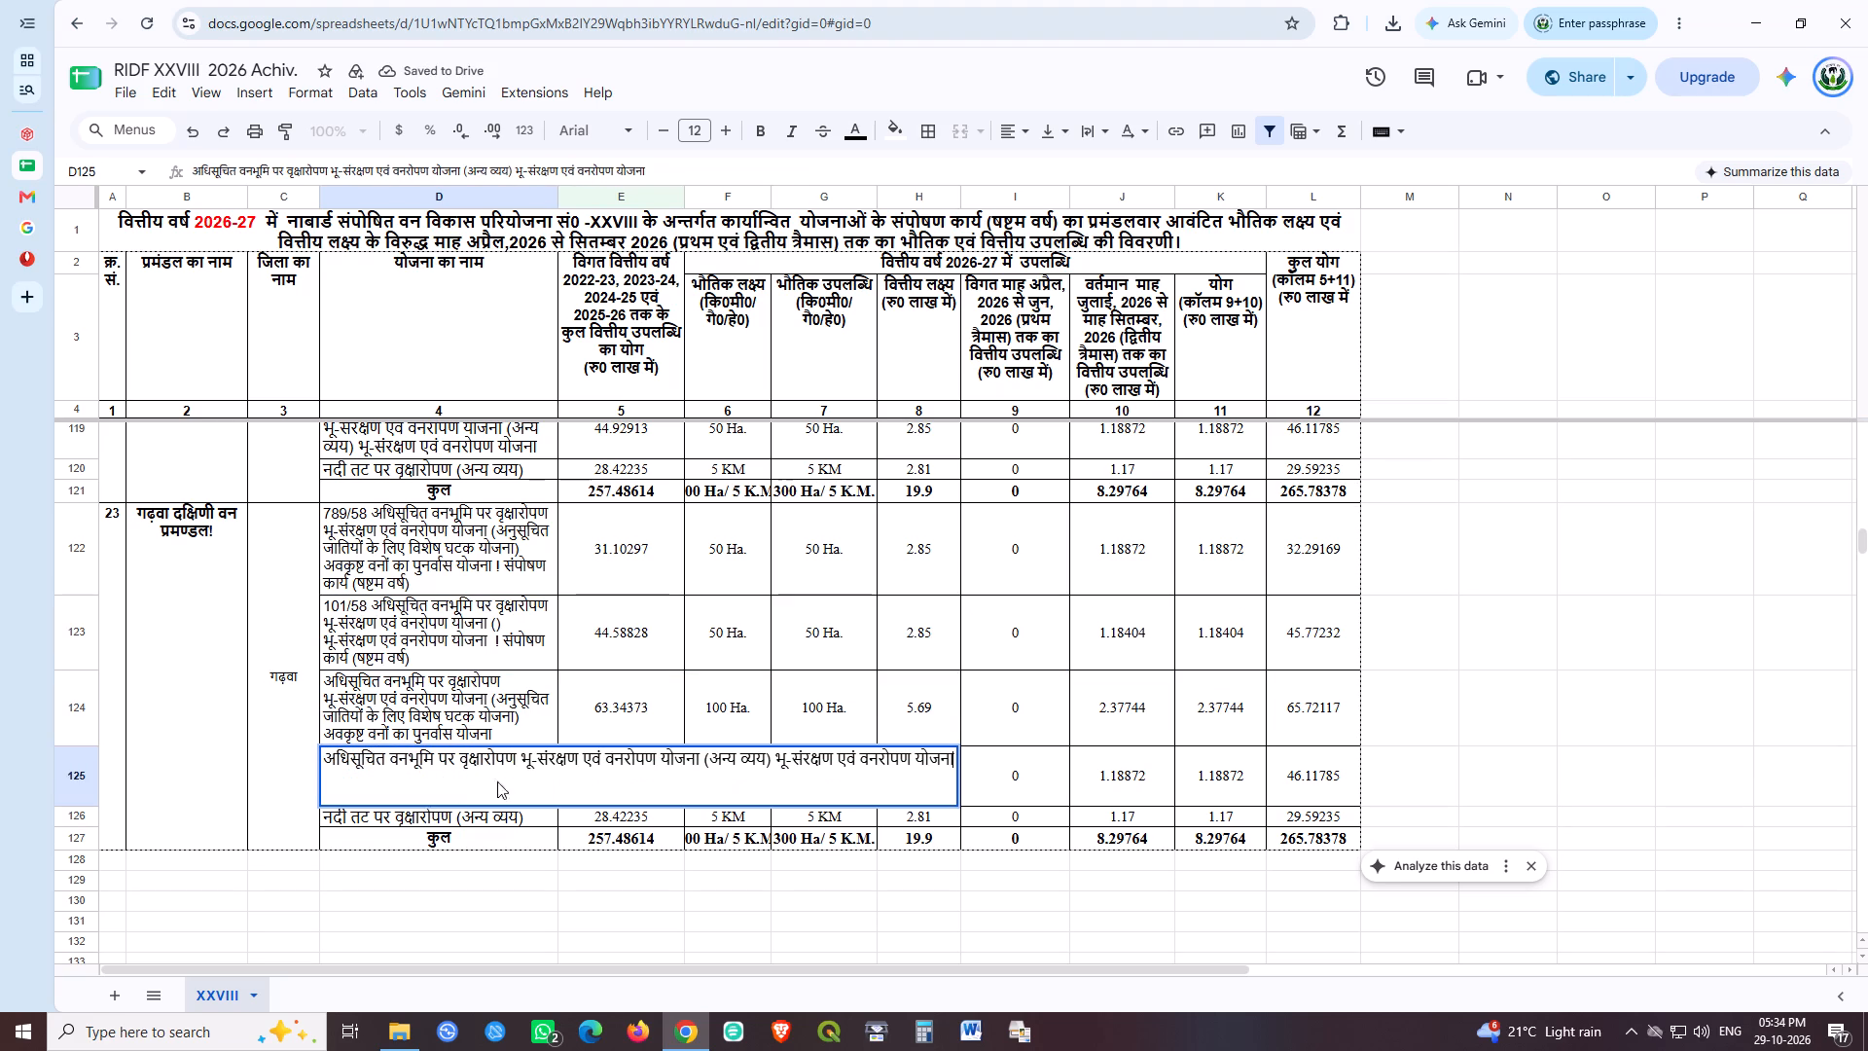
{"action": "left_click", "coordinate": [701, 757]}
{"action": "left_click_drag", "start_coordinate": [771, 757], "coordinate": [765, 757]}
{"action": "left_click_drag", "start_coordinate": [765, 757], "coordinate": [705, 757]}
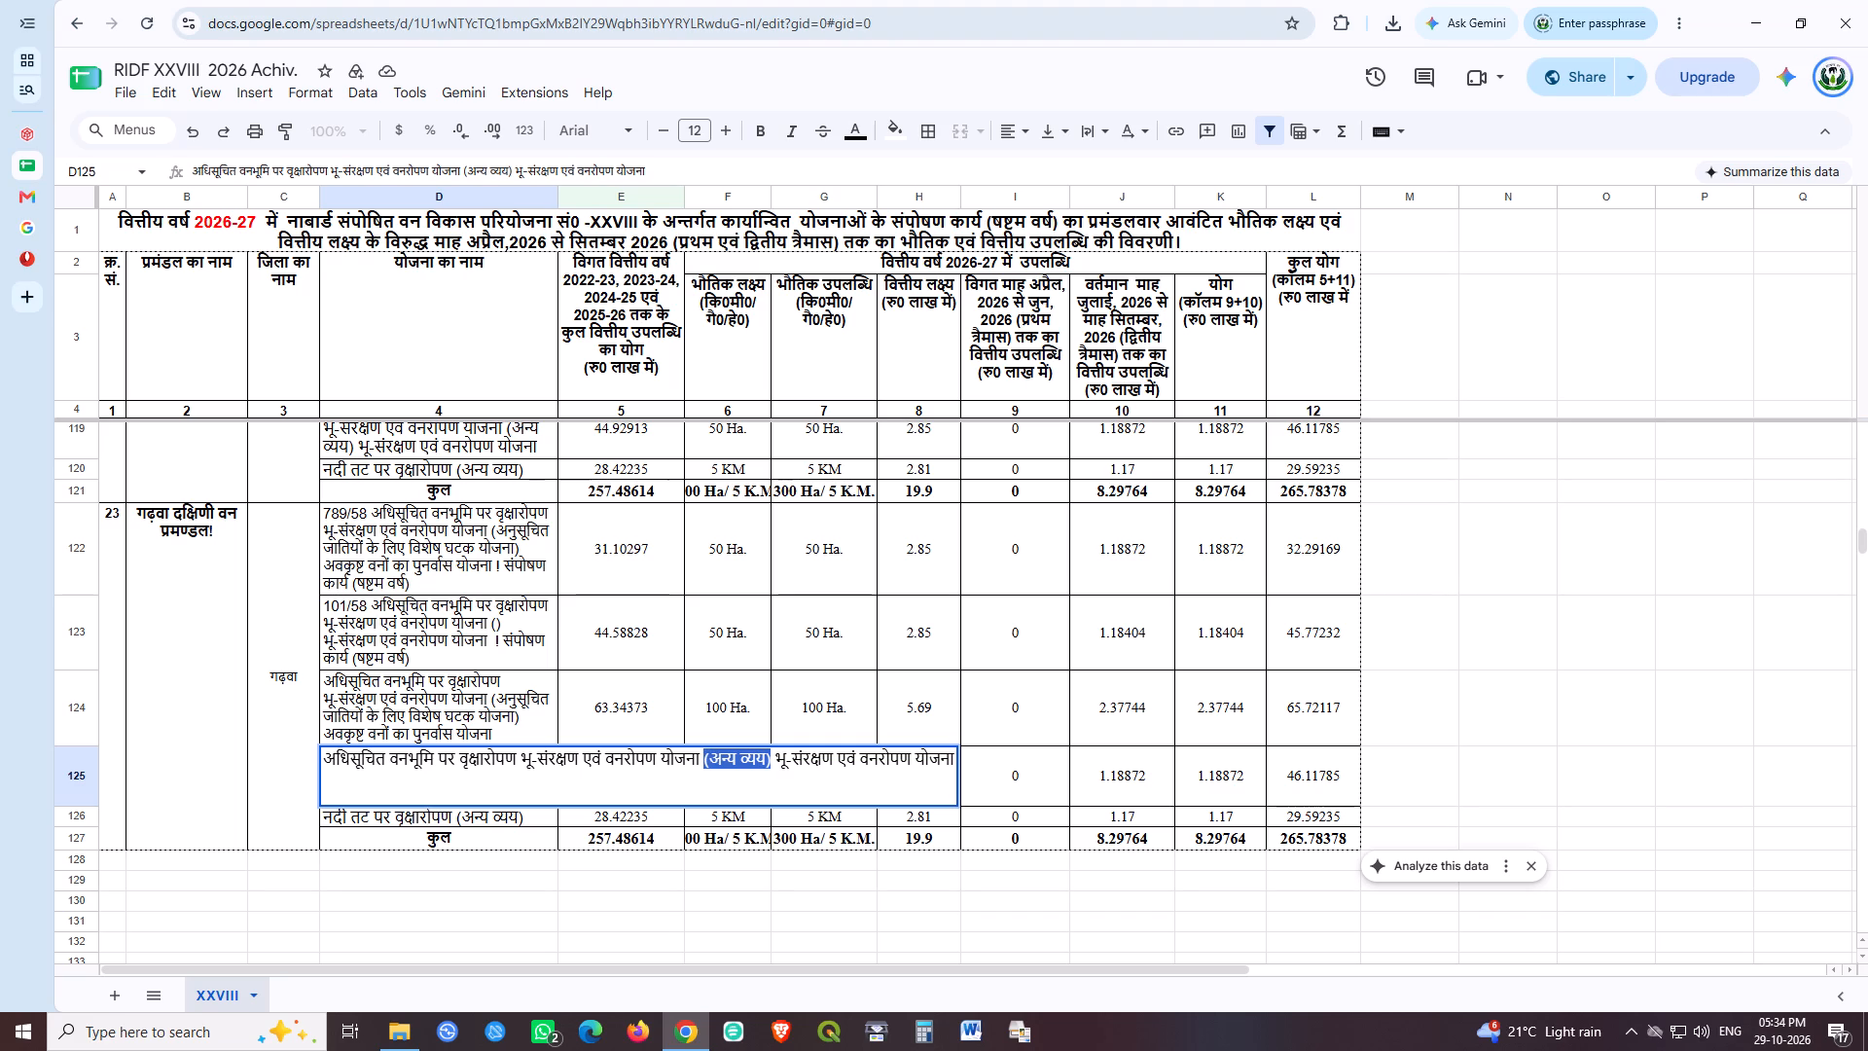
{"action": "key", "text": "ctrl+c"}
Replace the empty brackets in row 123's scheme name with the copied "(अन्य व्यय)".
{"action": "left_click", "coordinate": [459, 622]}
{"action": "double_click", "coordinate": [414, 627]}
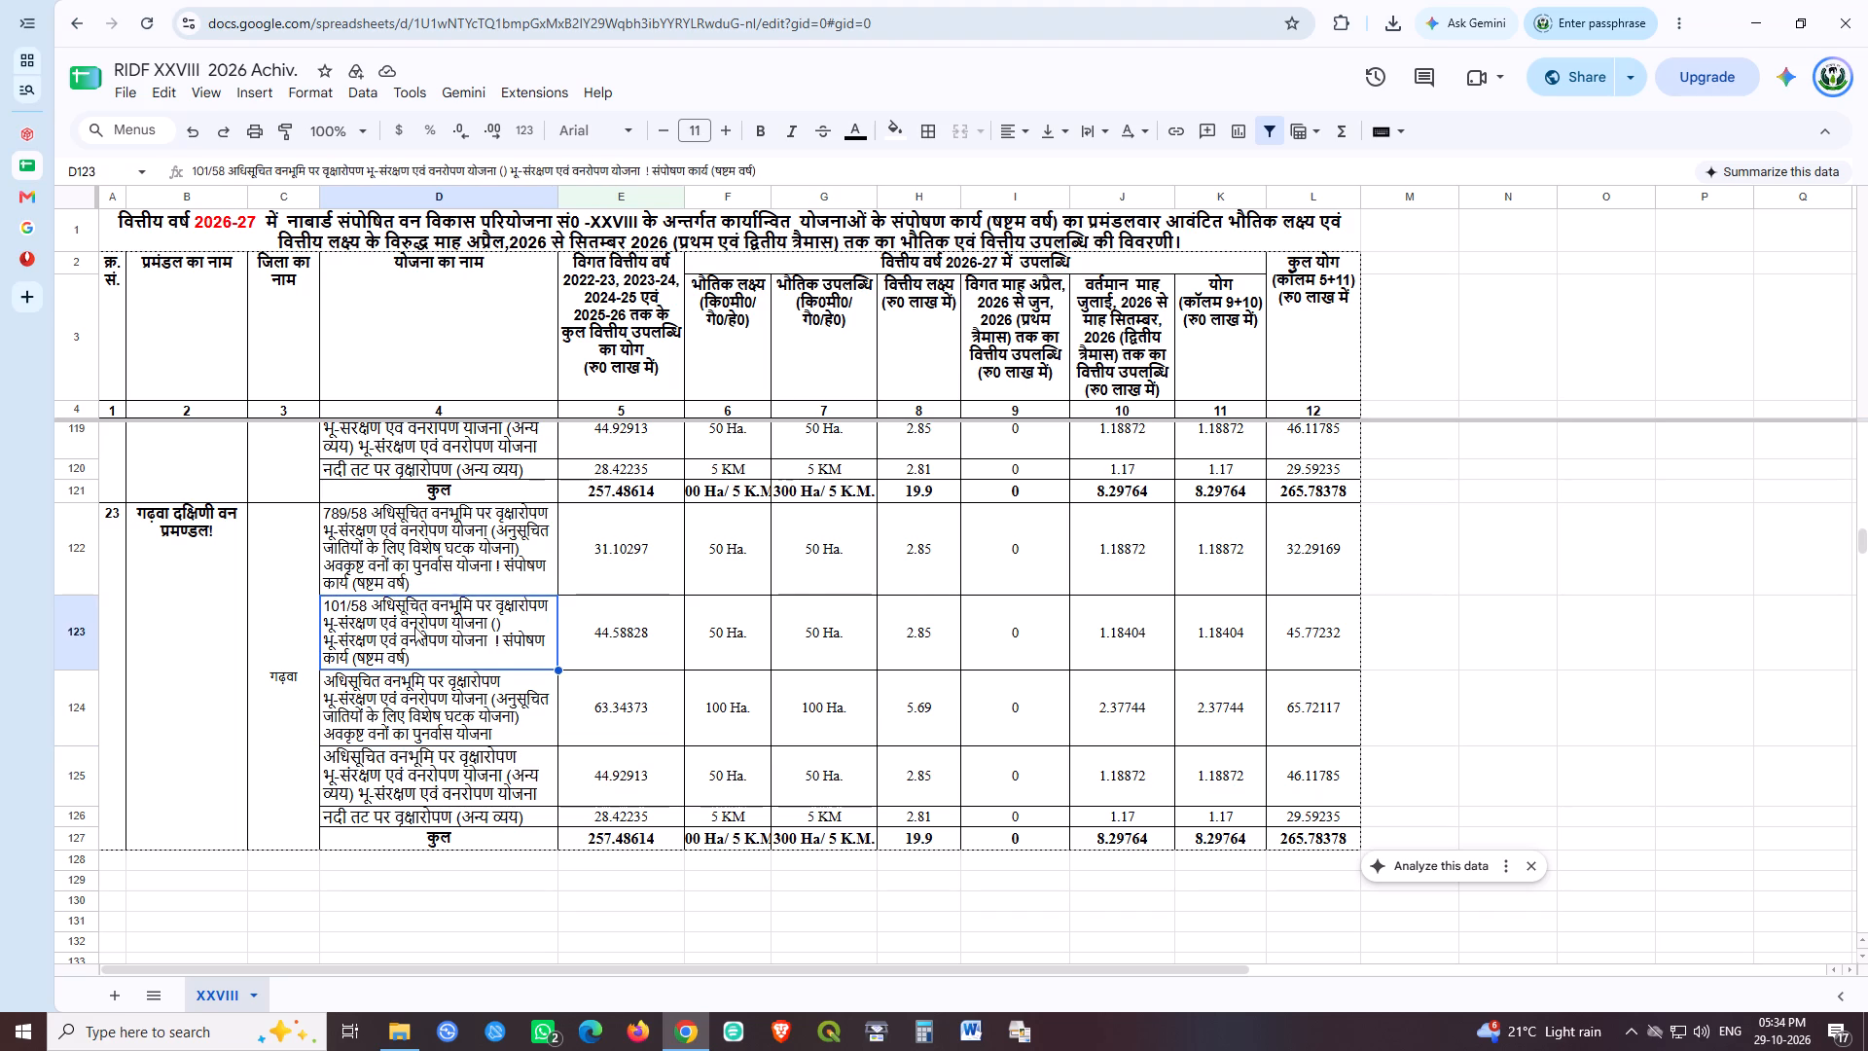
{"action": "left_click_drag", "start_coordinate": [728, 613], "coordinate": [735, 614]}
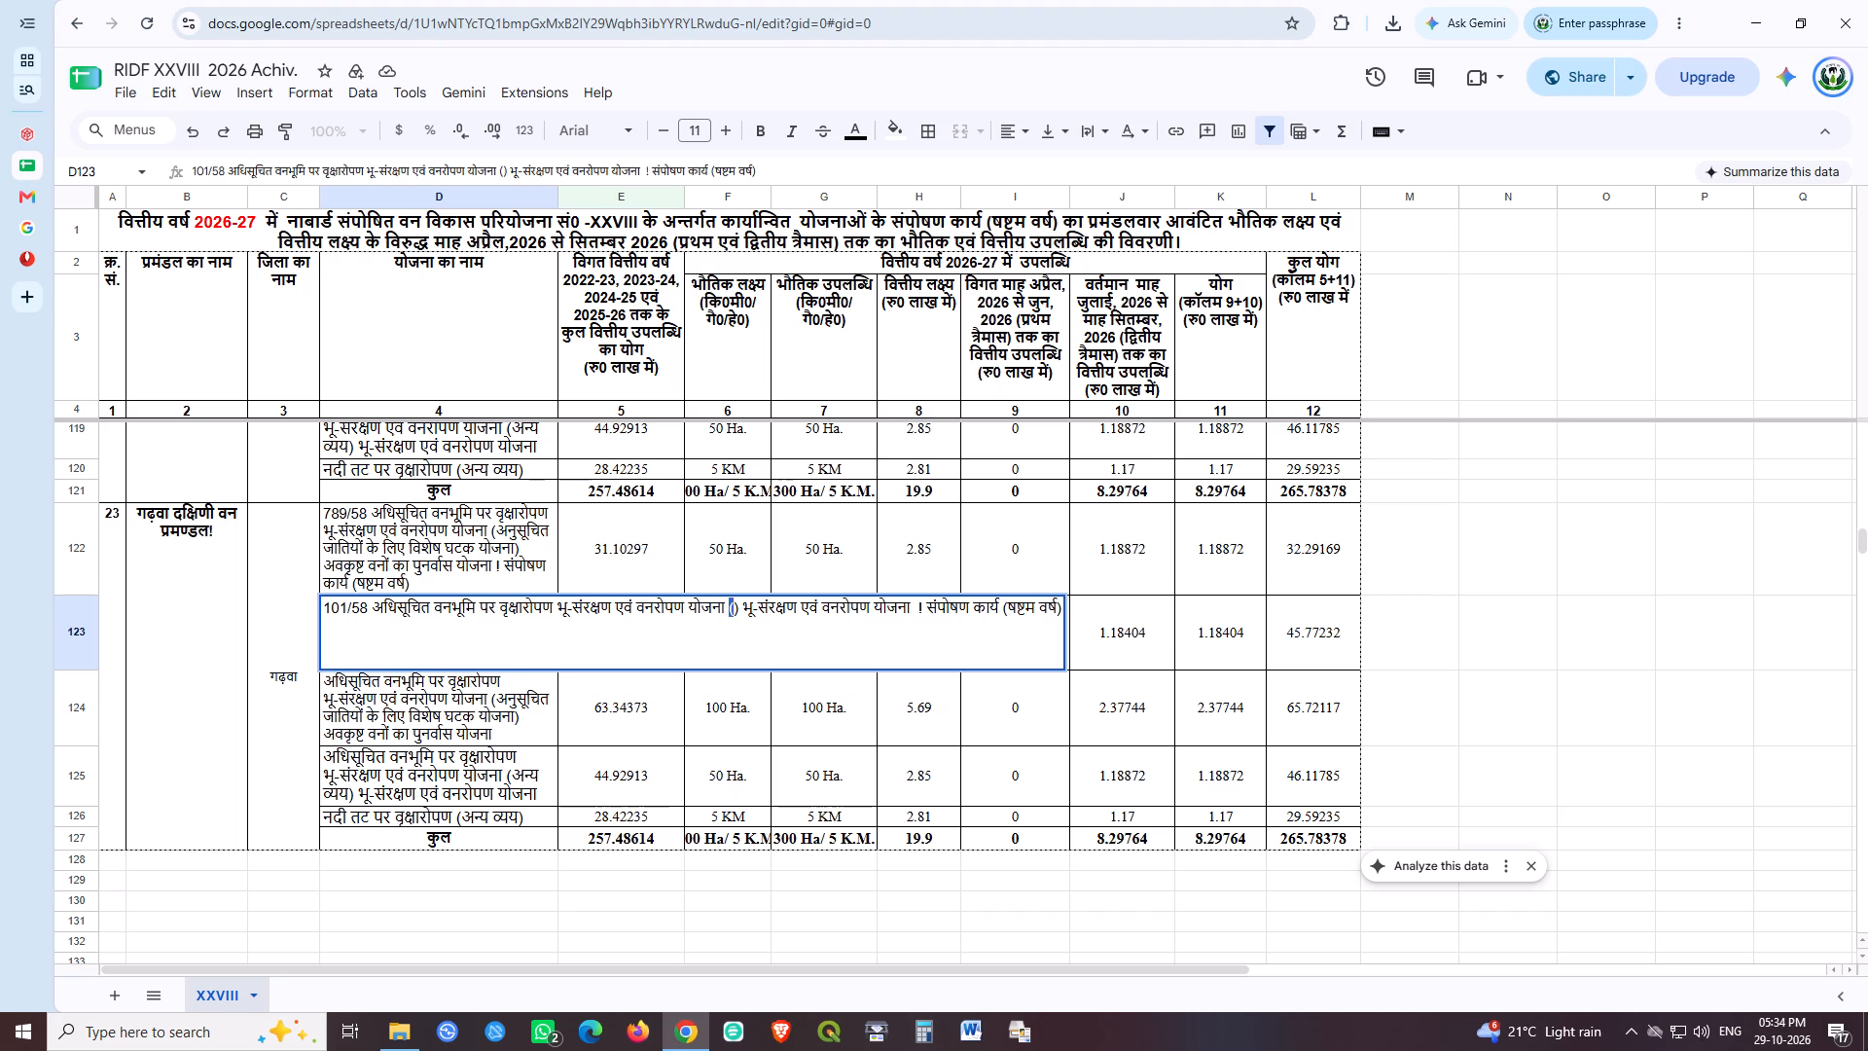
{"action": "left_click_drag", "start_coordinate": [735, 614], "coordinate": [739, 616]}
{"action": "key", "text": "ctrl+v"}
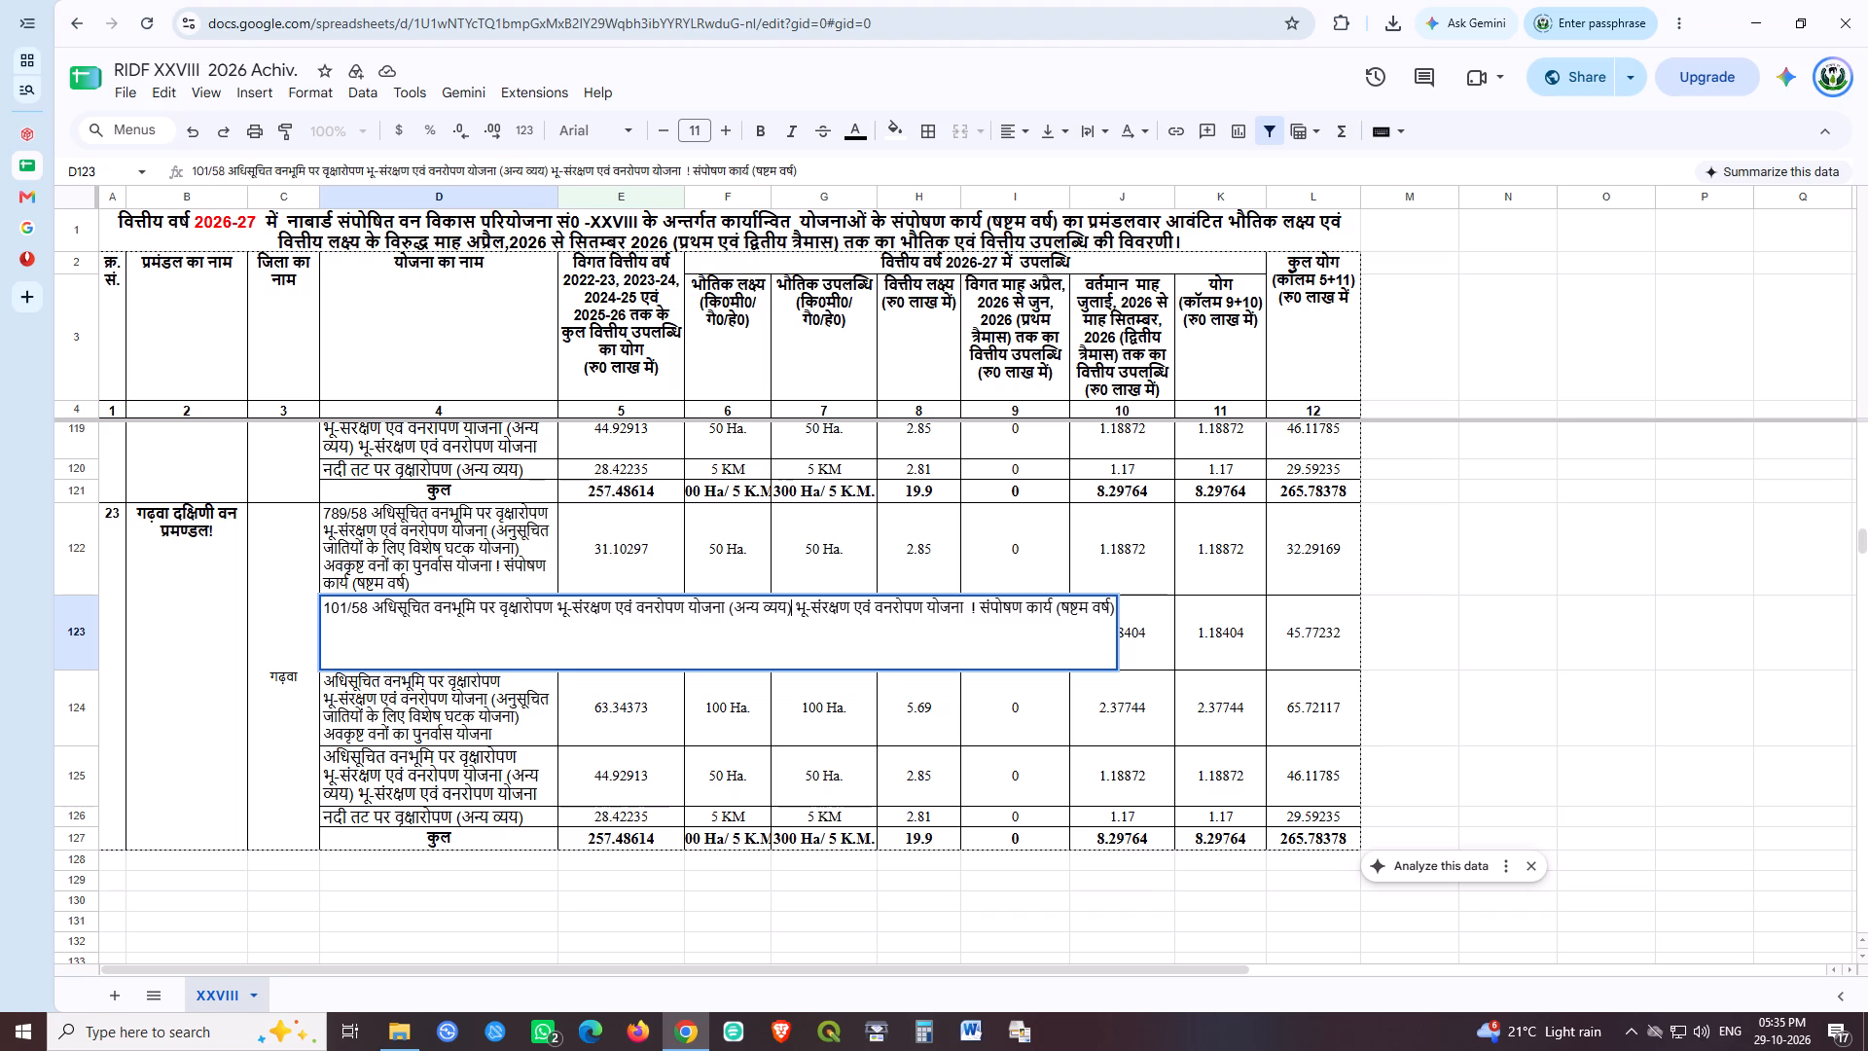
{"action": "key", "text": "Return"}
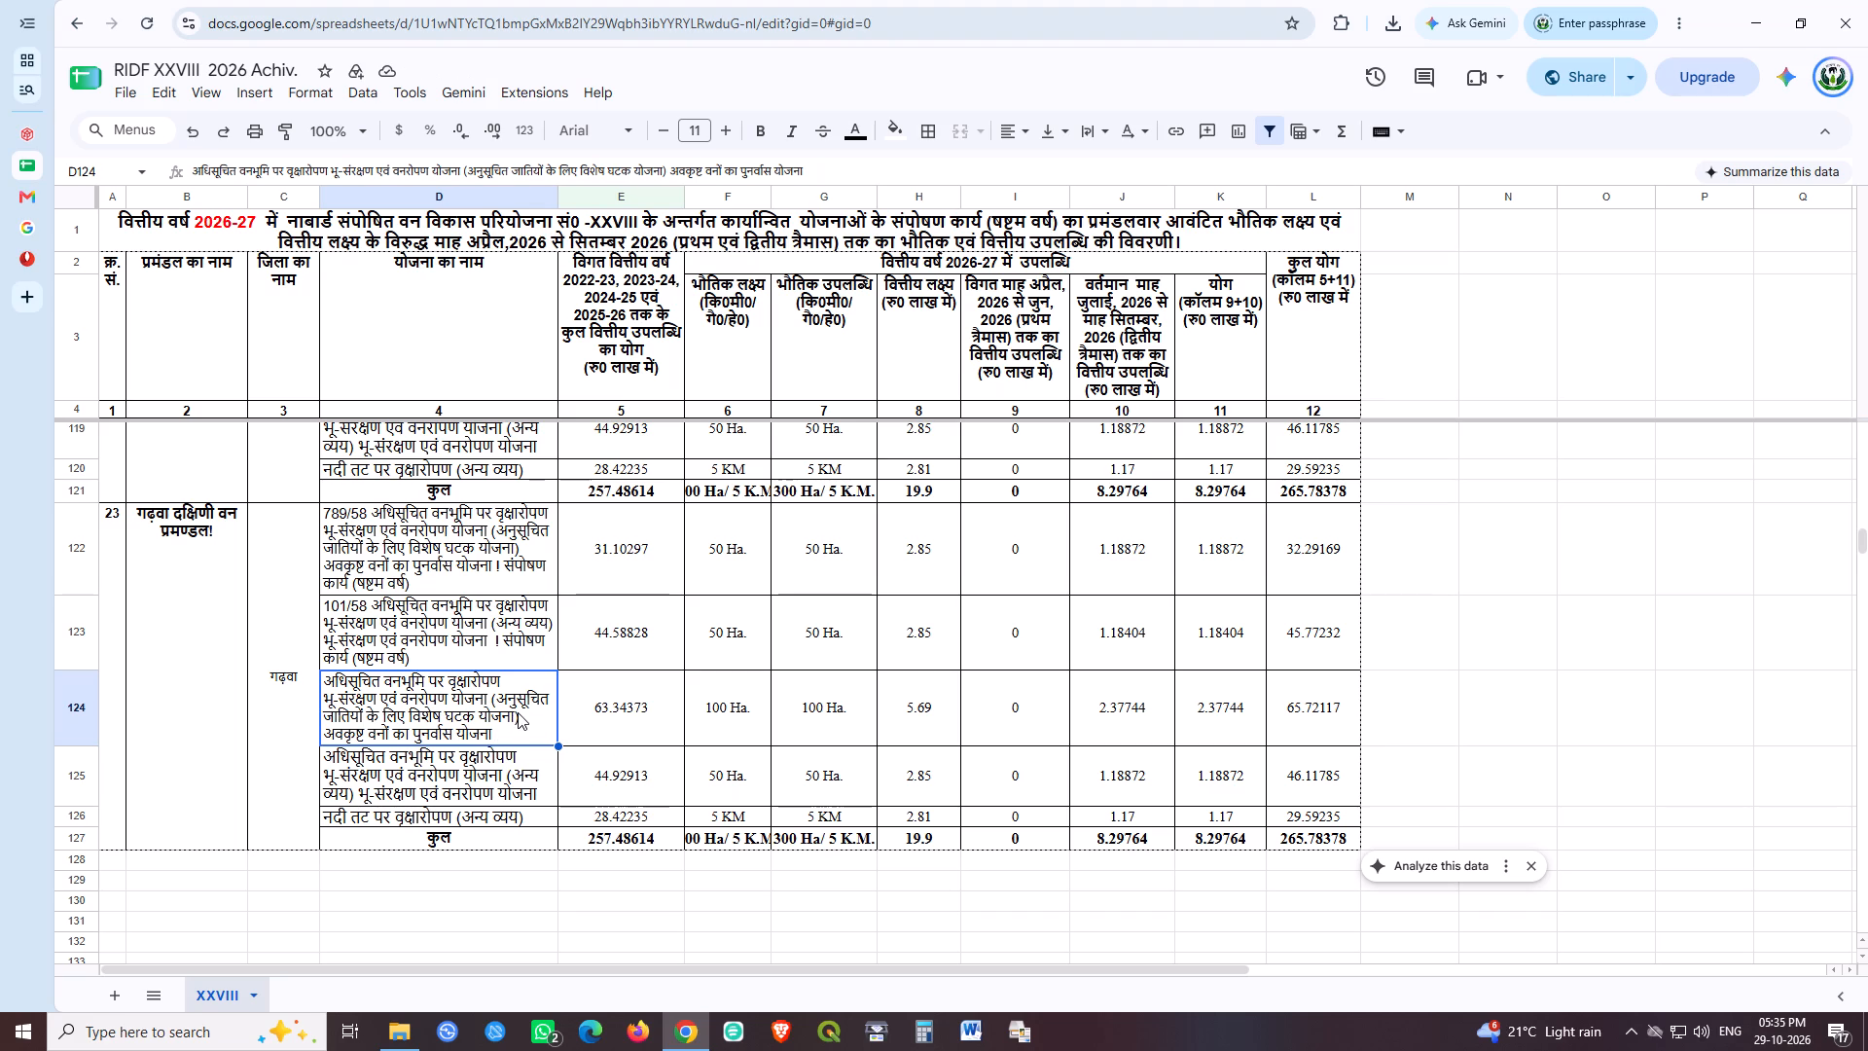
Fill row 123's scheme name down into the scheme name cell of row 124.
{"action": "key", "text": "ctrl+d"}
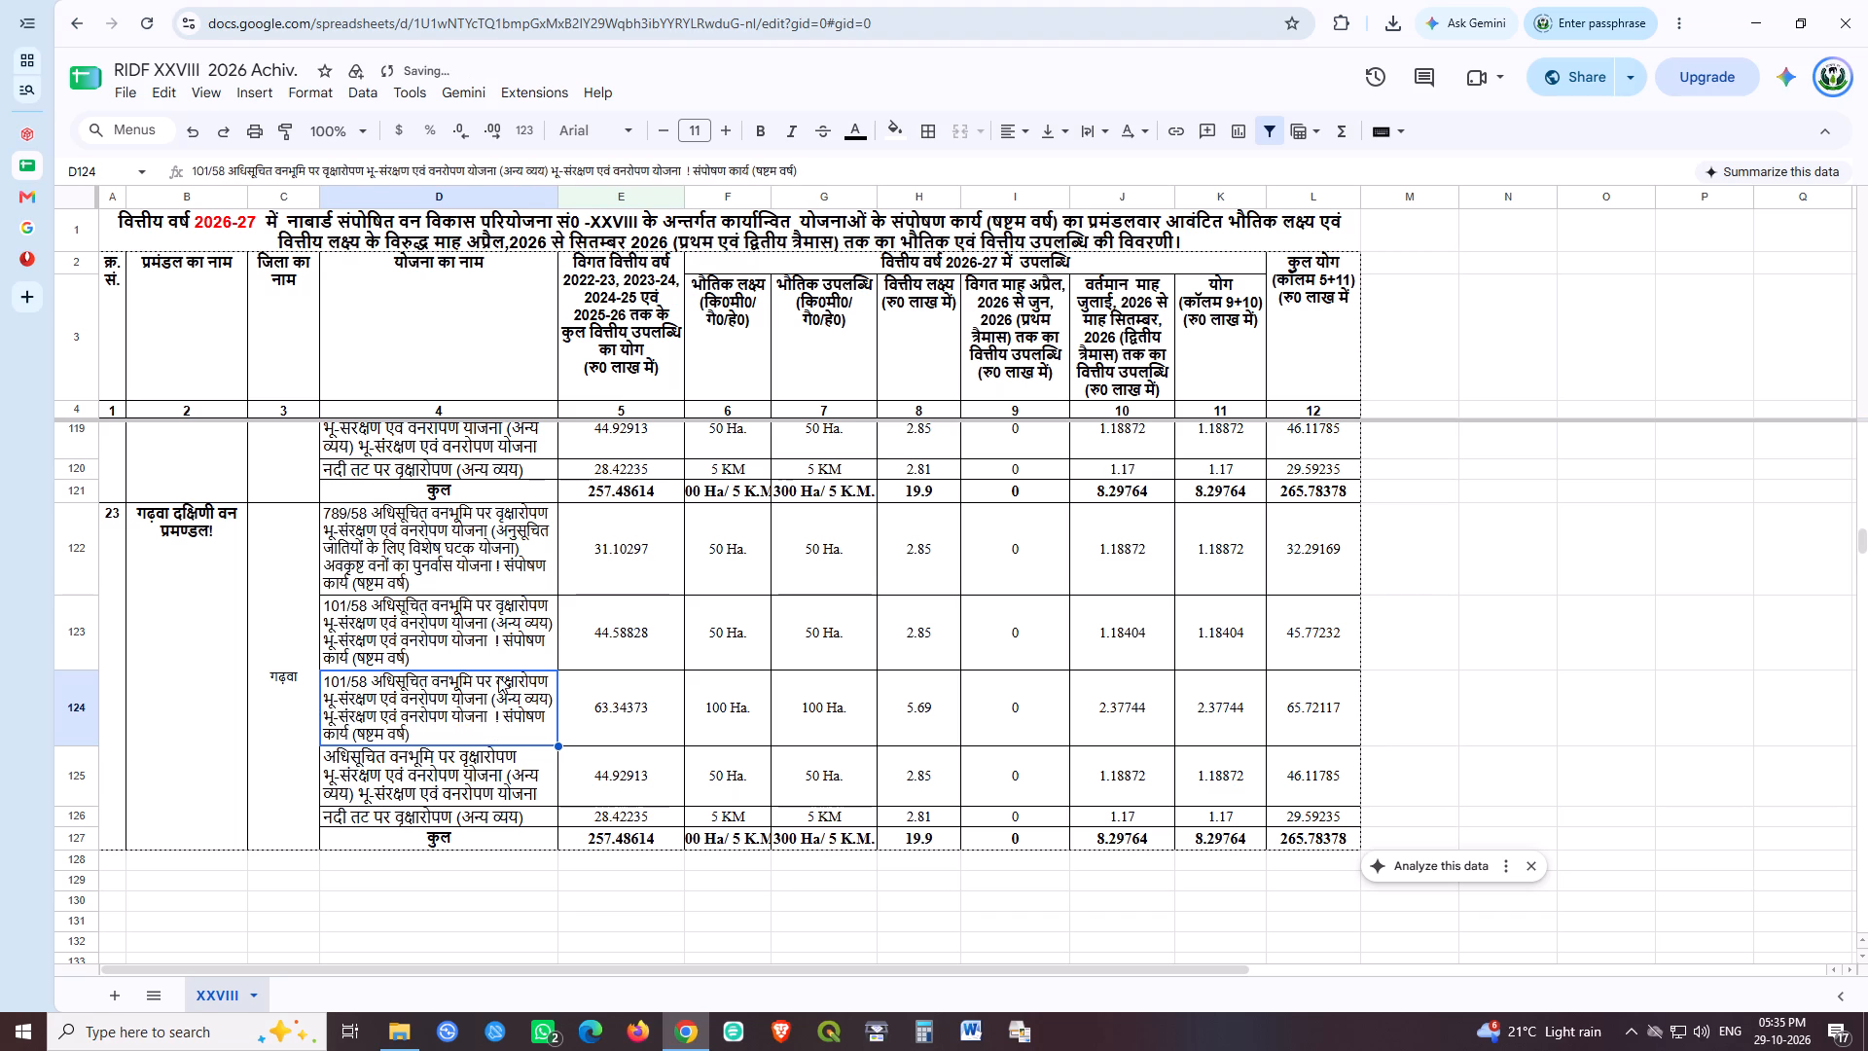
Replace the text after "(अन्य व्यय)" in row 123's scheme name with "अवकृष्ट वनों का पुनर्वास योजना । संपोषण कार्य (षष्टम वर्ष)" copied from row 122.
{"action": "double_click", "coordinate": [479, 559]}
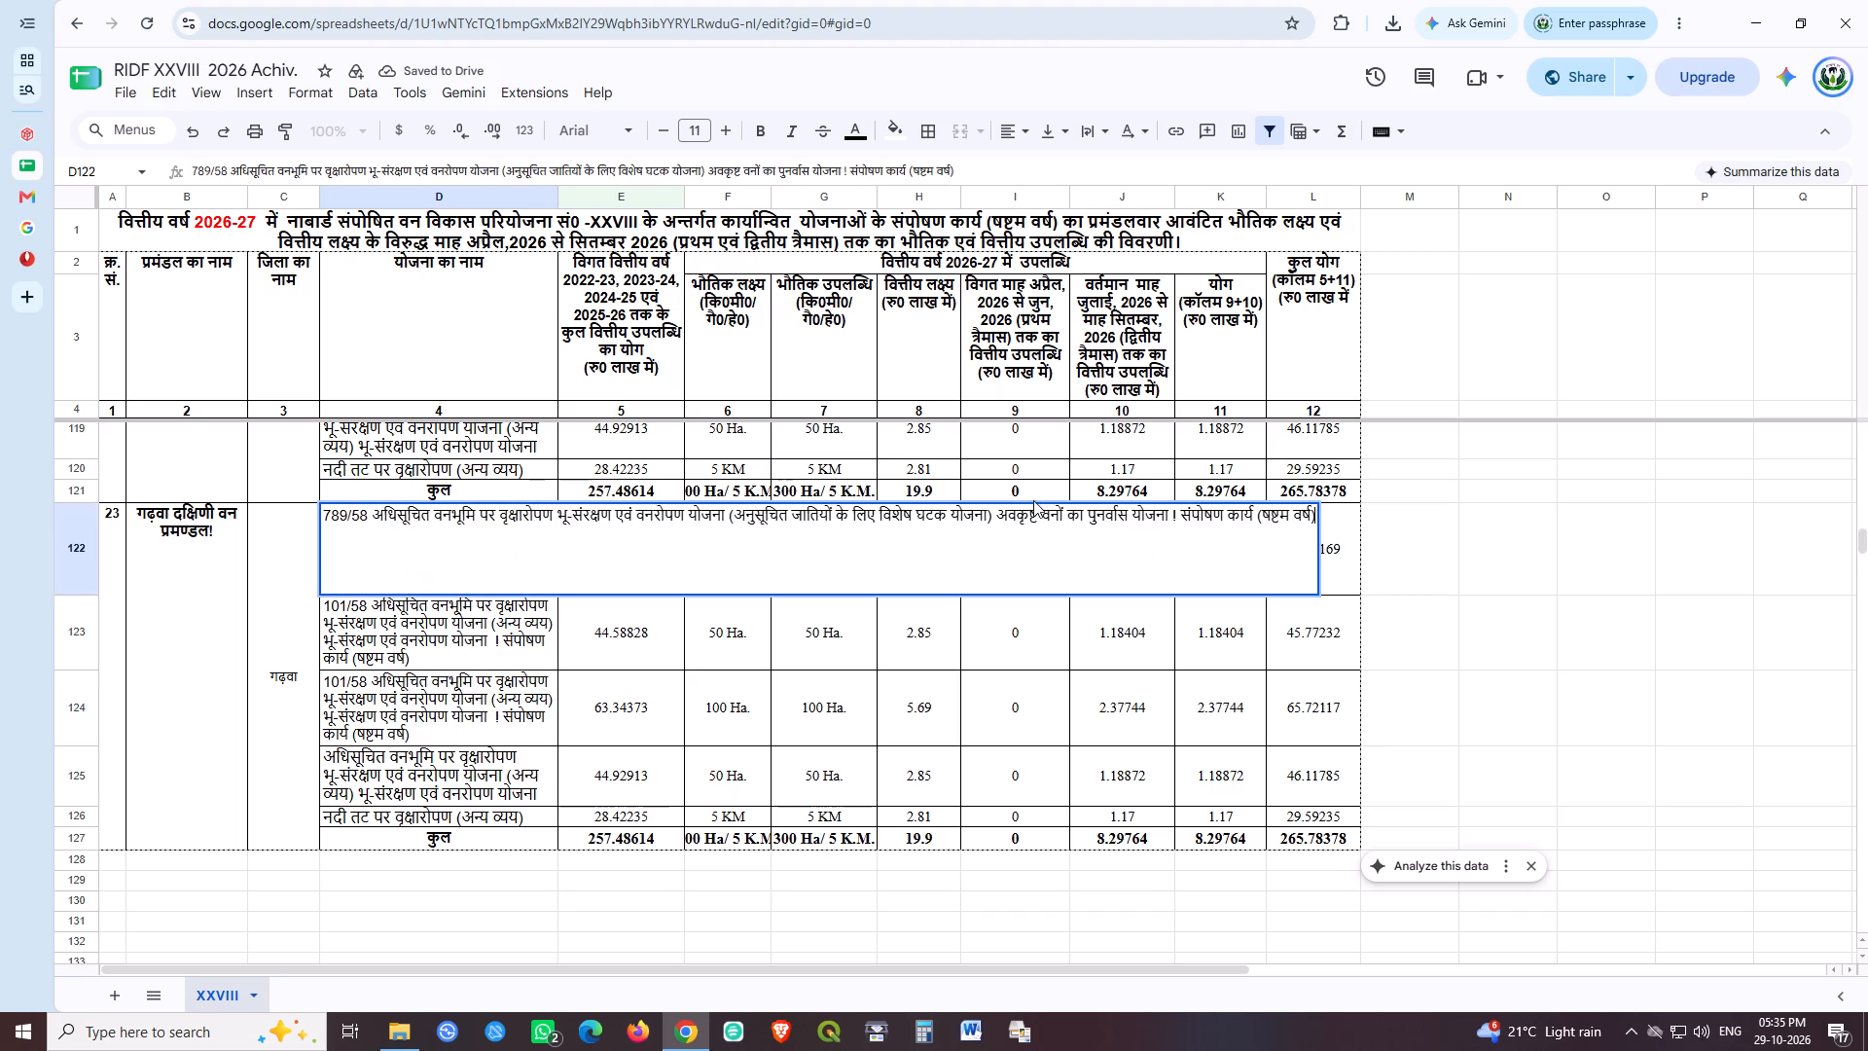
{"action": "left_click_drag", "start_coordinate": [999, 514], "coordinate": [1038, 514]}
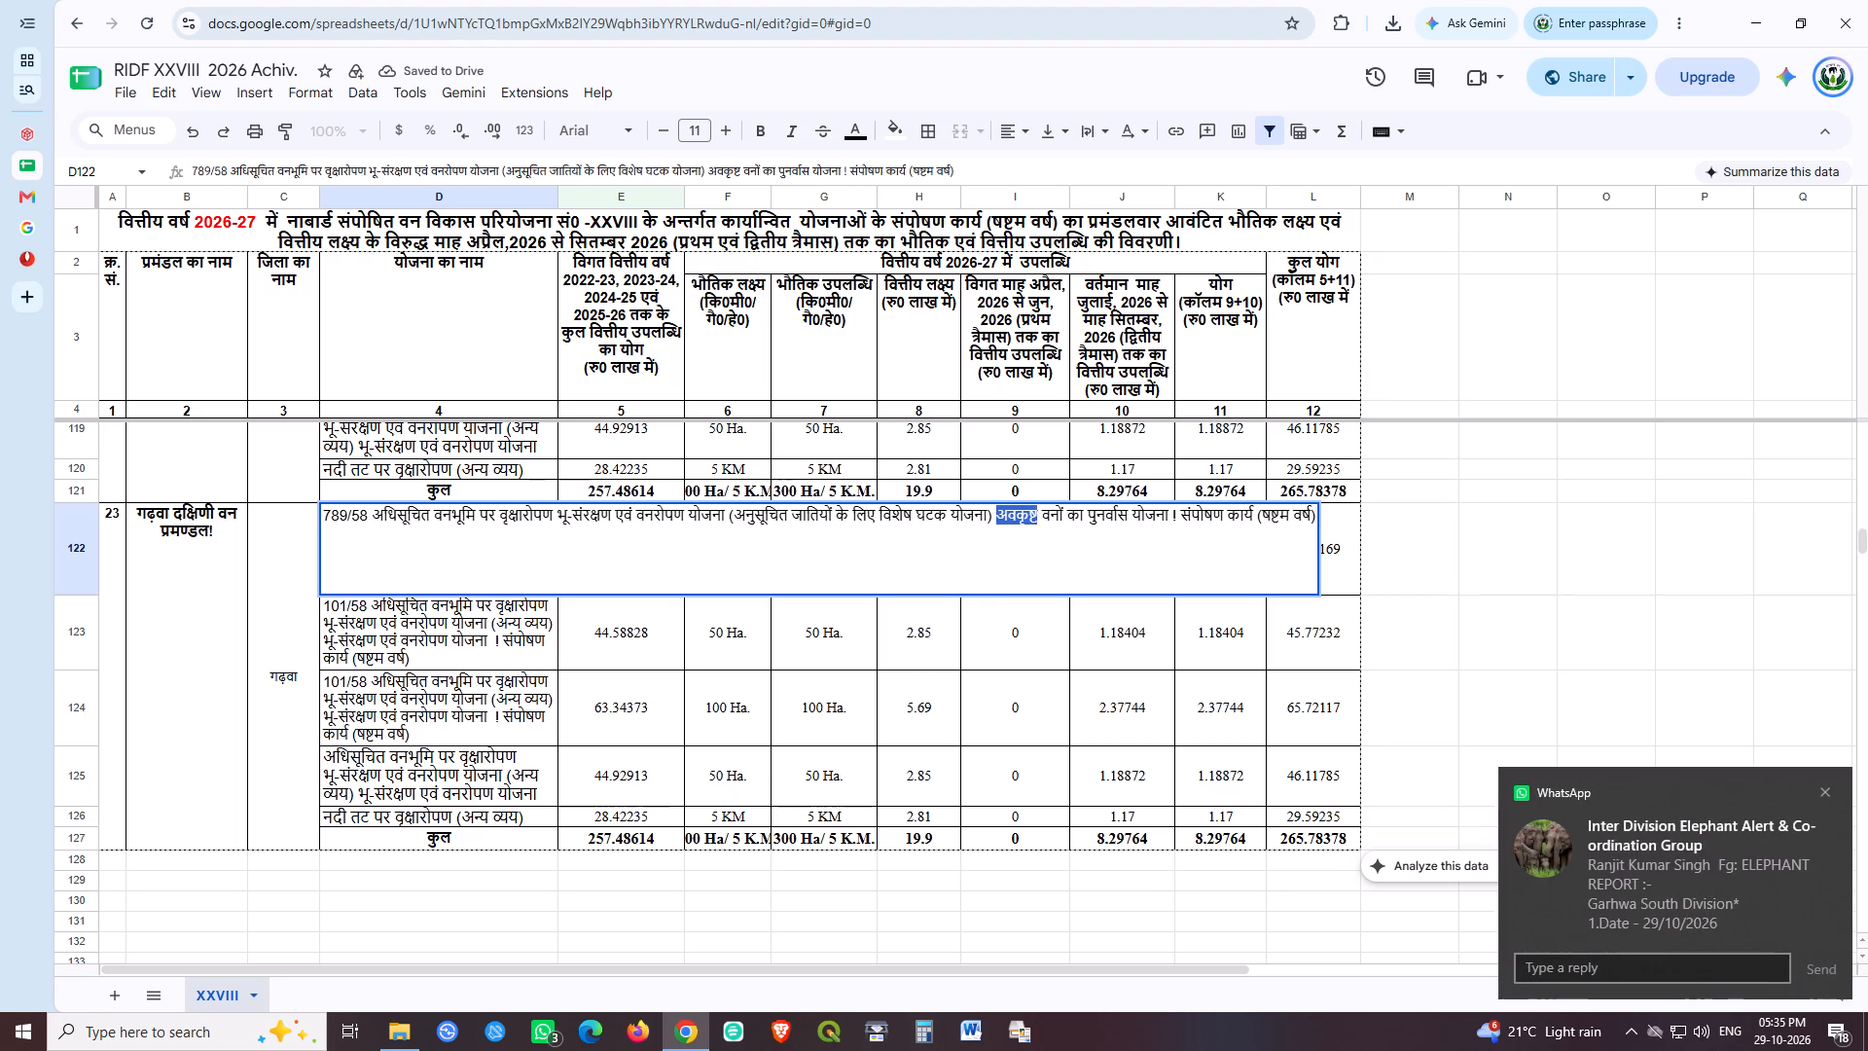
{"action": "left_click_drag", "start_coordinate": [1038, 514], "coordinate": [1208, 511]}
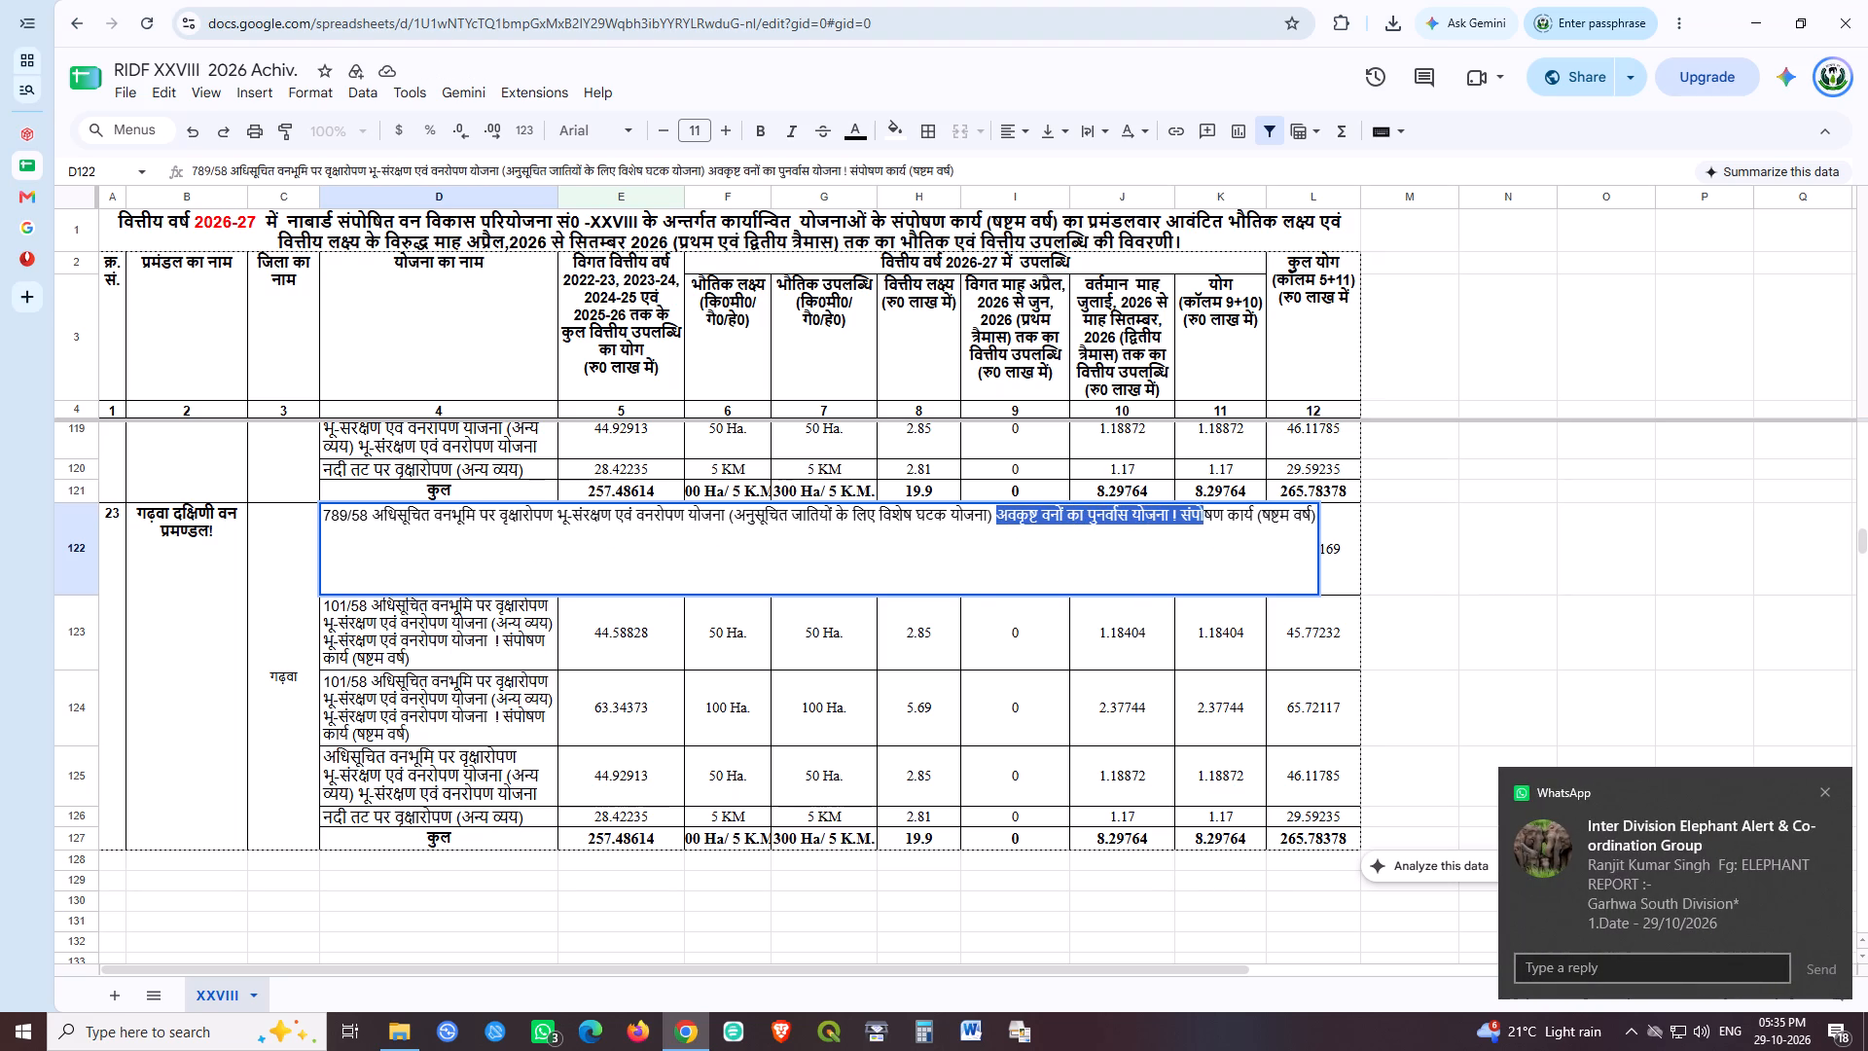
{"action": "left_click_drag", "start_coordinate": [1208, 511], "coordinate": [1333, 510]}
{"action": "key", "text": "ctrl+c"}
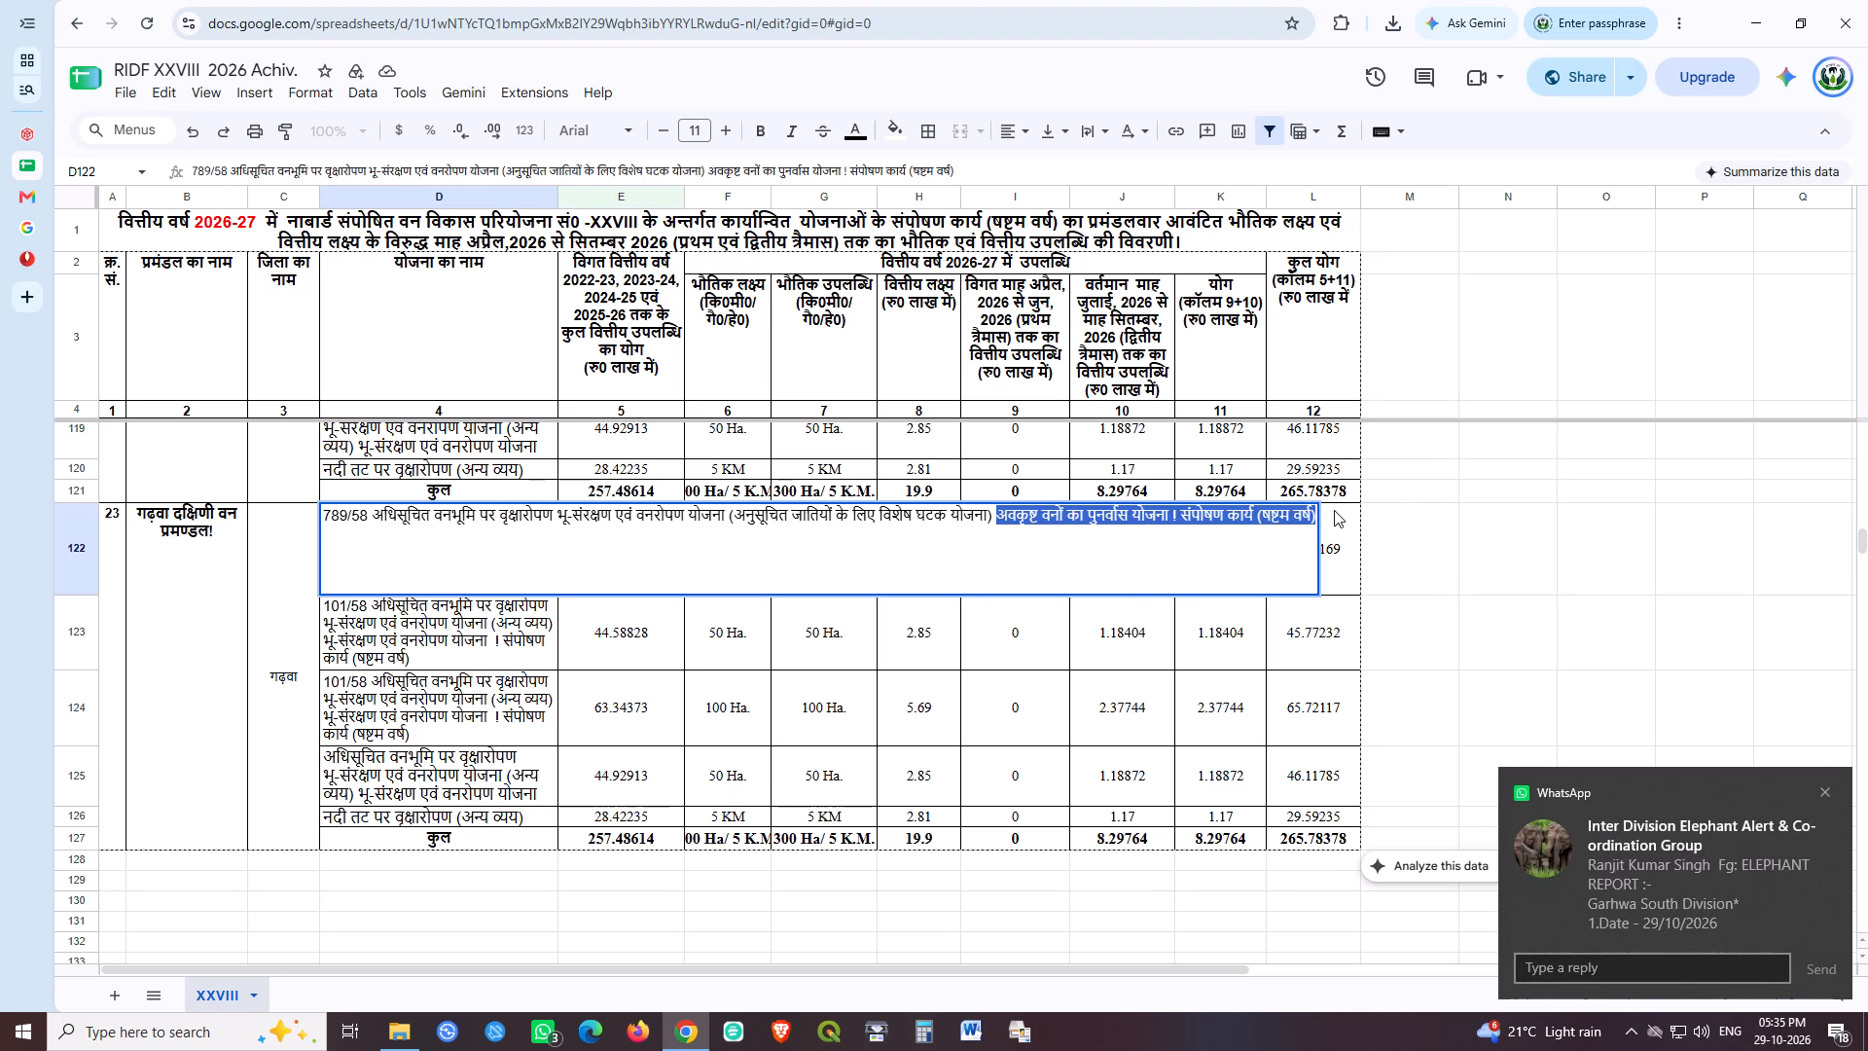
{"action": "left_click", "coordinate": [1440, 512]}
{"action": "double_click", "coordinate": [456, 635]}
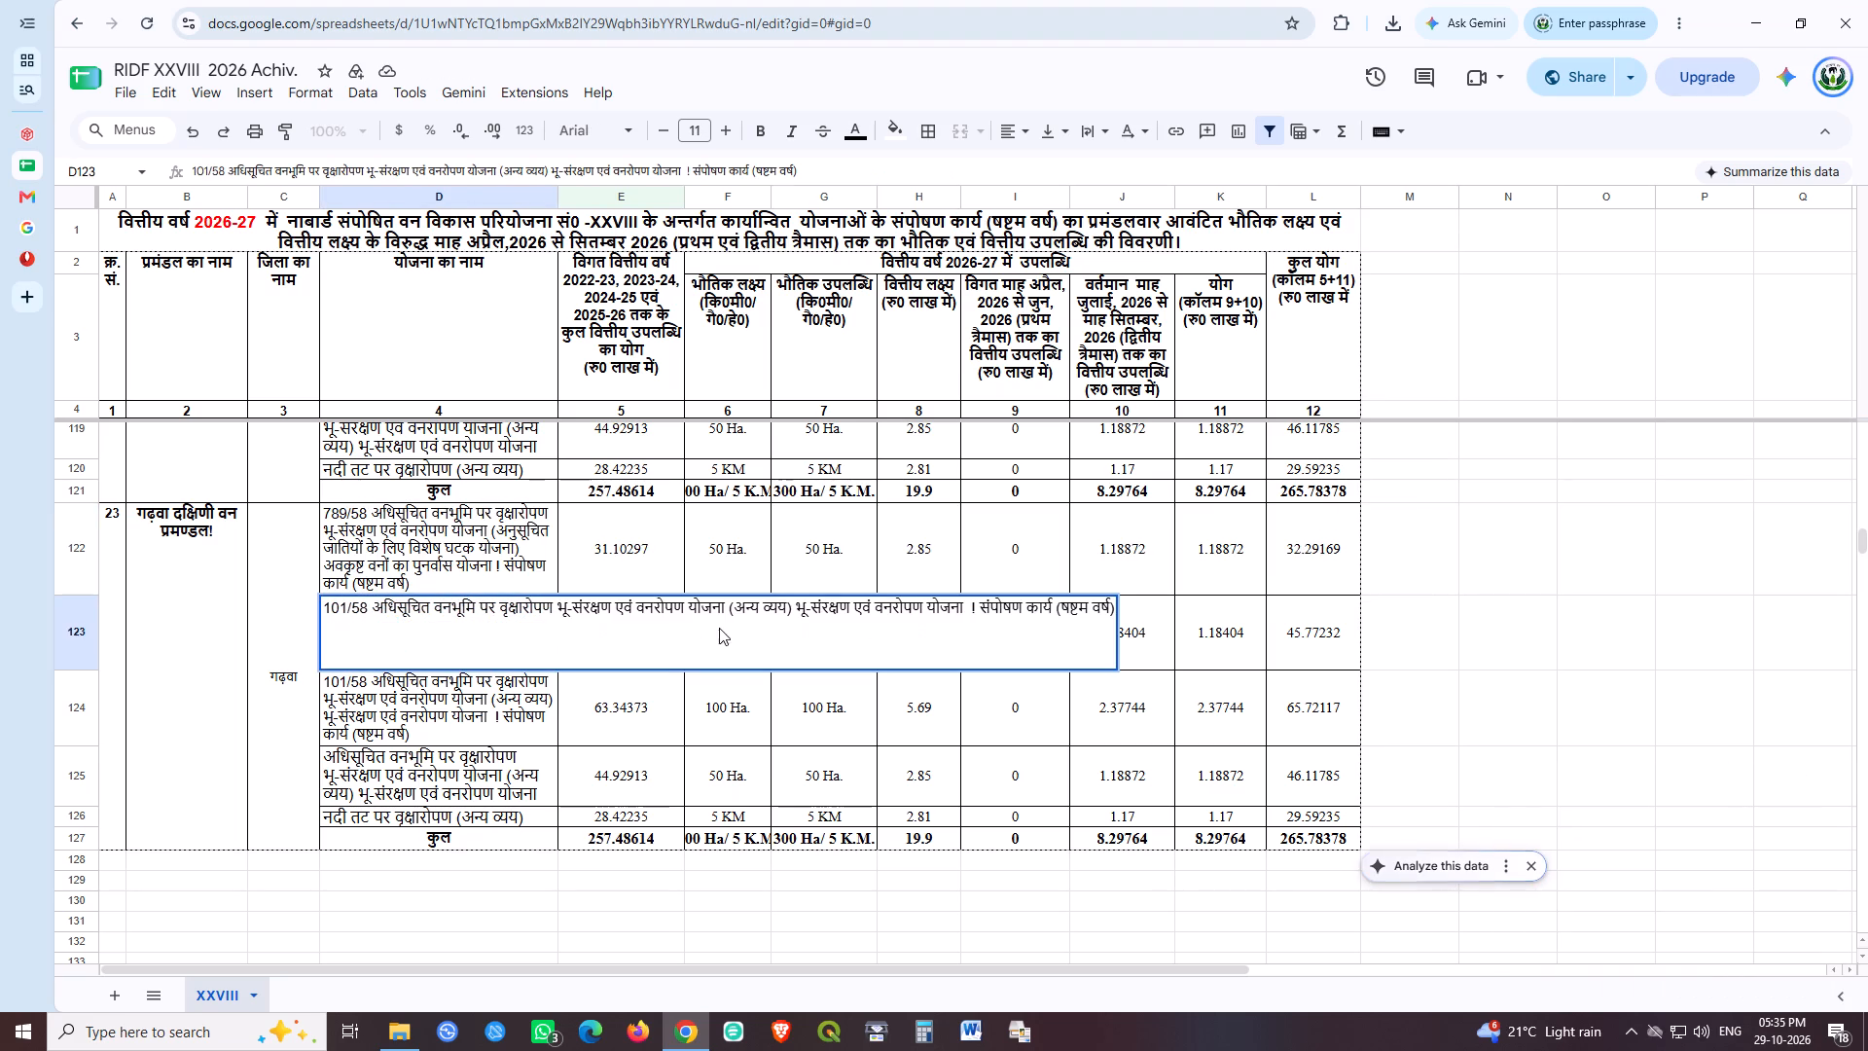
{"action": "left_click_drag", "start_coordinate": [795, 607], "coordinate": [1172, 602]}
{"action": "key", "text": "ctrl+v"}
{"action": "key", "text": "Return"}
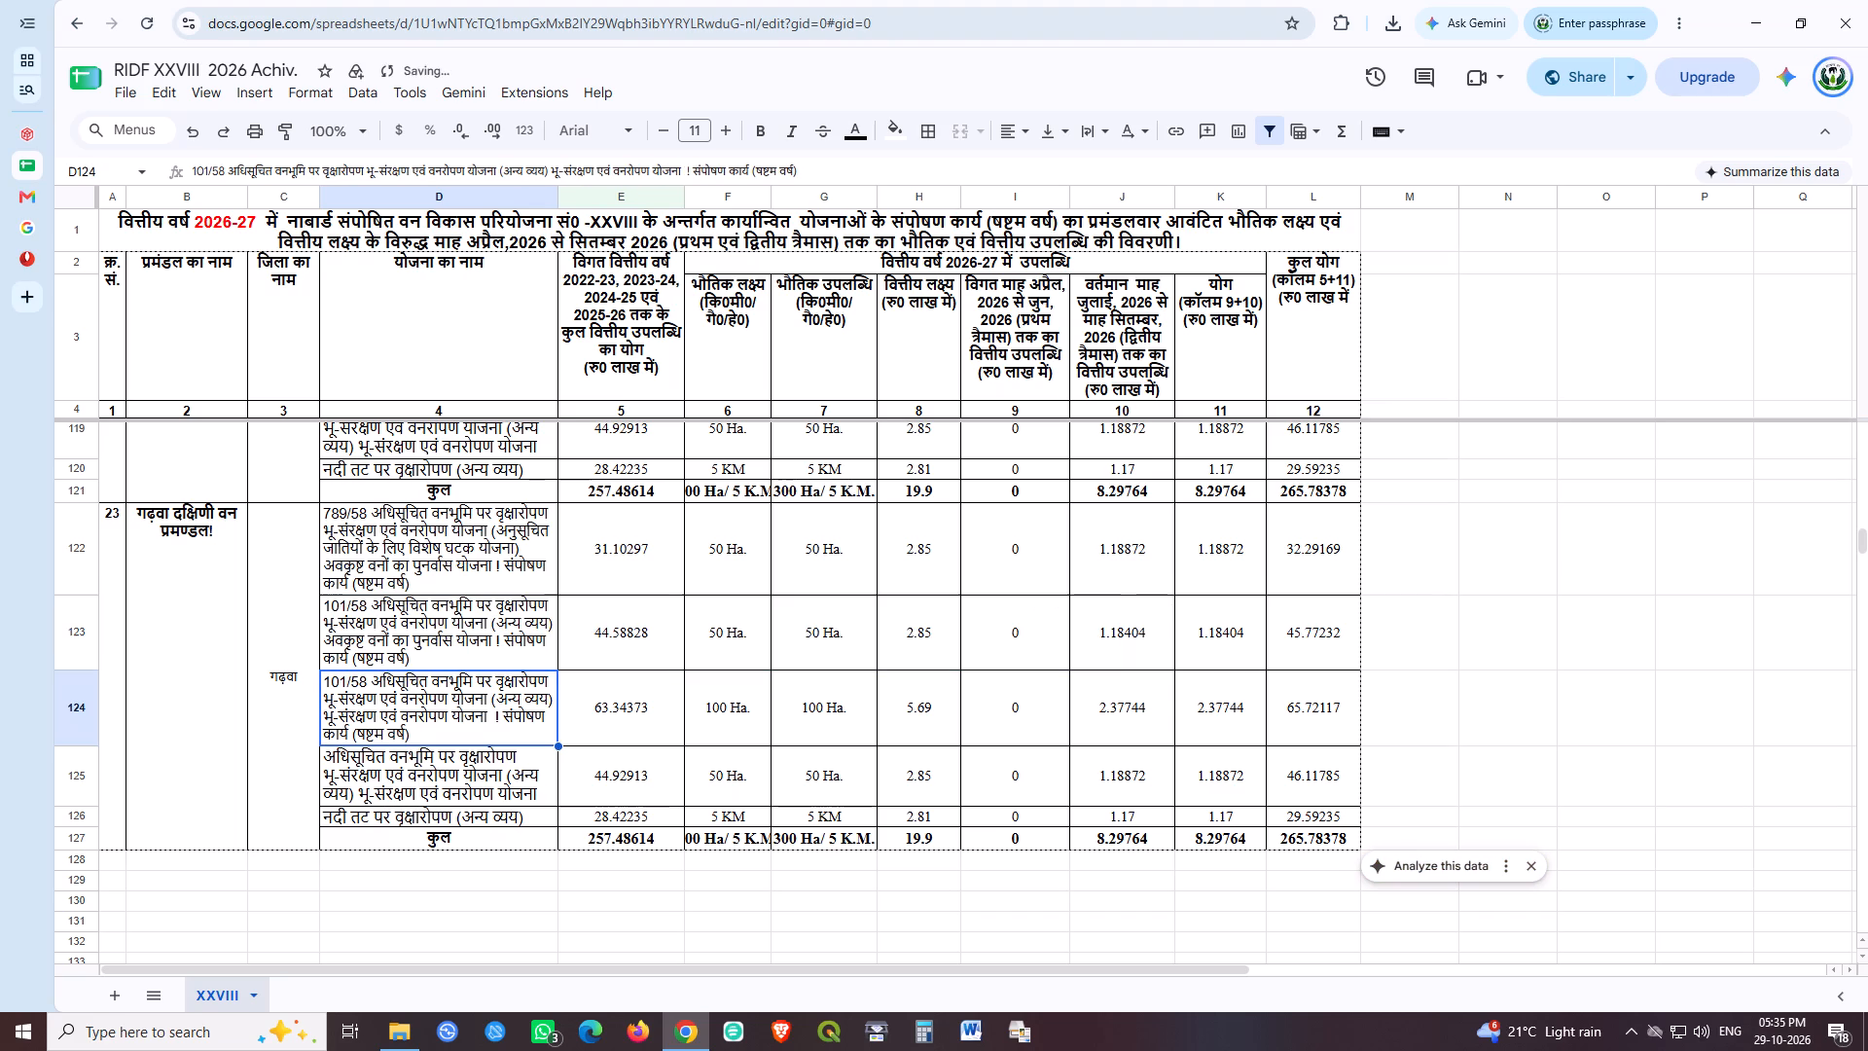
Open the scheme name in row 124 for editing.
{"action": "double_click", "coordinate": [422, 722]}
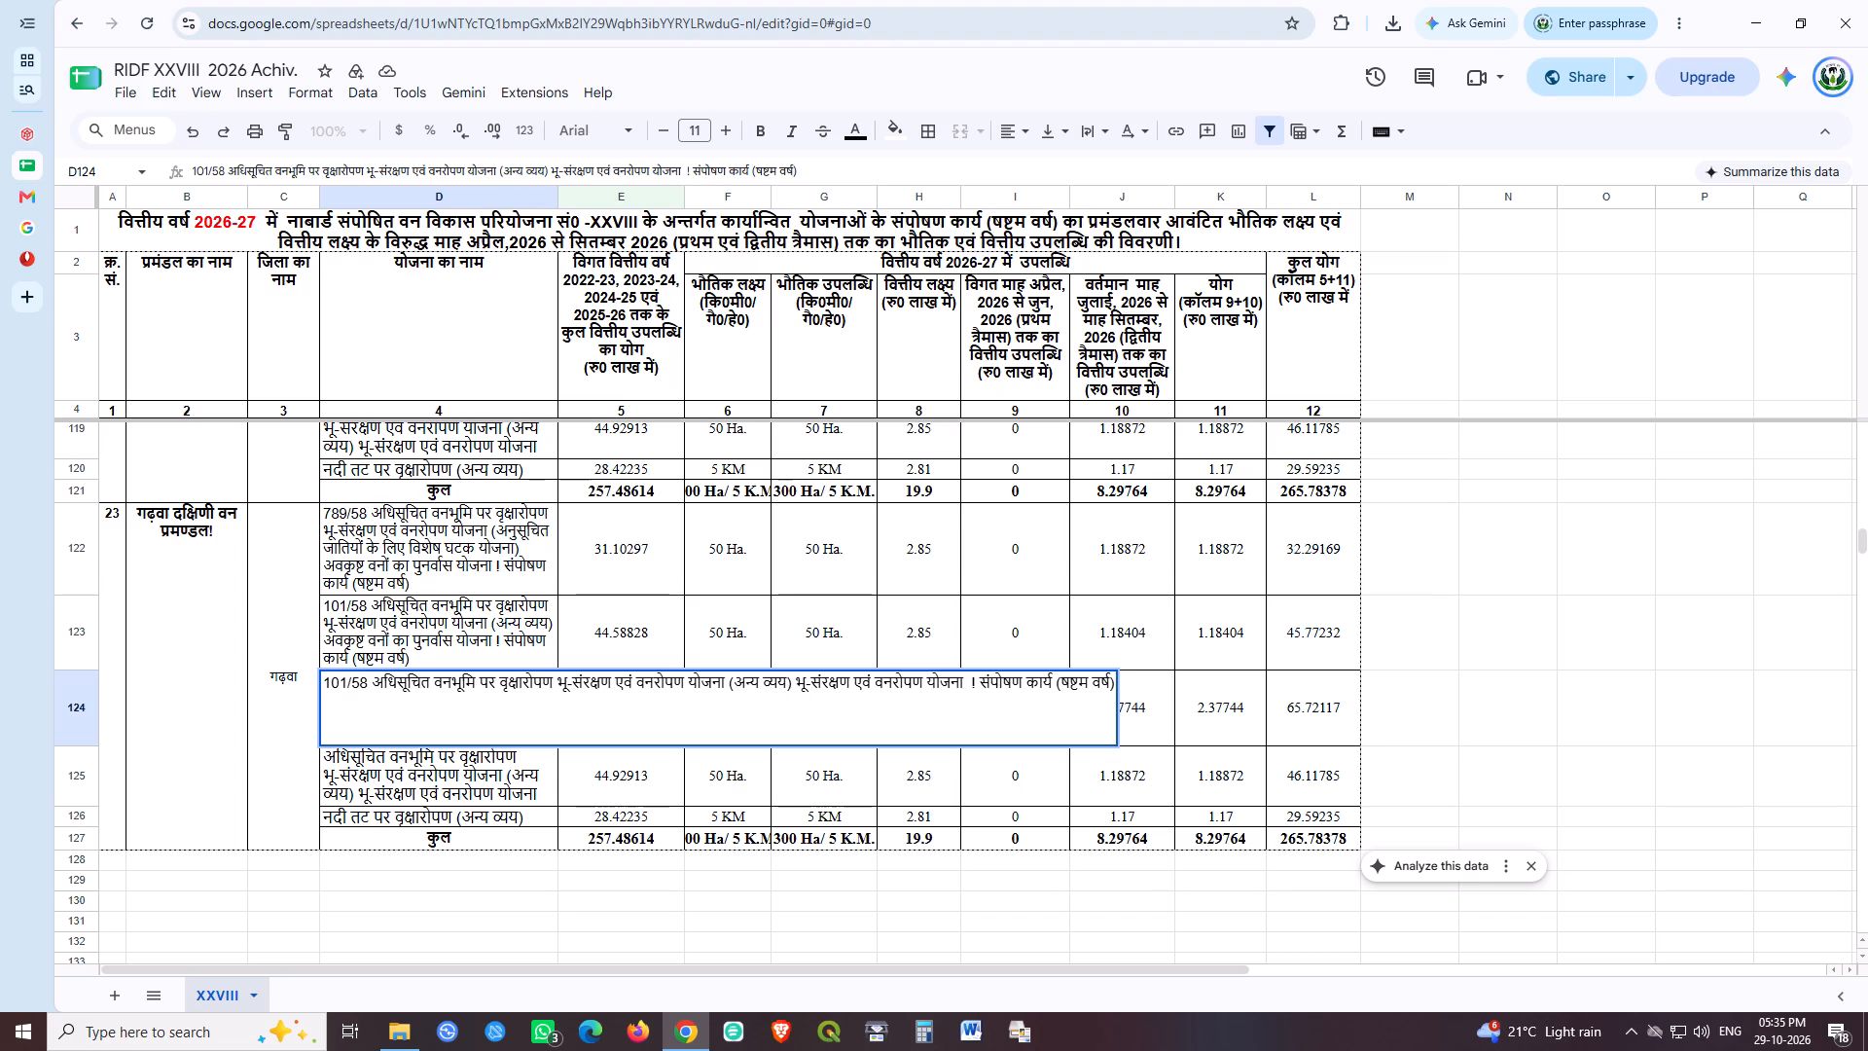
Finish row 124's scheme name as "101/58 अधिसूचित वनभूमि पर वृक्षारोपण भू-संरक्षण एवं वनरोपण योजना (अन्य व्यय) भू-संरक्षण एवं वनरोपण योजना ! संपोषण कार्य (षष्टम वर्ष)".
{"action": "left_click", "coordinate": [804, 688]}
{"action": "left_click", "coordinate": [974, 684]}
{"action": "key", "text": "Return"}
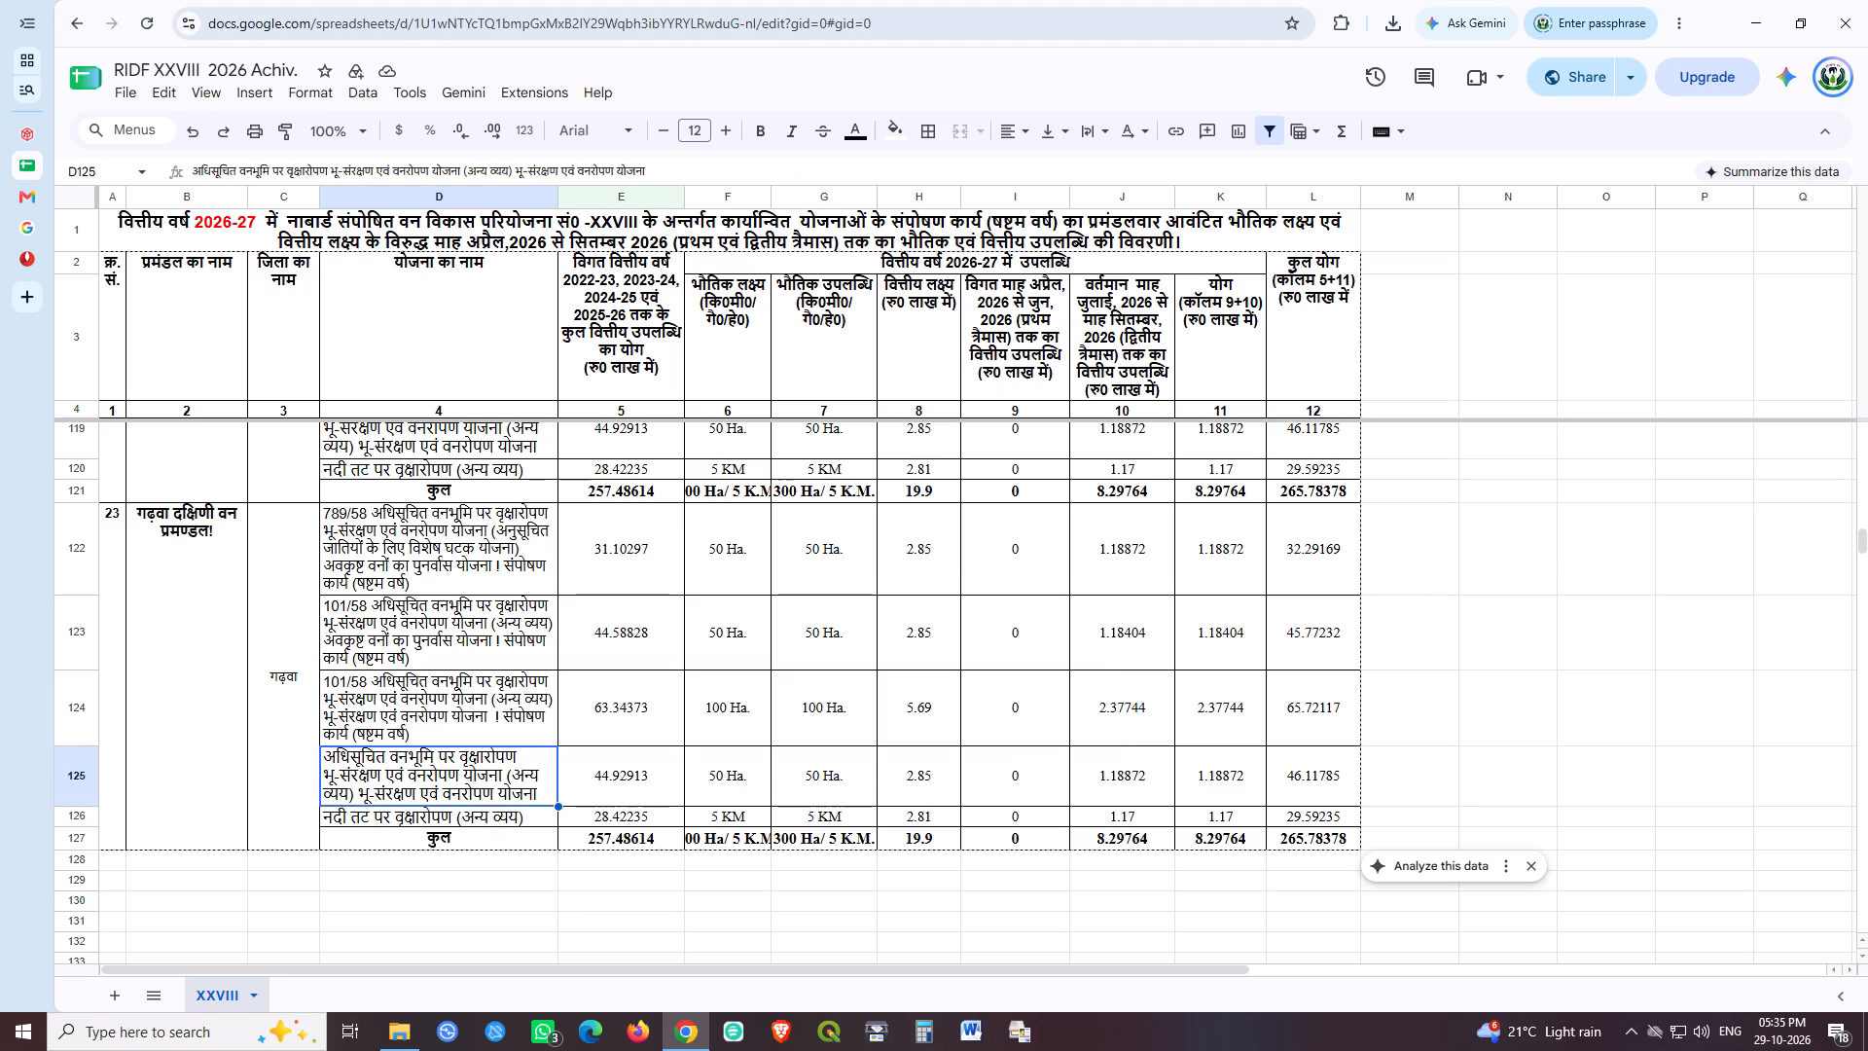
Delete row 126, the riverbank plantation scheme "नदी तट पर वृक्षारोपण (अन्य व्यय)", from serial 23's block.
{"action": "left_click", "coordinate": [77, 820]}
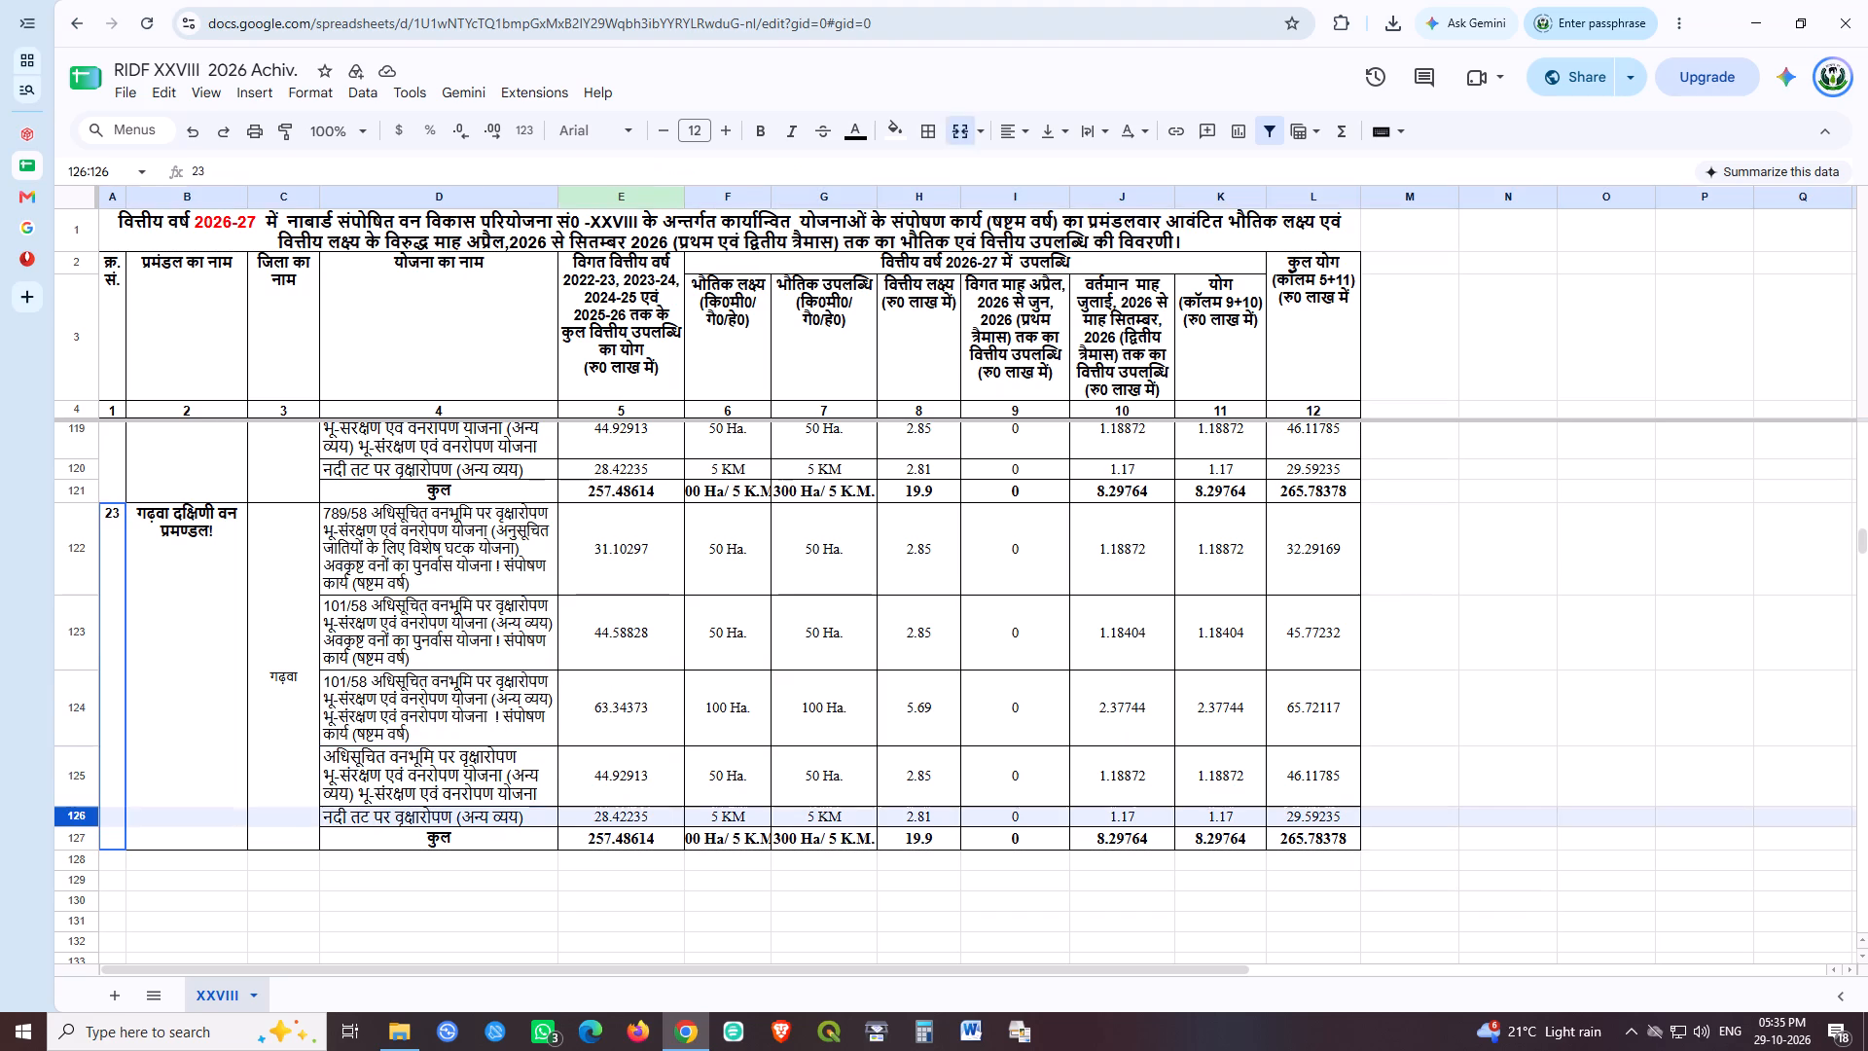
{"action": "right_click", "coordinate": [77, 820]}
{"action": "left_click", "coordinate": [172, 537]}
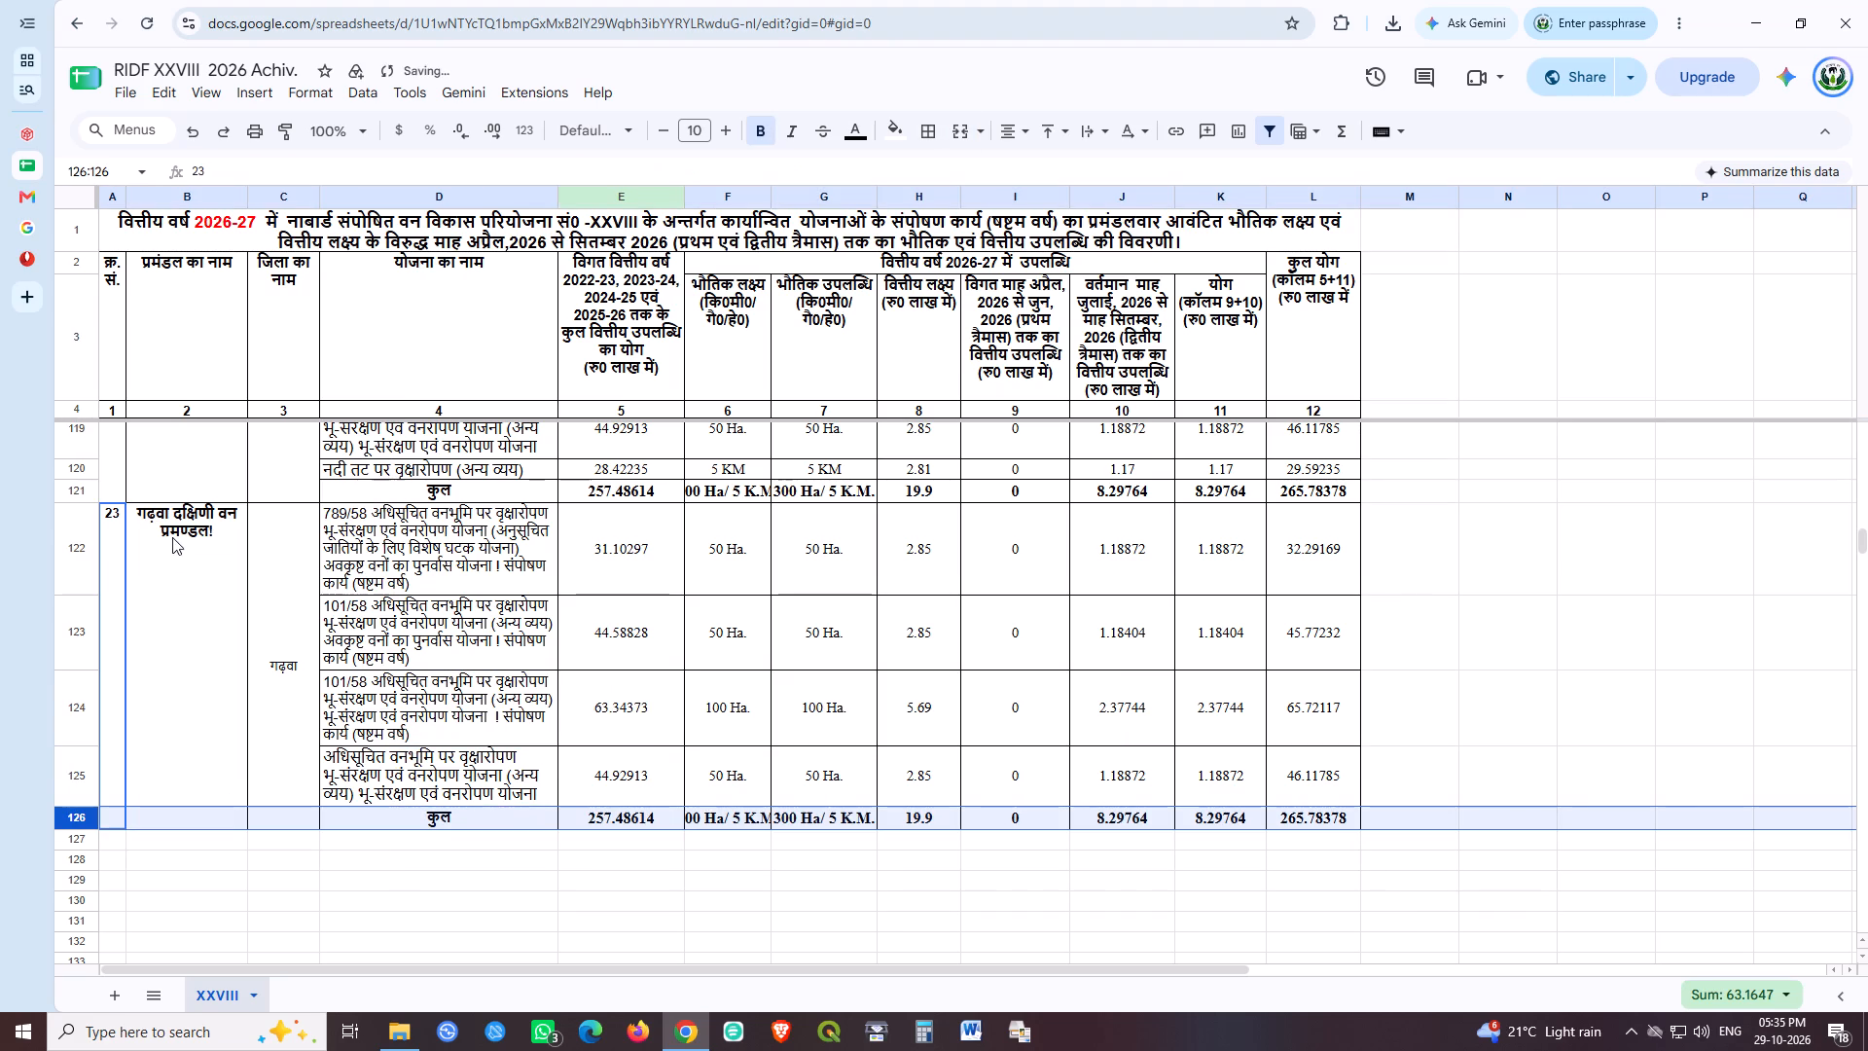
Enter the code "101/40 " at the start of row 125's scheme name.
{"action": "double_click", "coordinate": [326, 761]}
{"action": "left_click", "coordinate": [326, 761]}
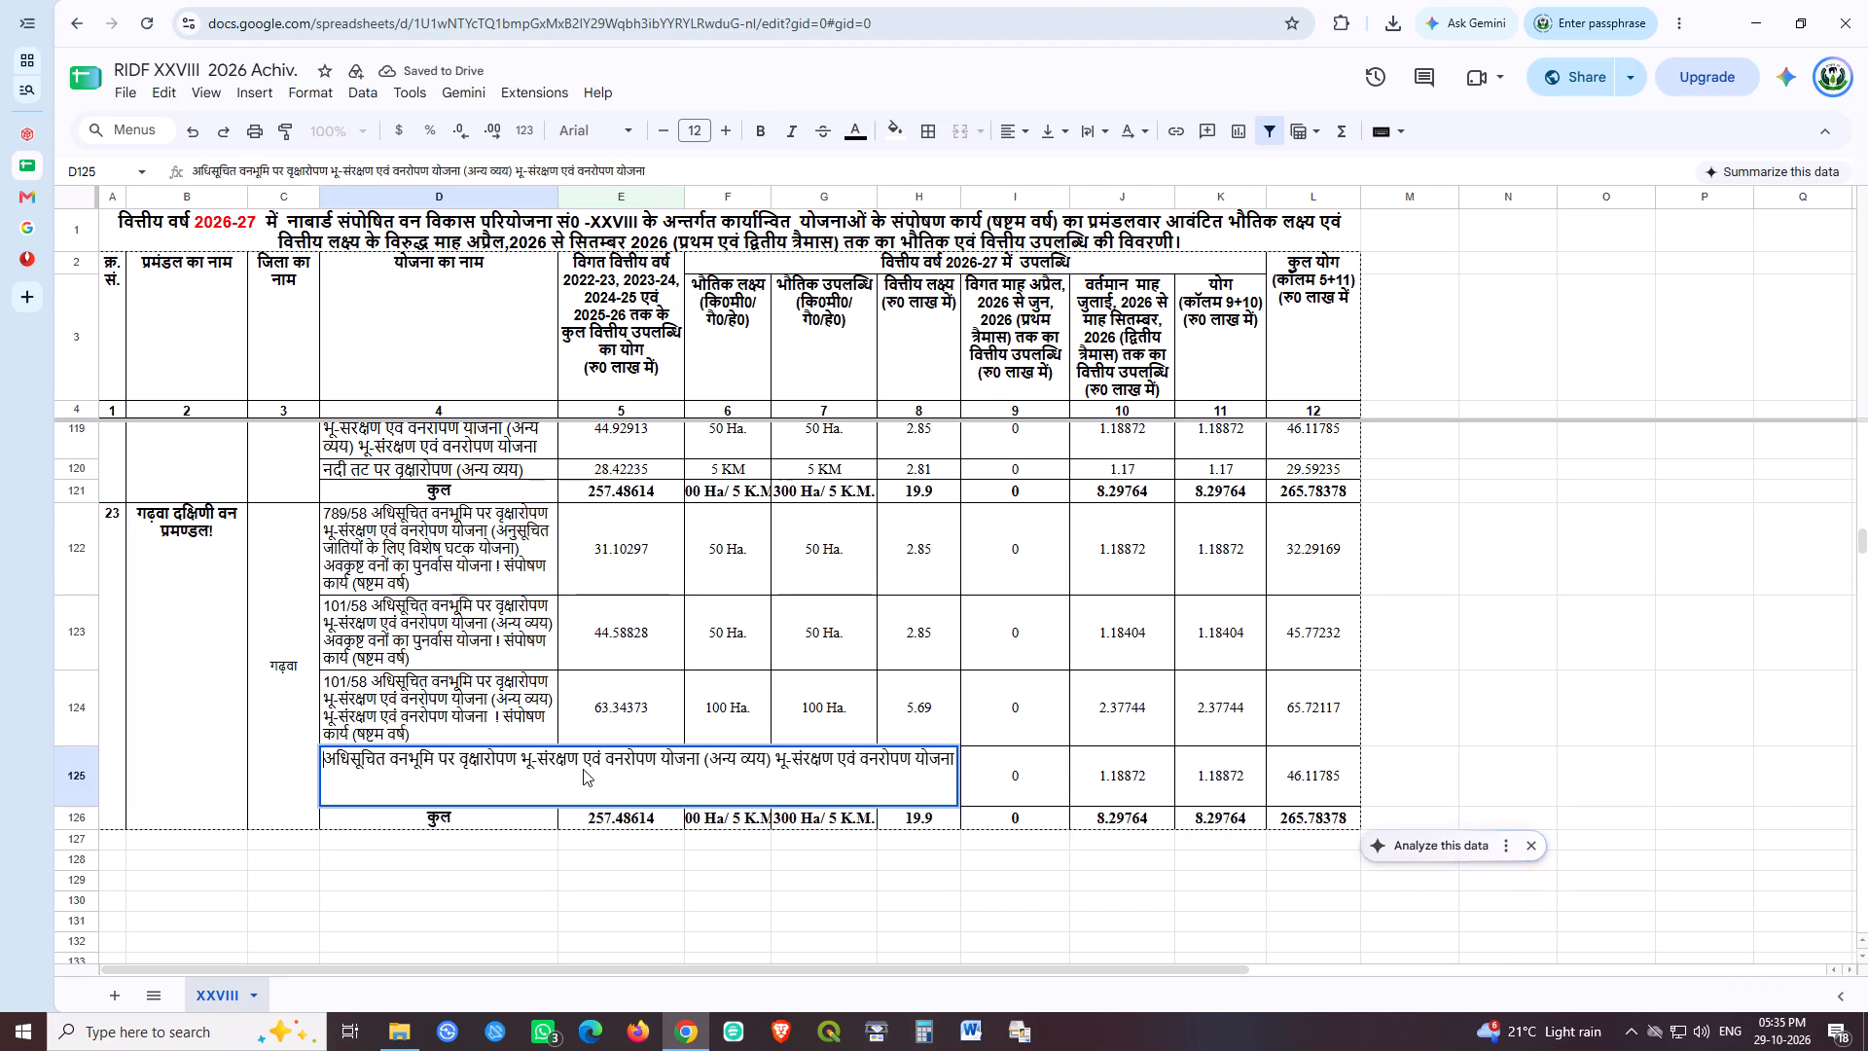
{"action": "type", "text": "101/40"}
{"action": "key", "text": "space"}
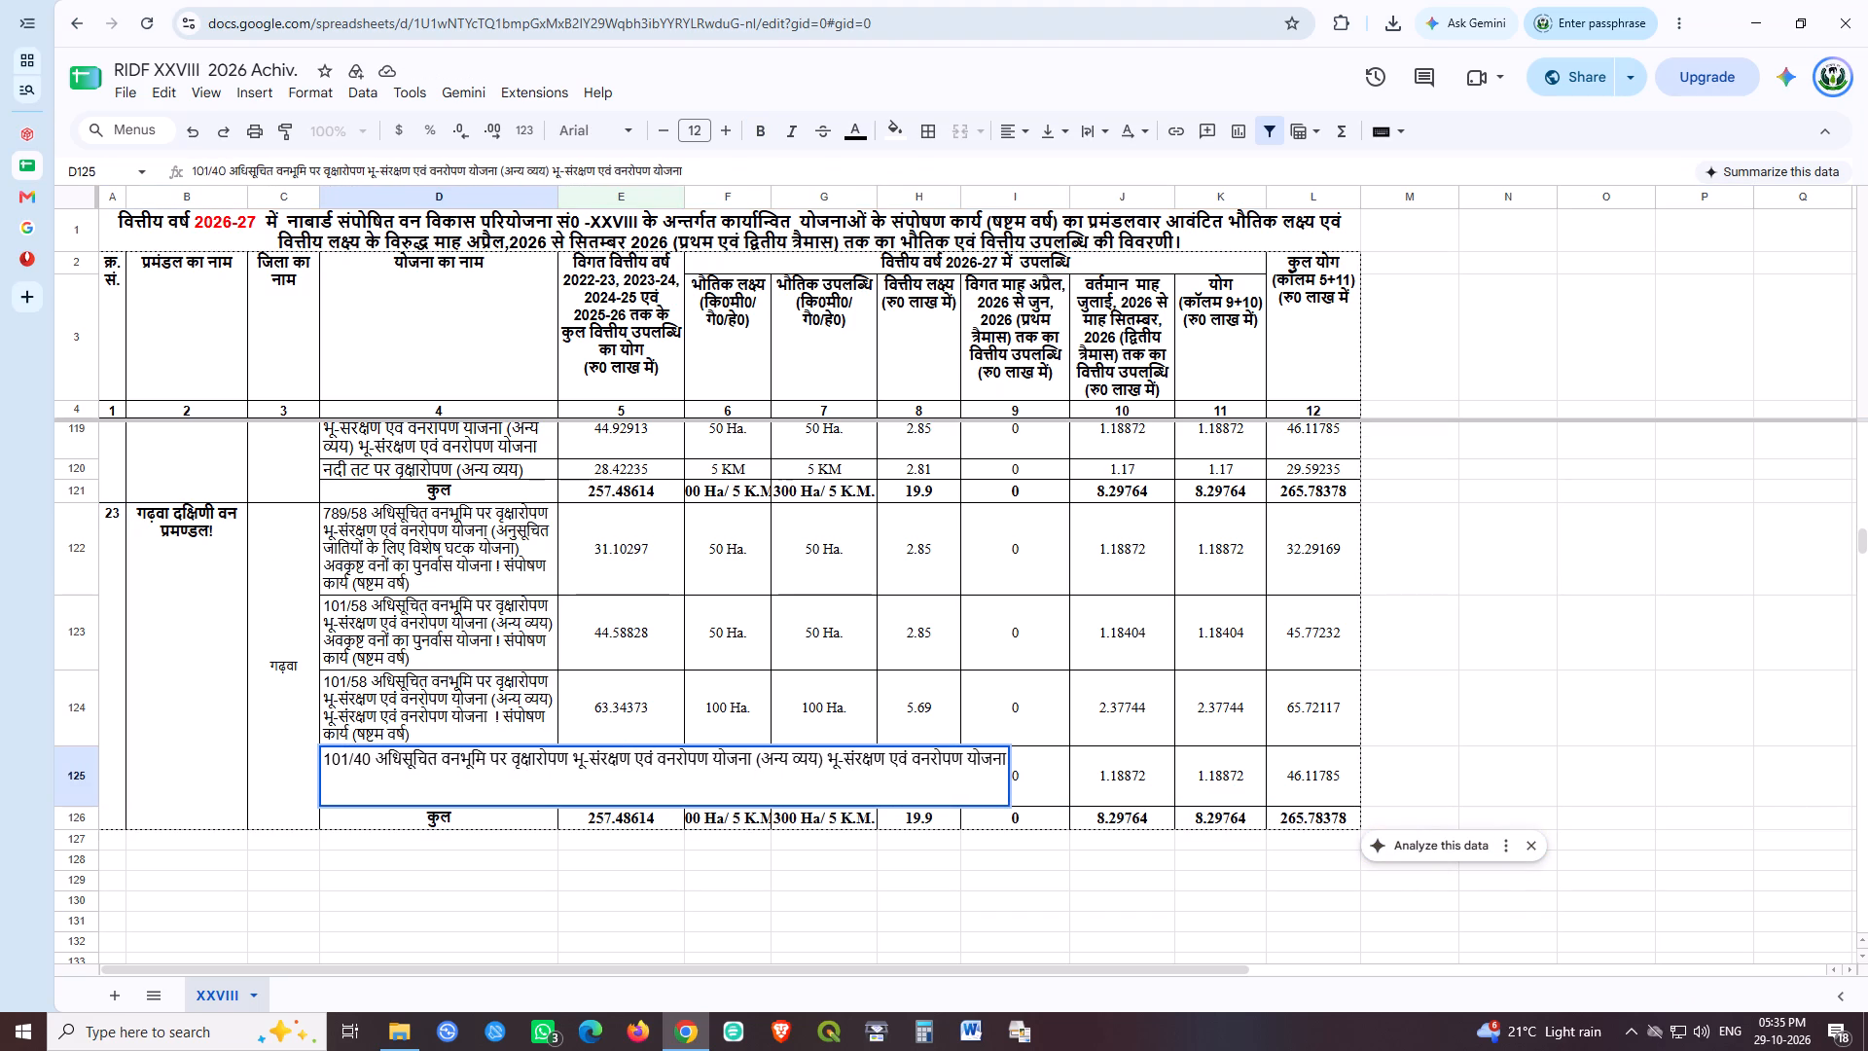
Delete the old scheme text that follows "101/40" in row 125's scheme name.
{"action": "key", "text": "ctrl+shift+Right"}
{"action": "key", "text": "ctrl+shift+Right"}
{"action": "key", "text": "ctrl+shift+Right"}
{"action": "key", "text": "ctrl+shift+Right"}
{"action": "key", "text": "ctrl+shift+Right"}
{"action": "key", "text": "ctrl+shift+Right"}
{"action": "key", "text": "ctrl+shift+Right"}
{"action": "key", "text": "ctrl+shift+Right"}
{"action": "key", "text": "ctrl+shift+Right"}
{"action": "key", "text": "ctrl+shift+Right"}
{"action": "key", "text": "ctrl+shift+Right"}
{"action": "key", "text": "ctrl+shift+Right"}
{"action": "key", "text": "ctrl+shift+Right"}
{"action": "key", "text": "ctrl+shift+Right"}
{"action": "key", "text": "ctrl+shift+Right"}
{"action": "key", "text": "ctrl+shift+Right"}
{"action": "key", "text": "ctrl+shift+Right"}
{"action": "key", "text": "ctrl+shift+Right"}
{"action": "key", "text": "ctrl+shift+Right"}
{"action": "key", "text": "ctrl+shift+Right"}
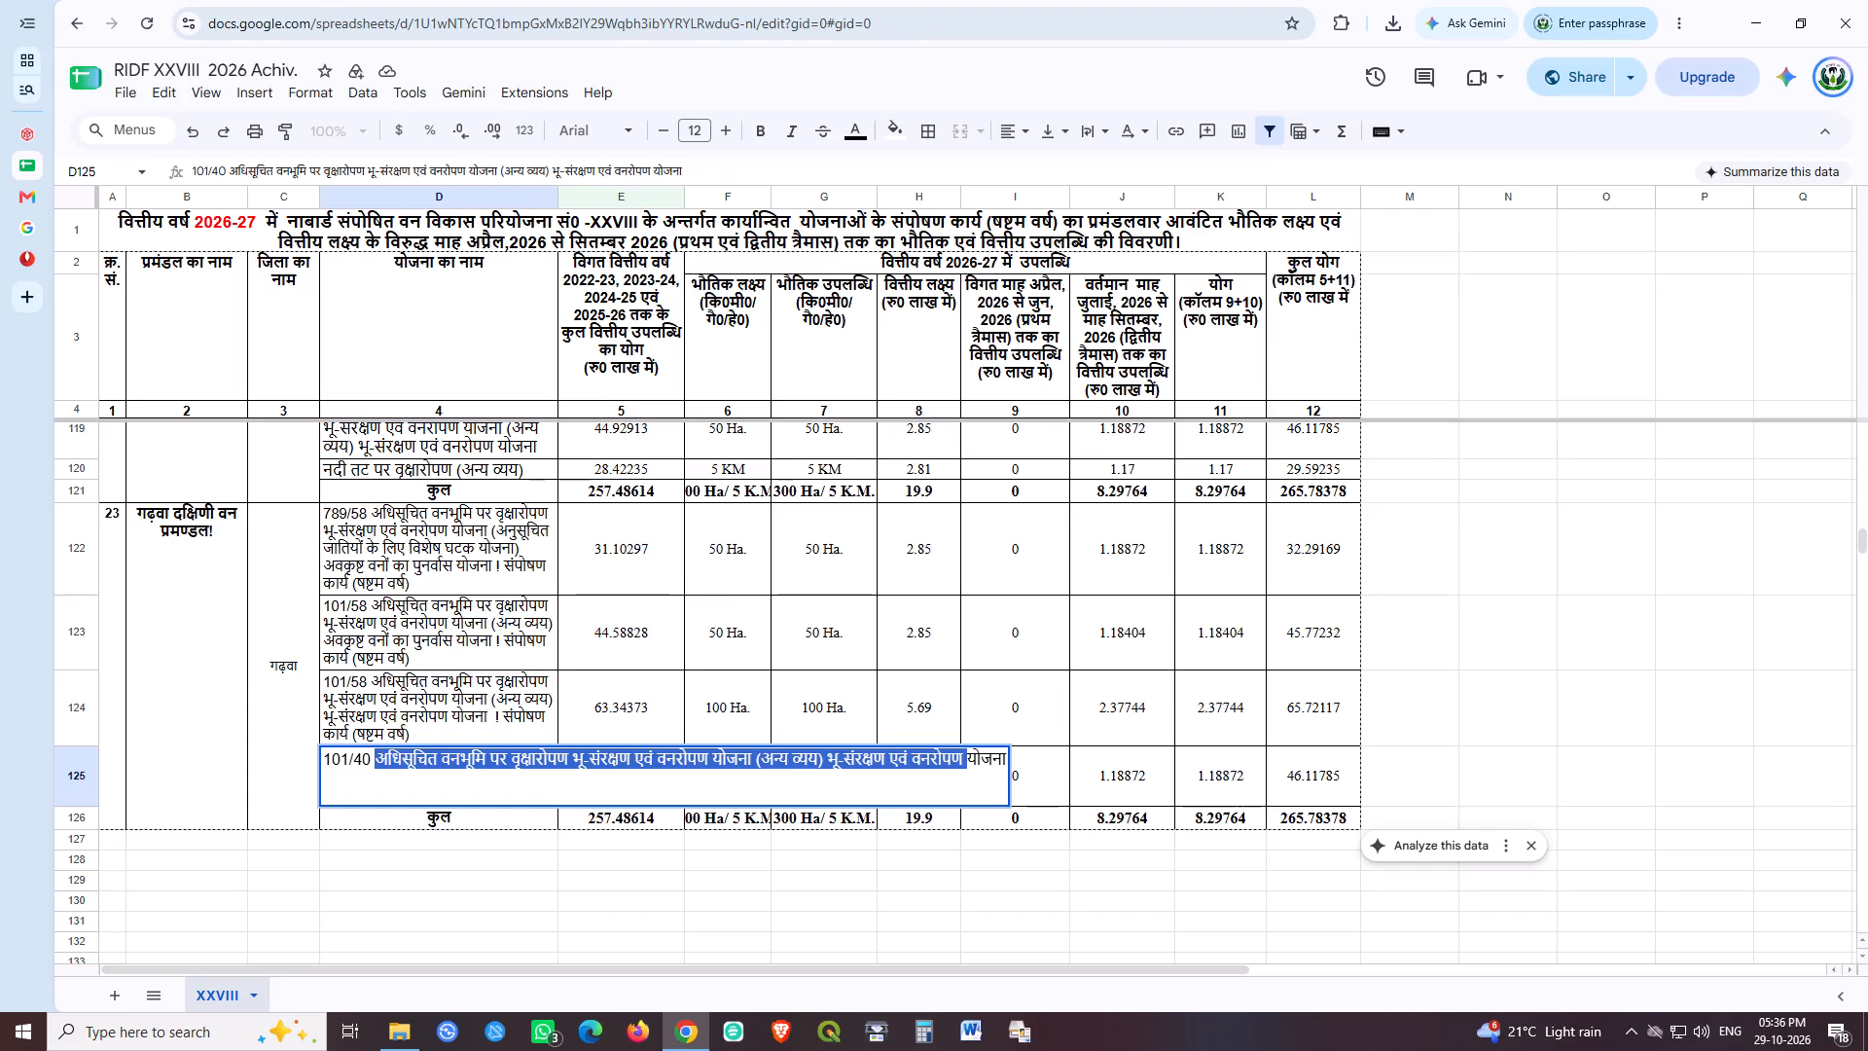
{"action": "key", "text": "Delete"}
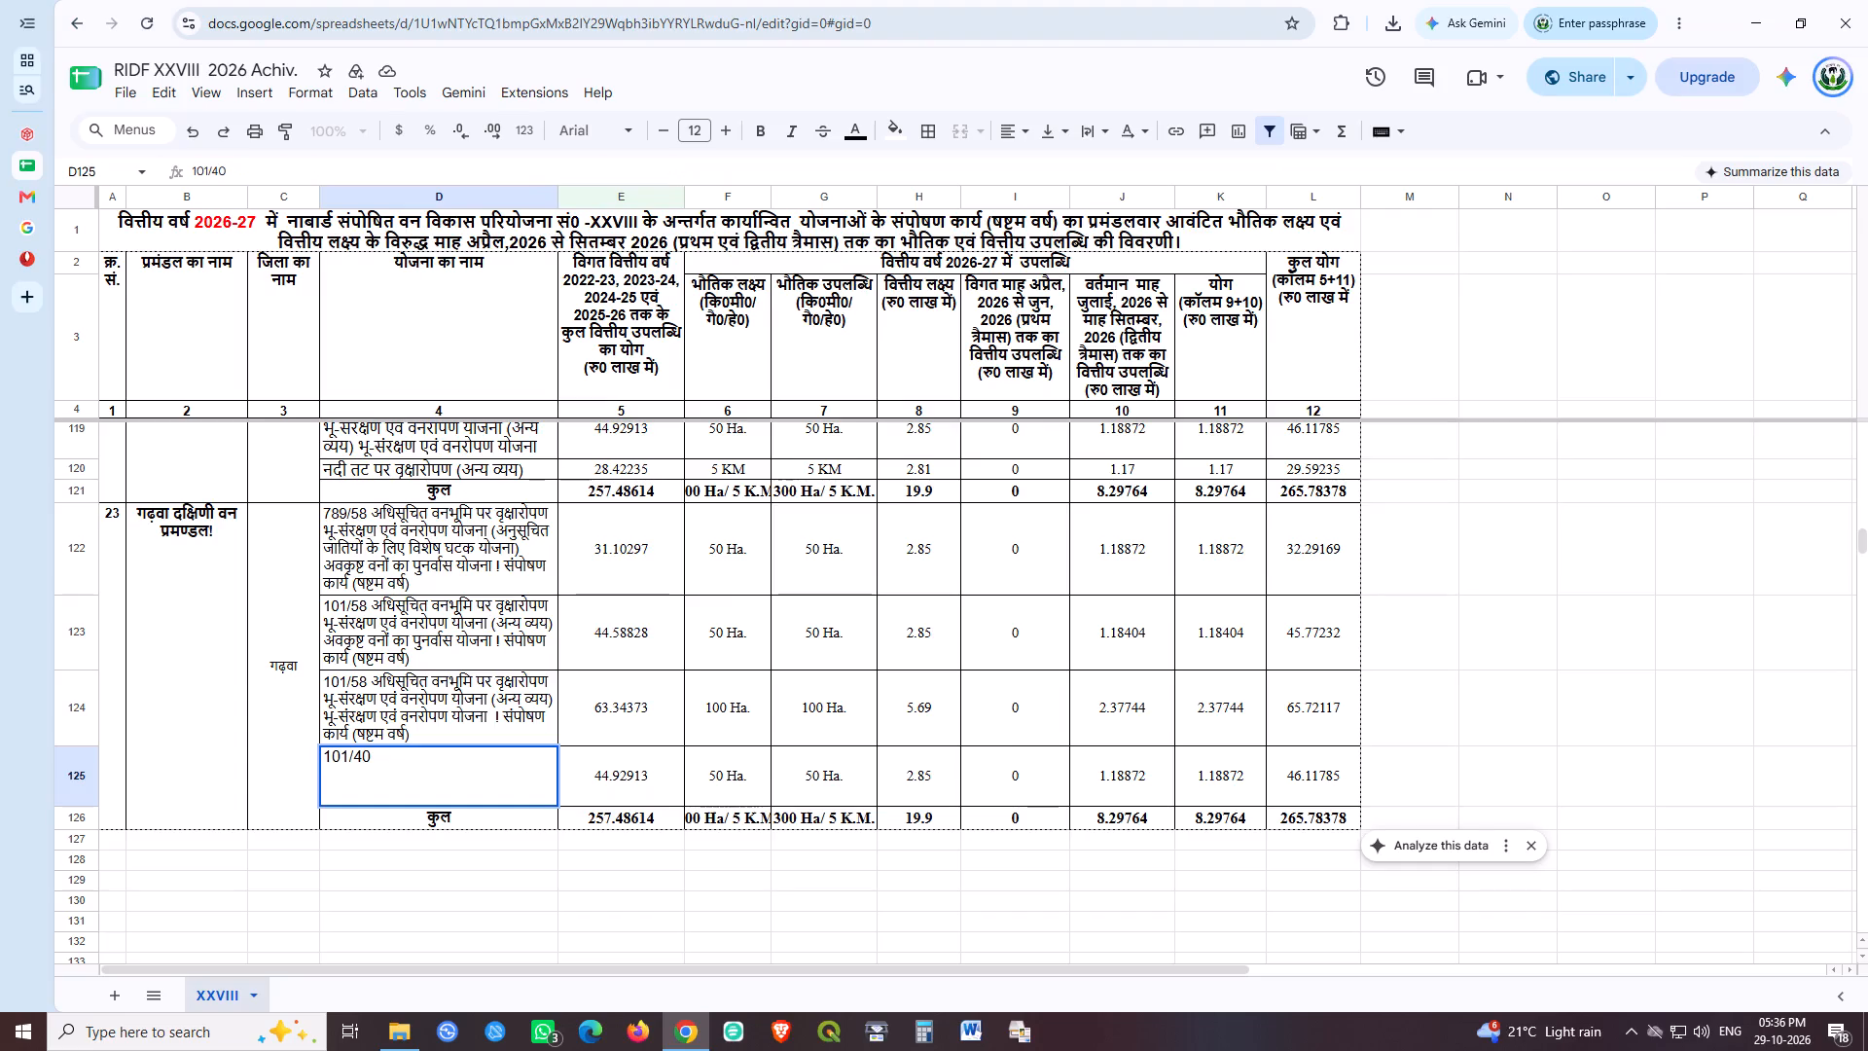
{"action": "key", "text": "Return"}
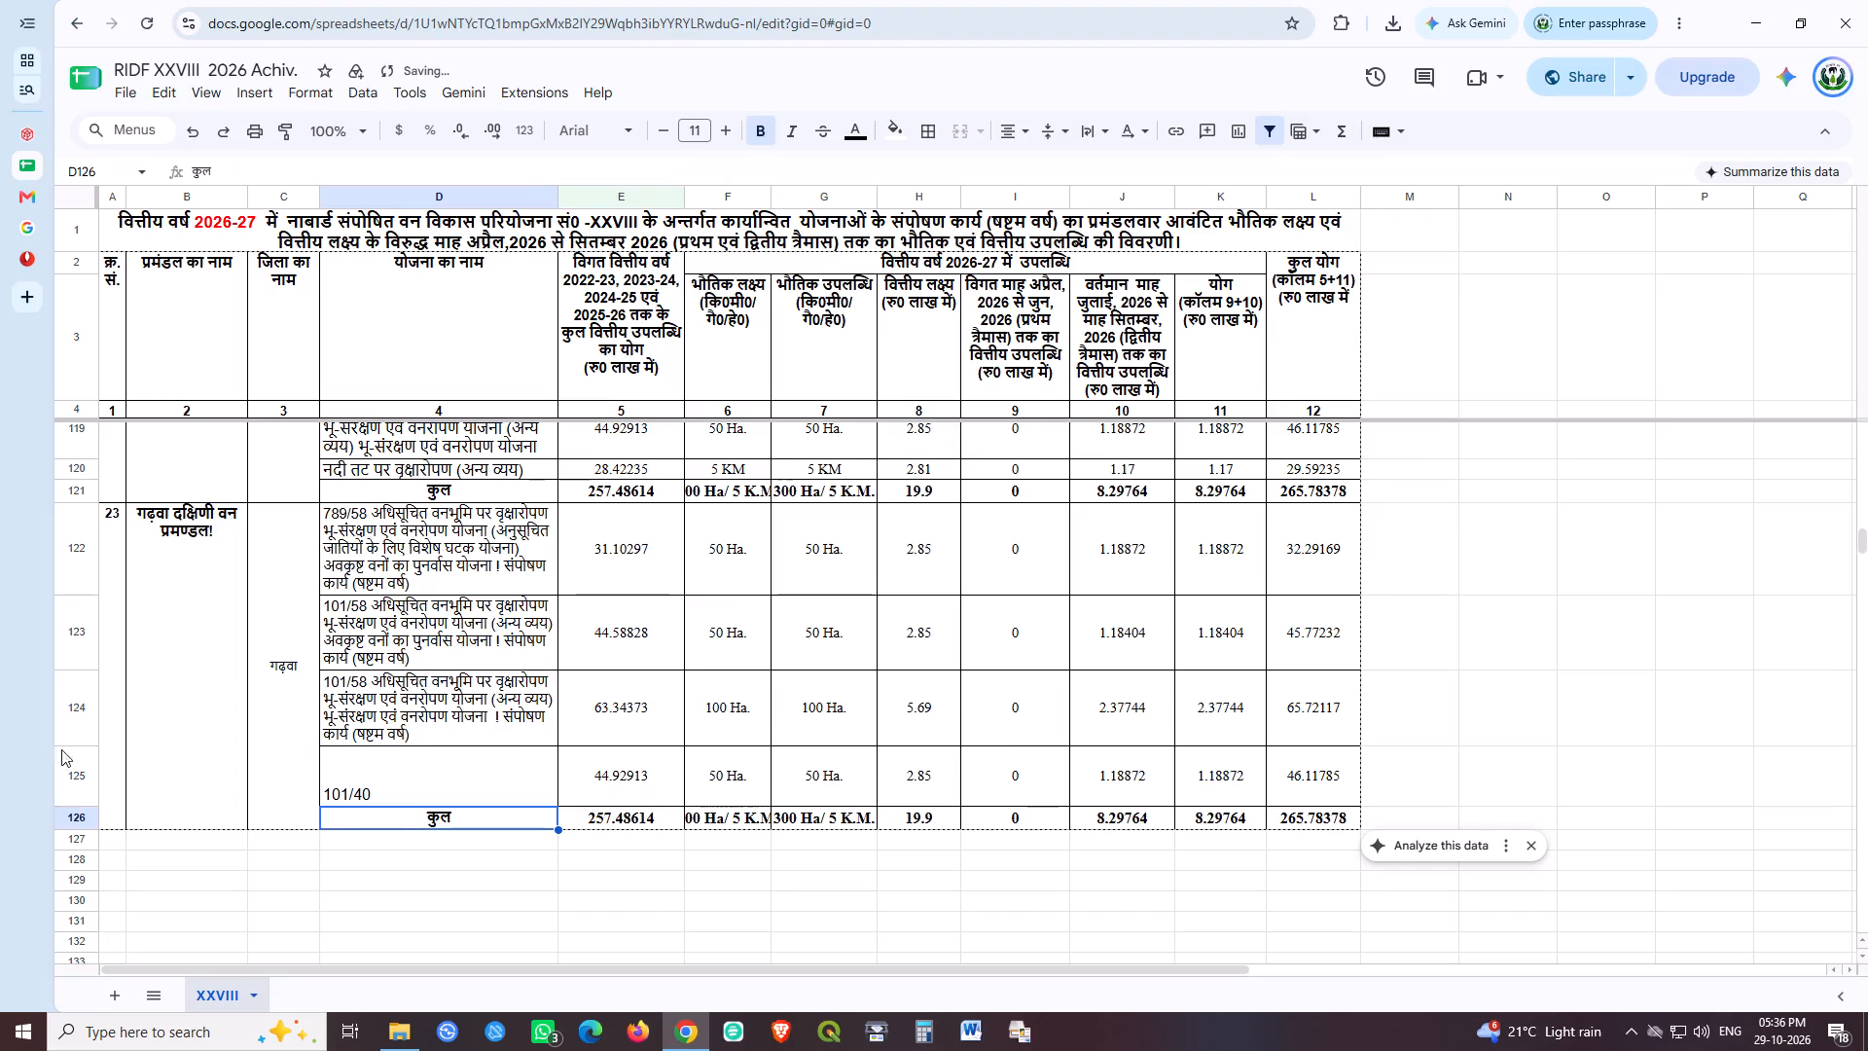
Copy the scheme name "सिल्विकल्चरल ऑपरेशन योजना (अन्य व्यय)" from row 110 into row 125's scheme name cell.
{"action": "scroll", "coordinate": [478, 687], "scroll_direction": "up", "scroll_amount": 6}
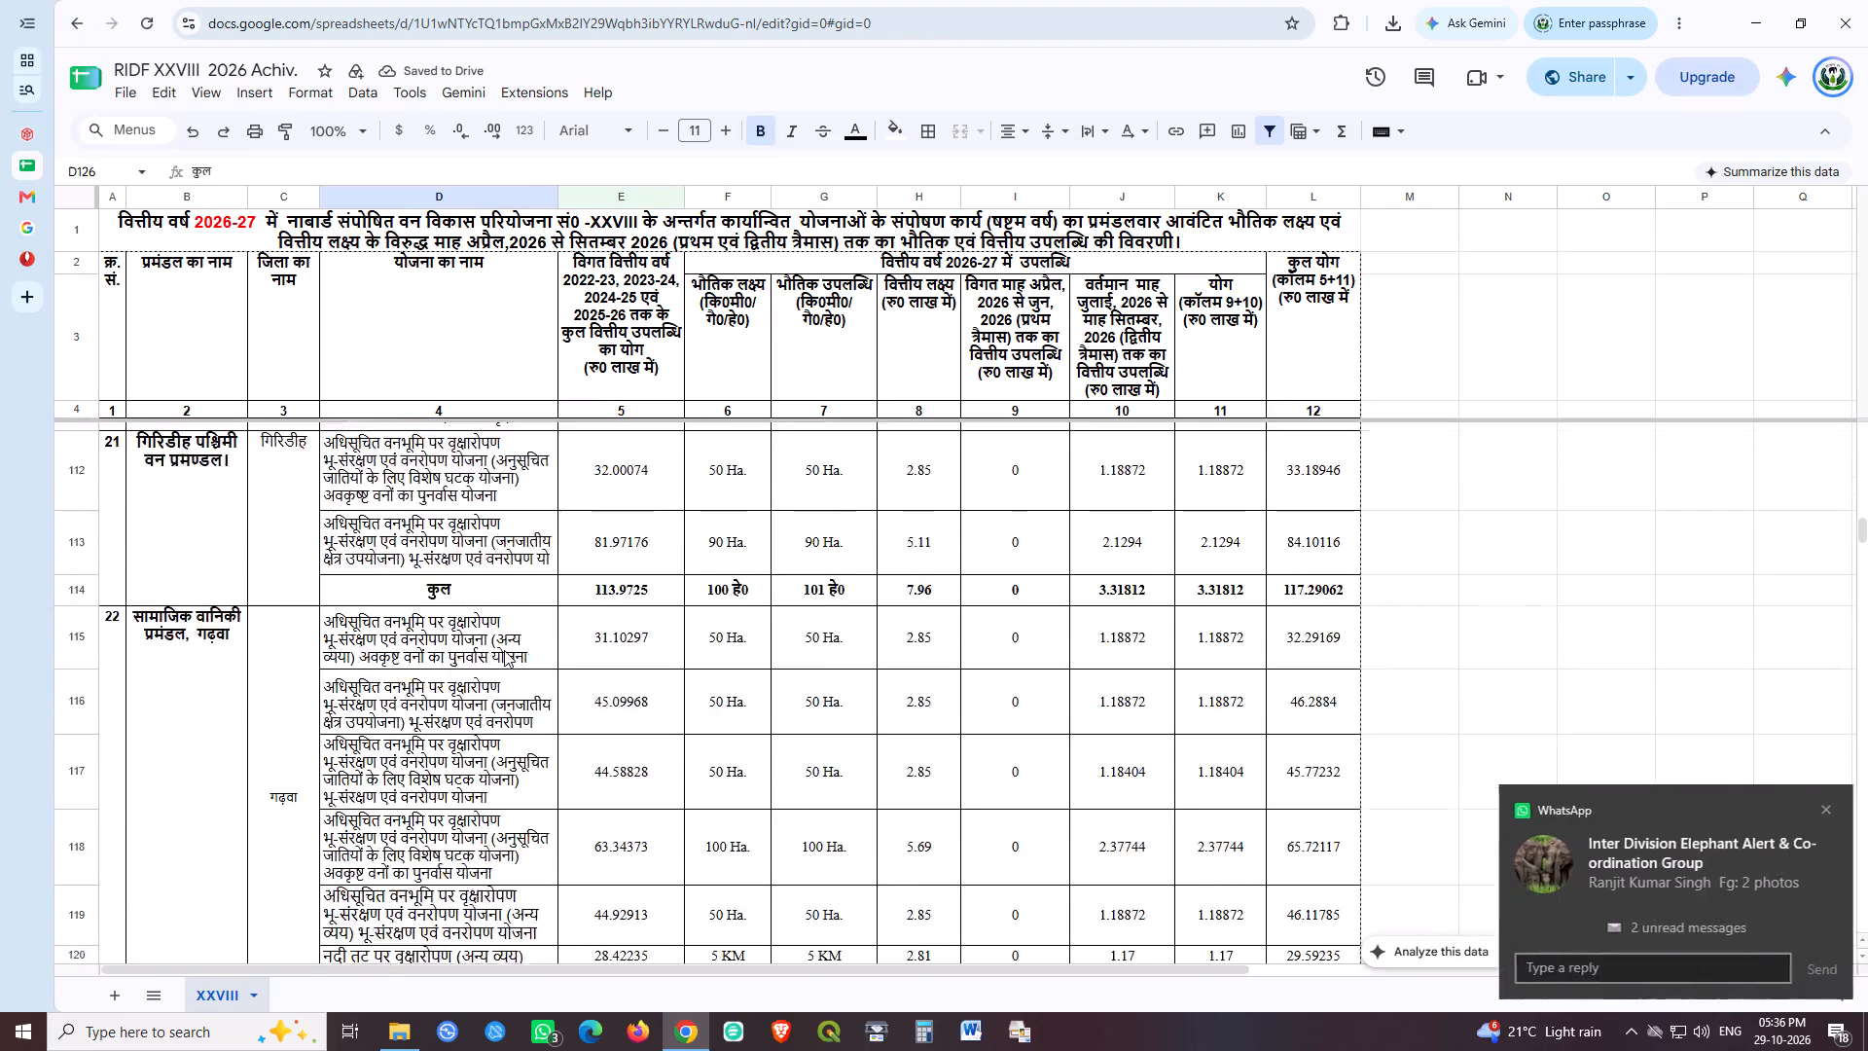
{"action": "scroll", "coordinate": [504, 650], "scroll_direction": "up", "scroll_amount": 1}
{"action": "left_click", "coordinate": [461, 505]}
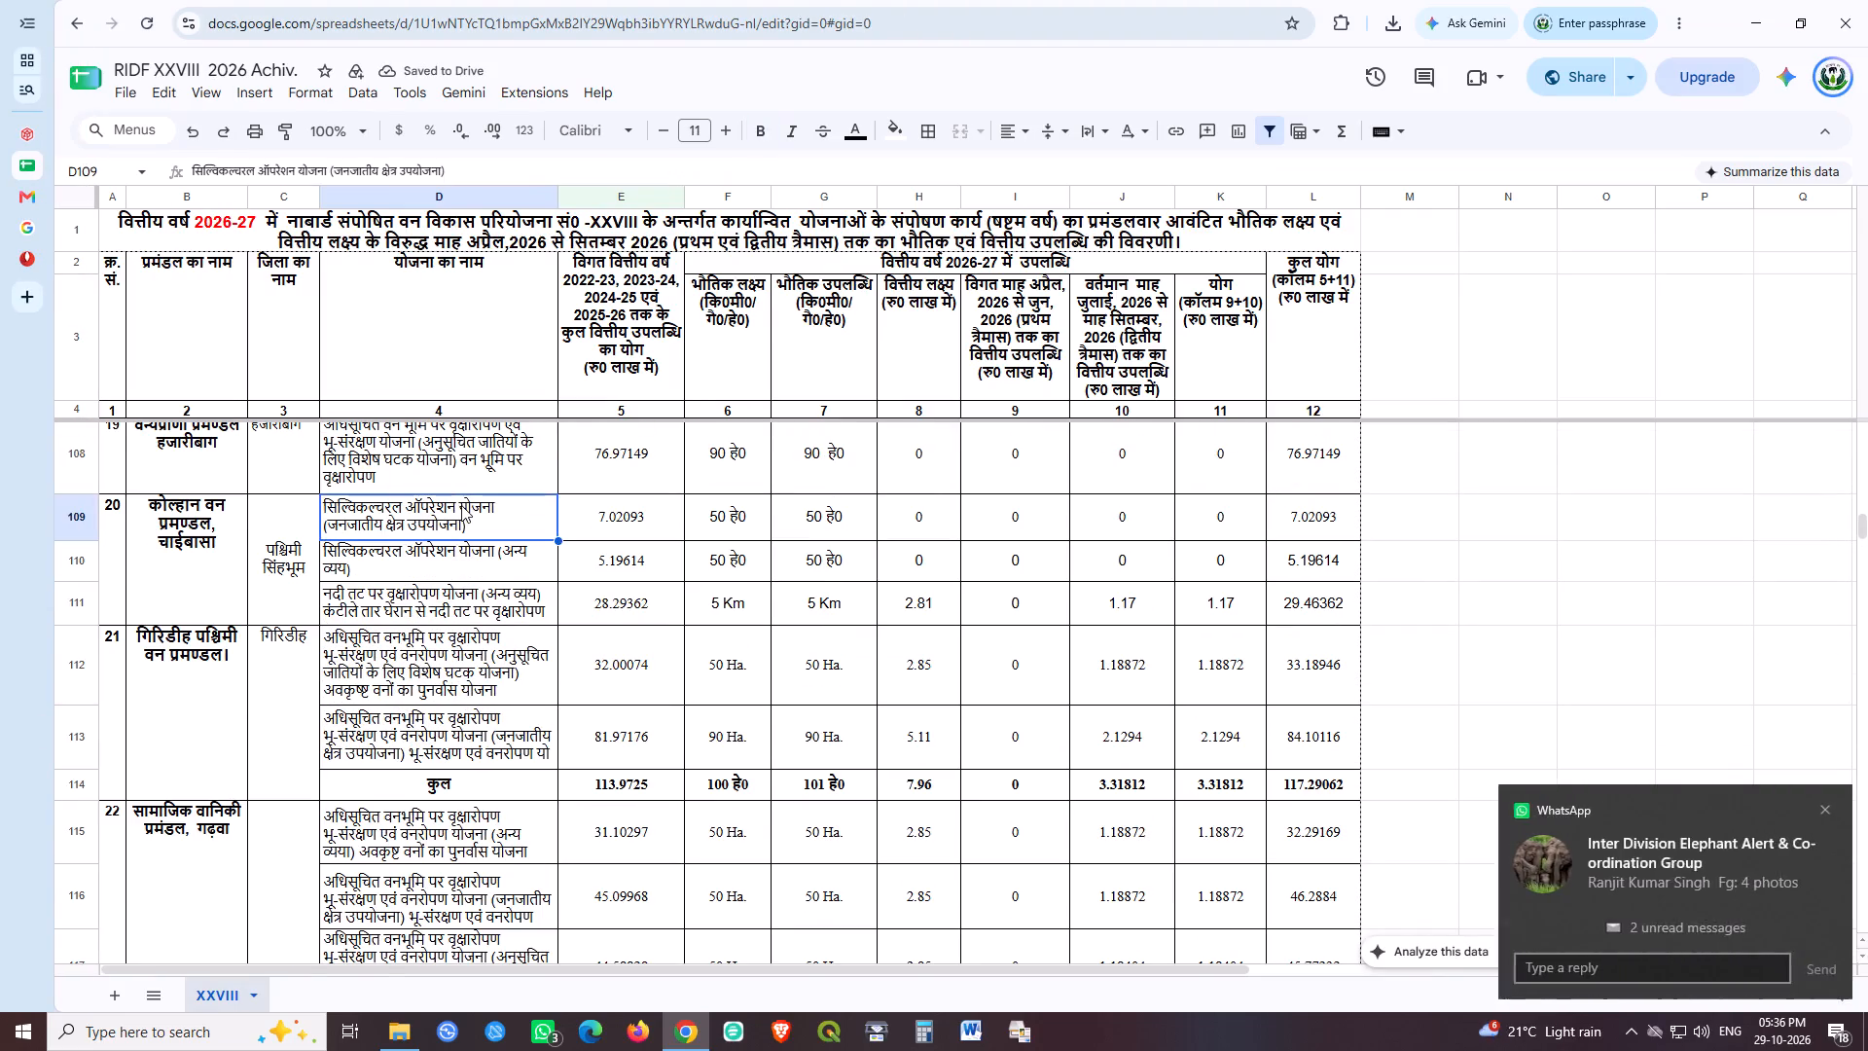
{"action": "double_click", "coordinate": [369, 570]}
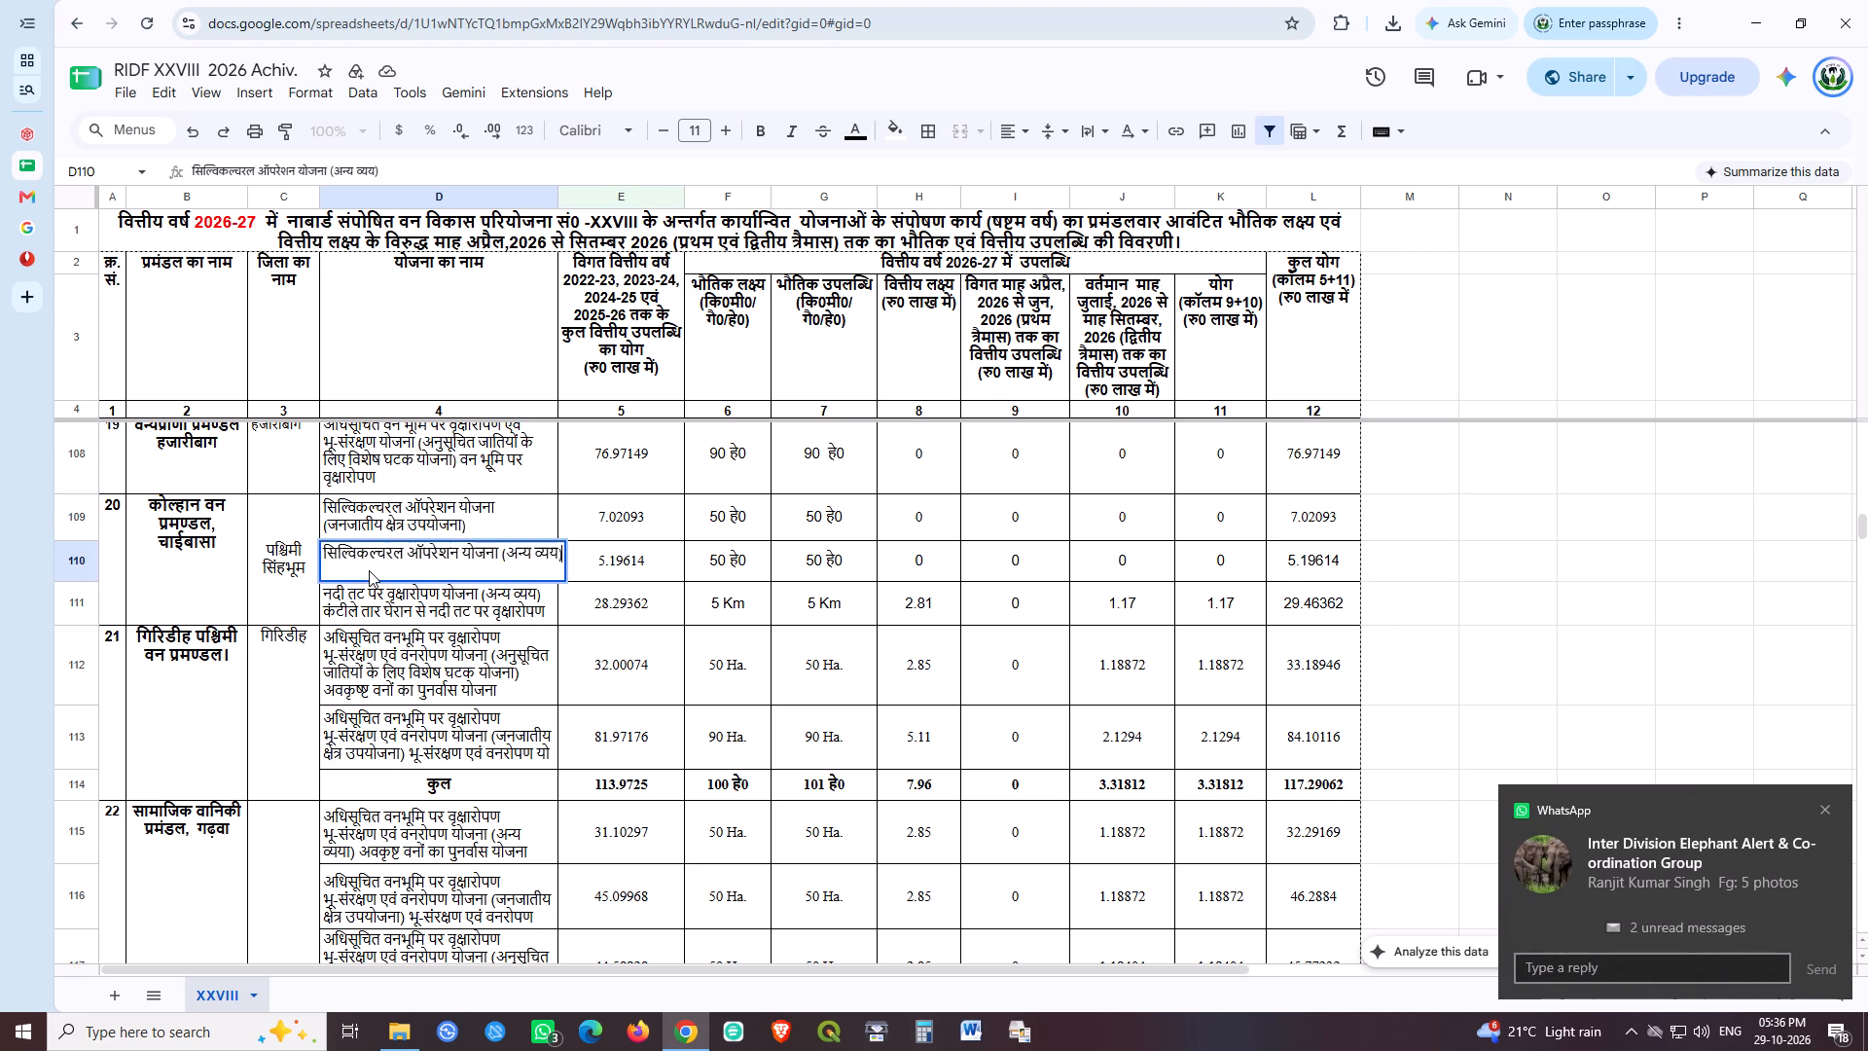
{"action": "left_click", "coordinate": [664, 642]}
{"action": "left_click", "coordinate": [483, 565]}
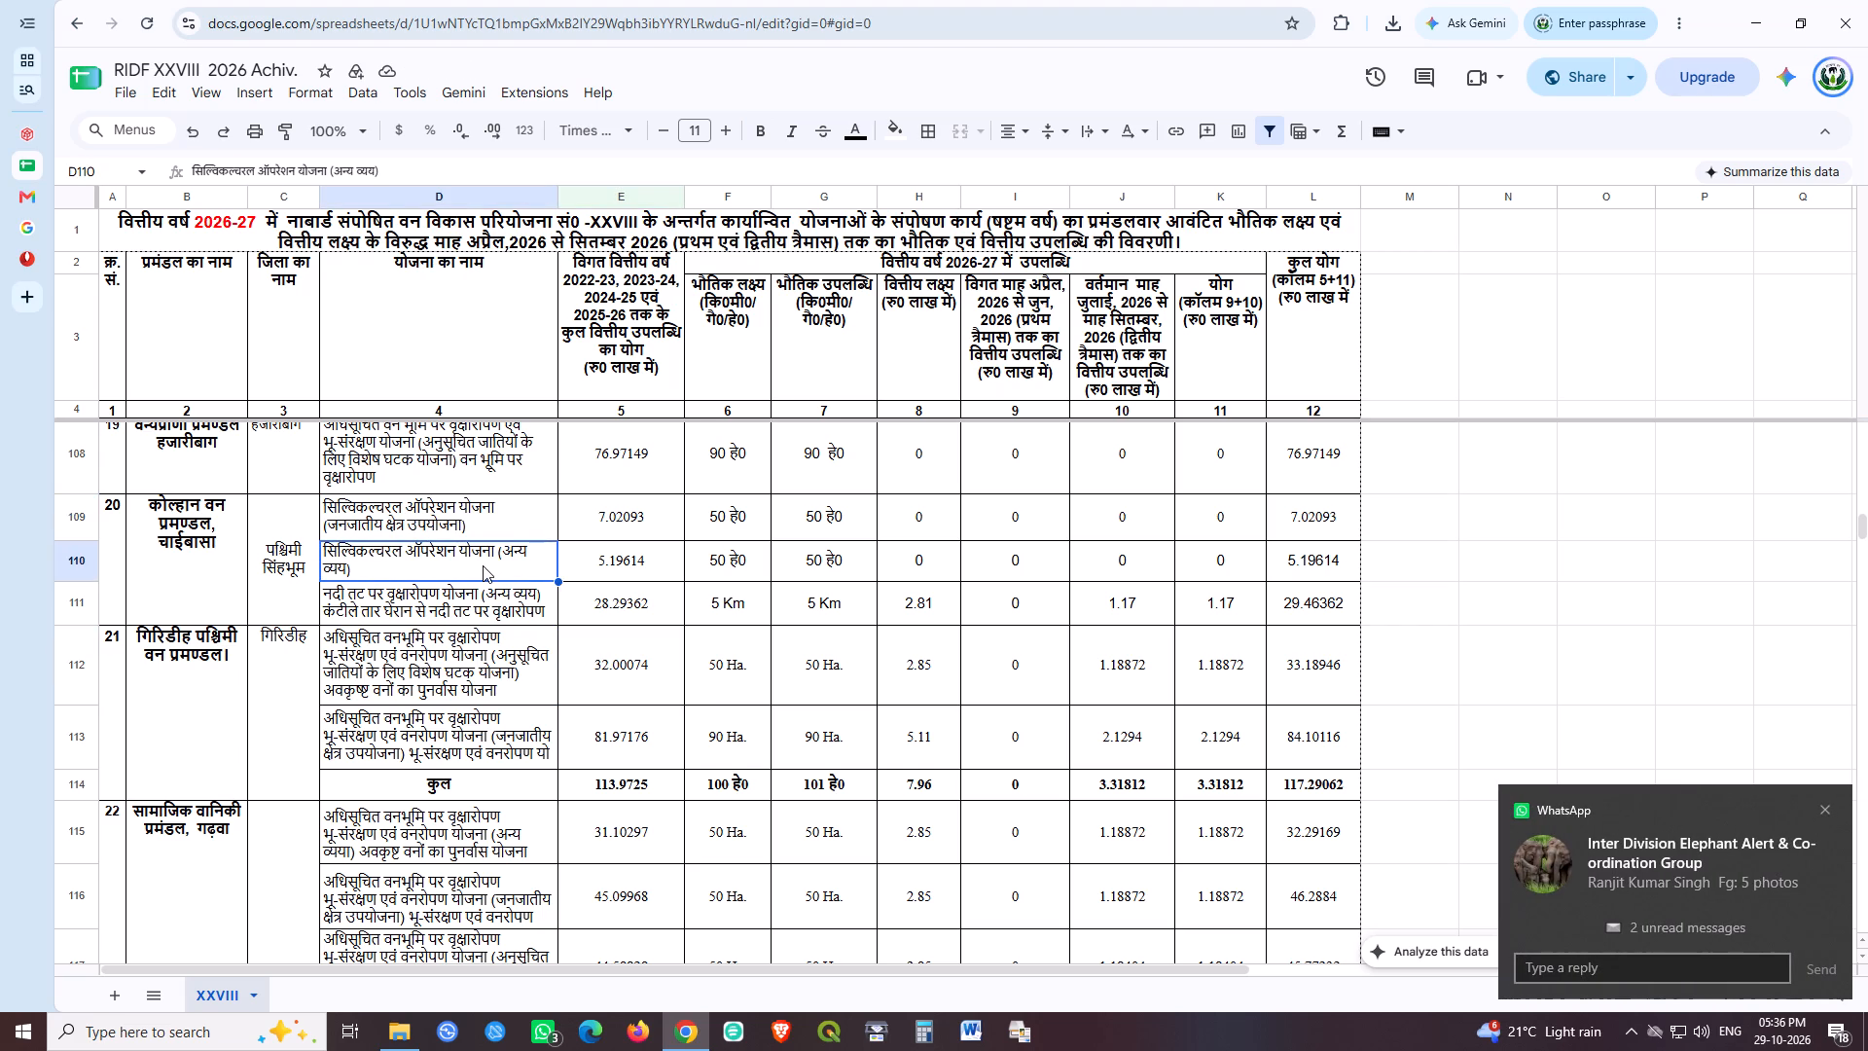
{"action": "key", "text": "ctrl+c"}
{"action": "scroll", "coordinate": [486, 652], "scroll_direction": "down", "scroll_amount": 7}
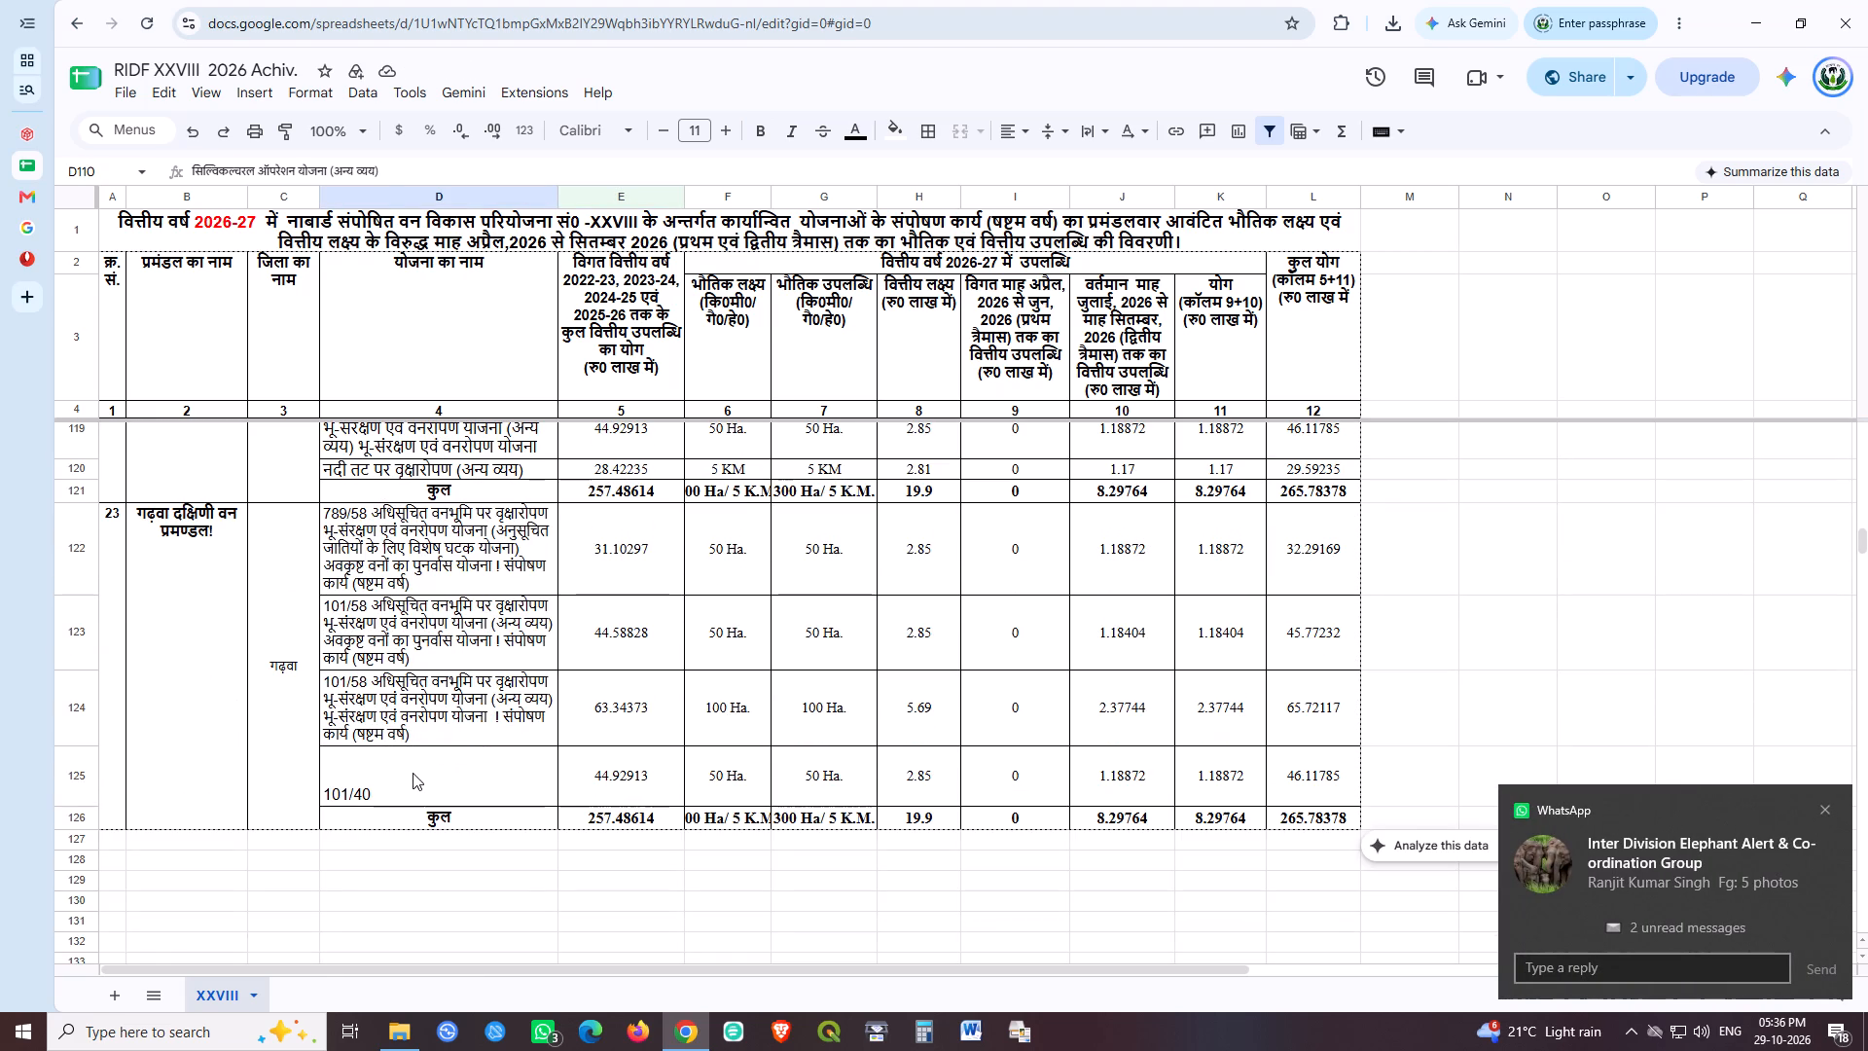
{"action": "left_click", "coordinate": [413, 773]}
{"action": "key", "text": "ctrl+v"}
Add the code "101/40 " at the start of row 125's scheme name.
{"action": "double_click", "coordinate": [413, 773]}
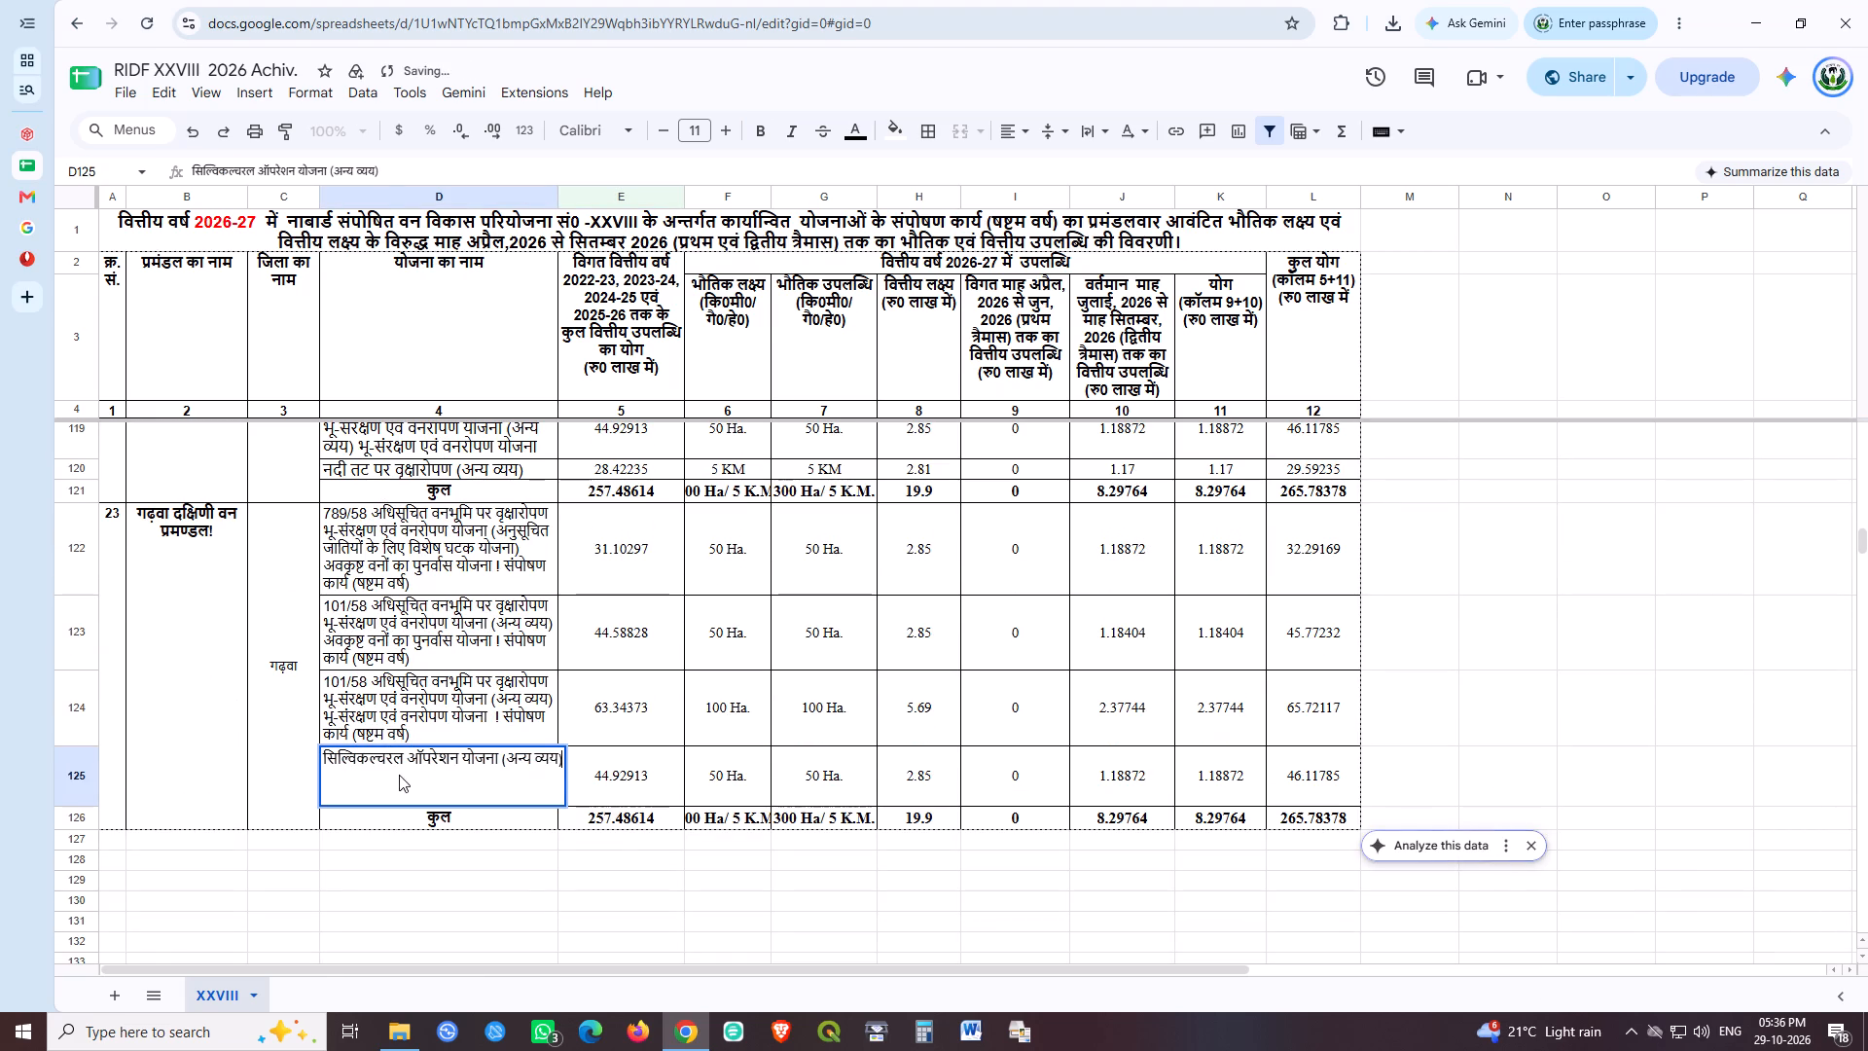
{"action": "left_click", "coordinate": [328, 761]}
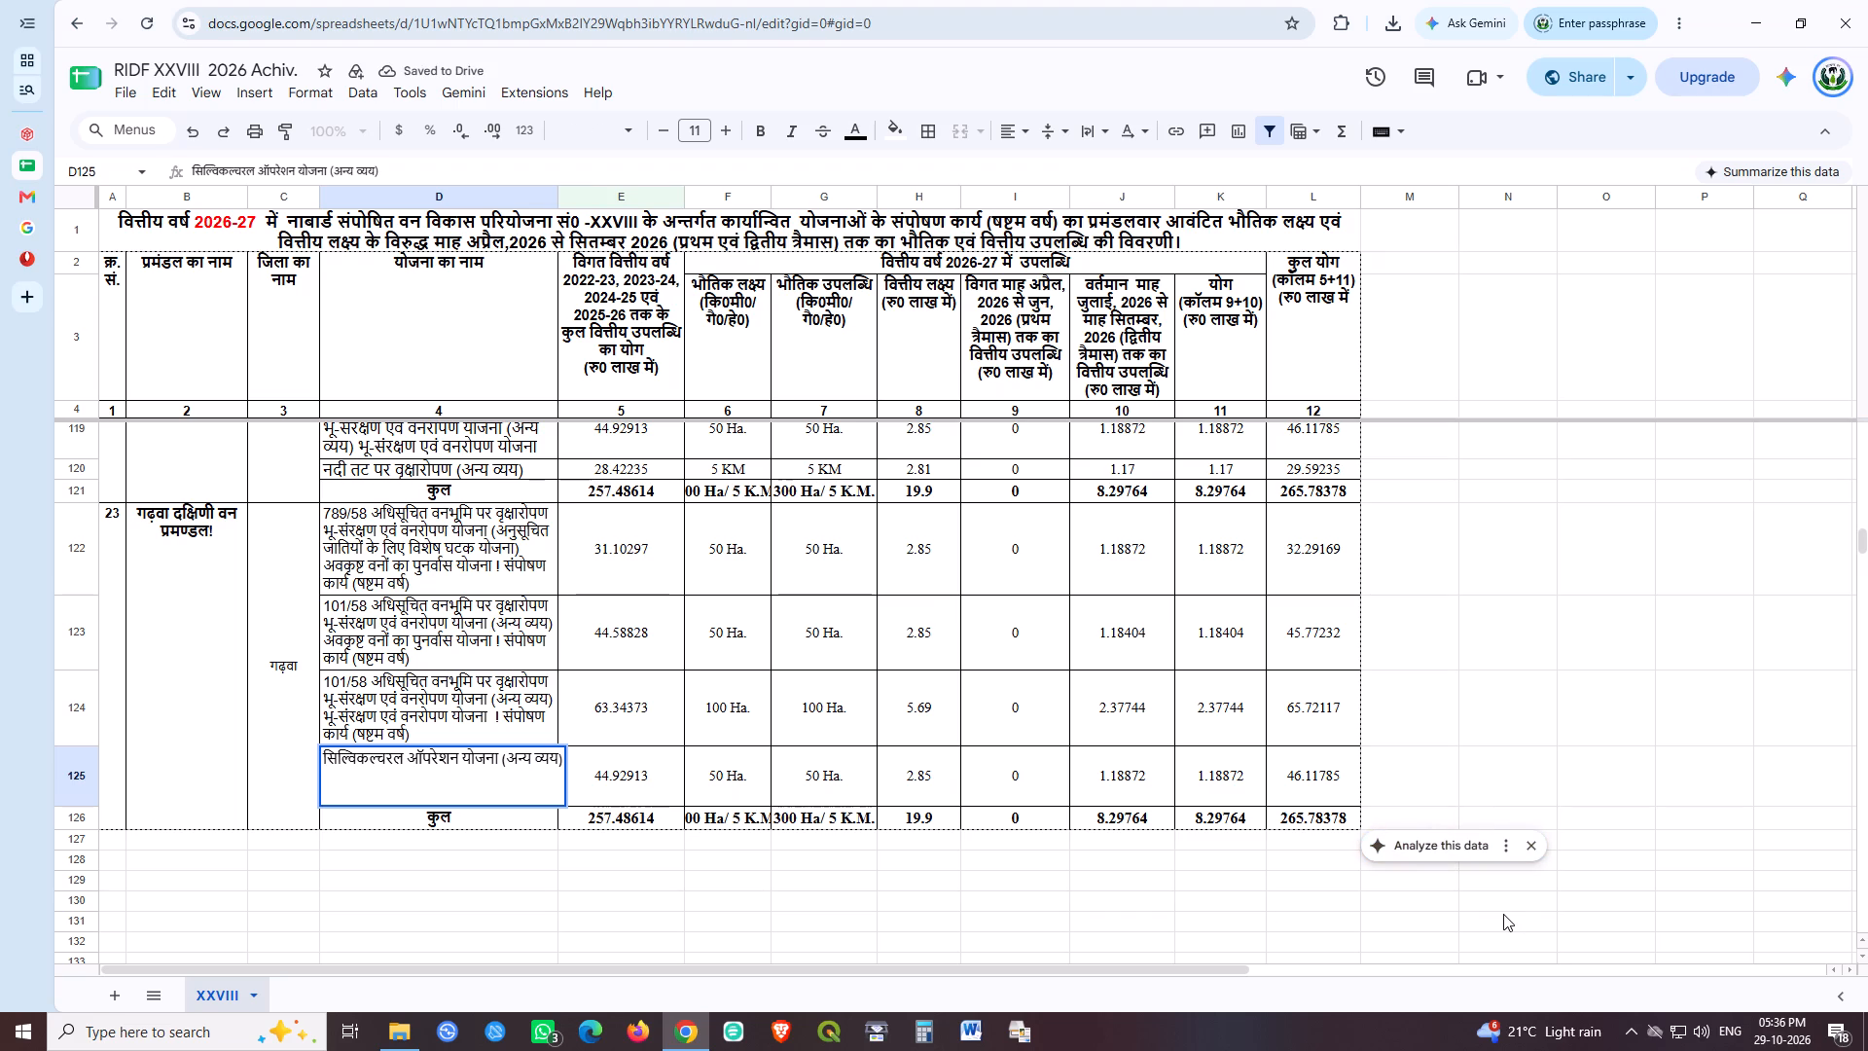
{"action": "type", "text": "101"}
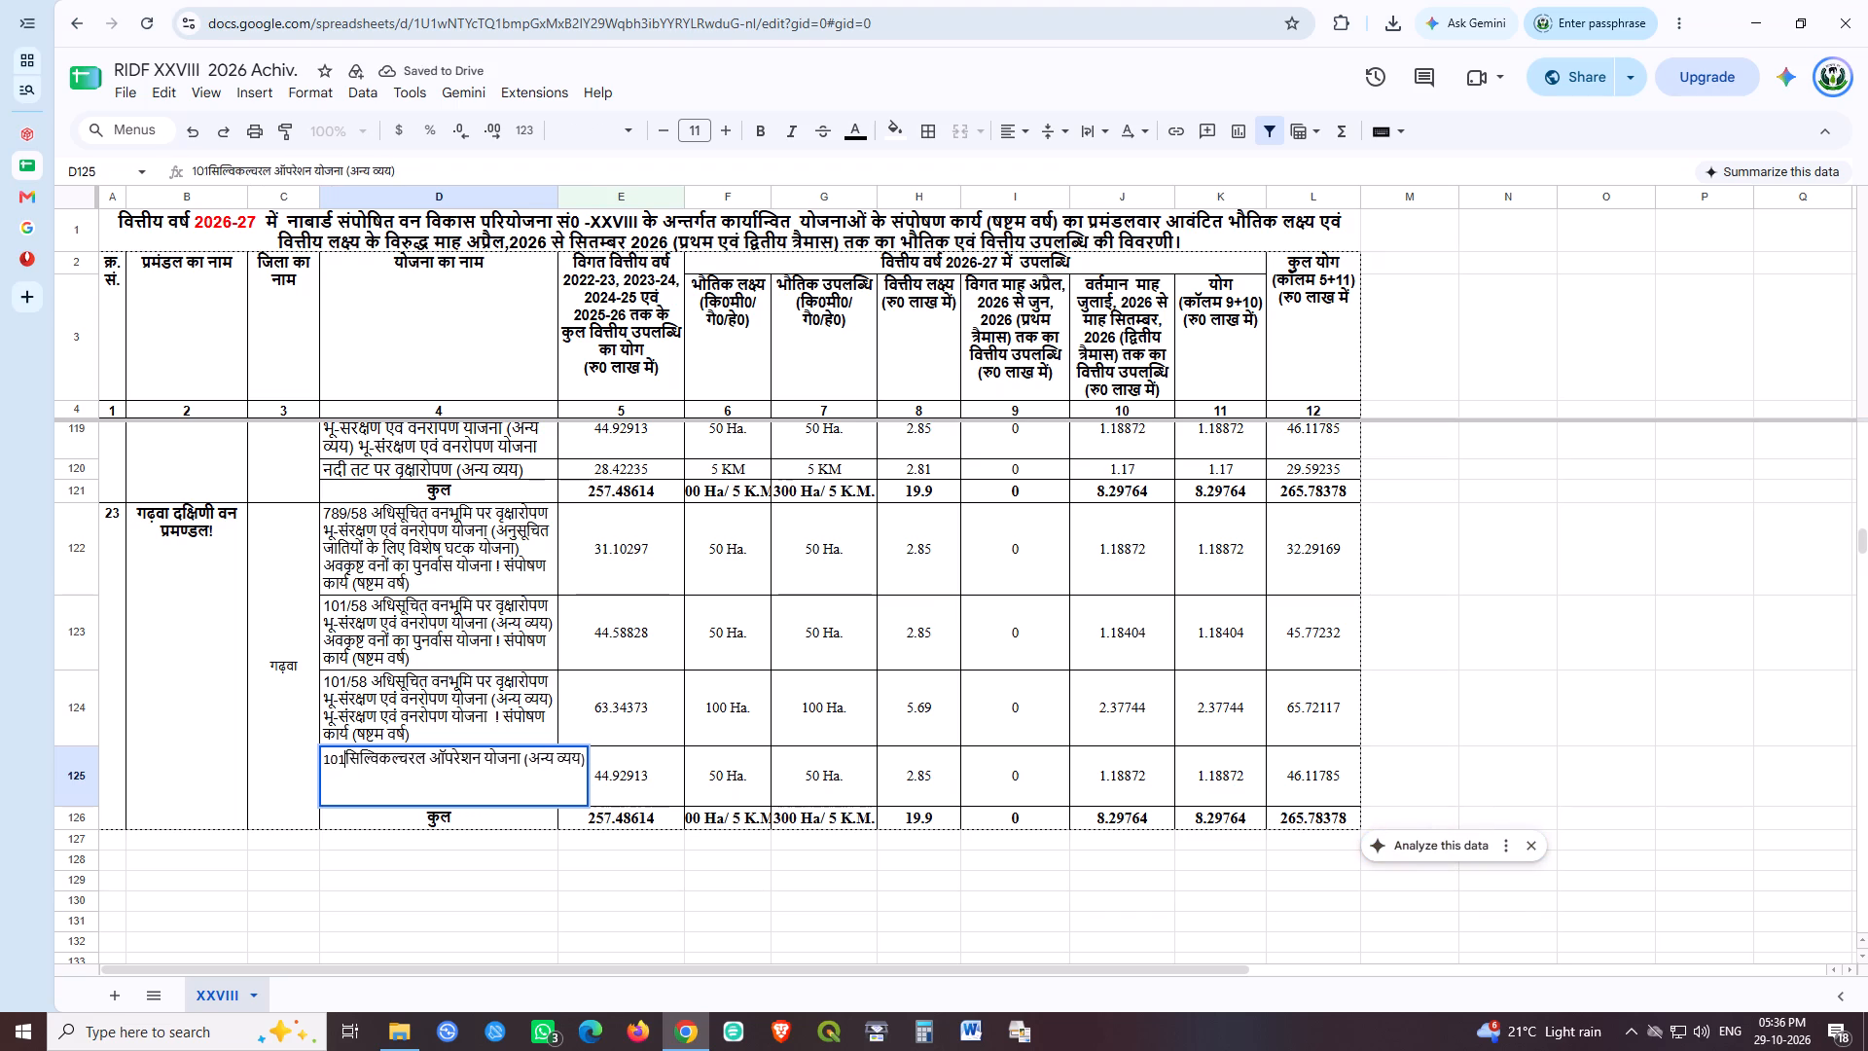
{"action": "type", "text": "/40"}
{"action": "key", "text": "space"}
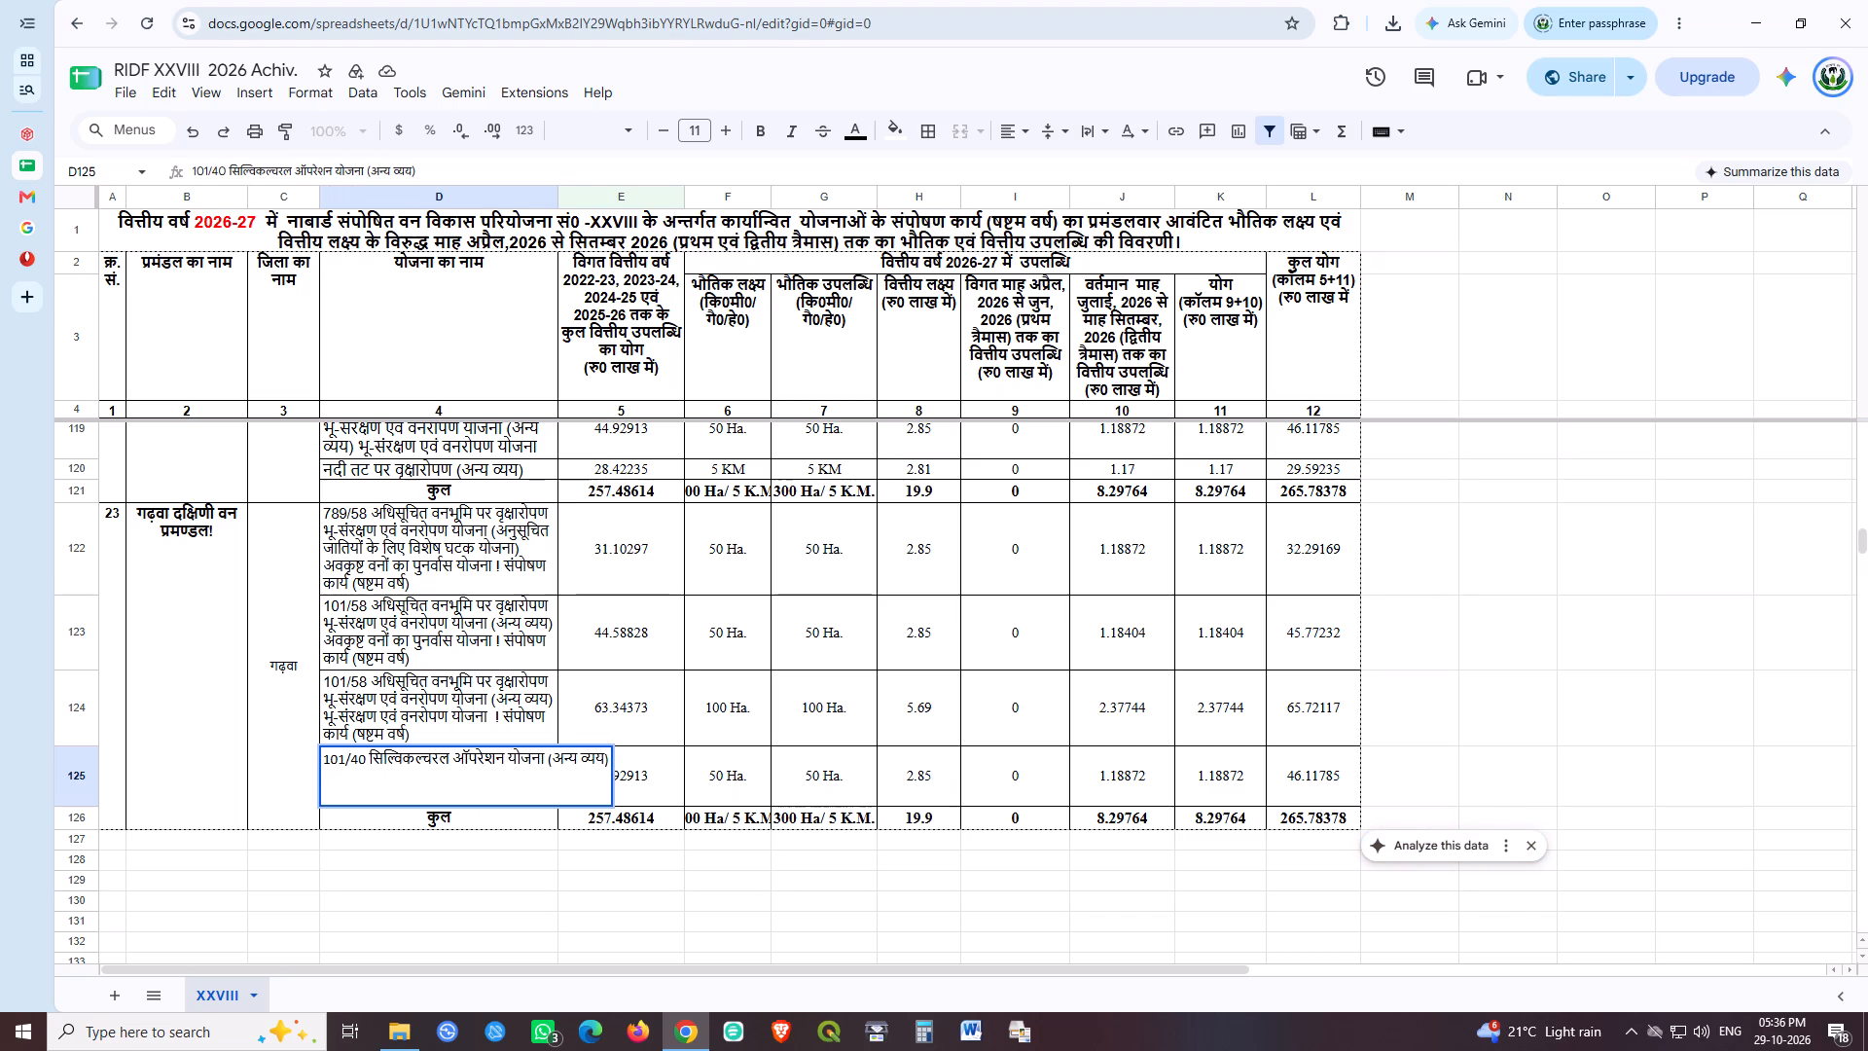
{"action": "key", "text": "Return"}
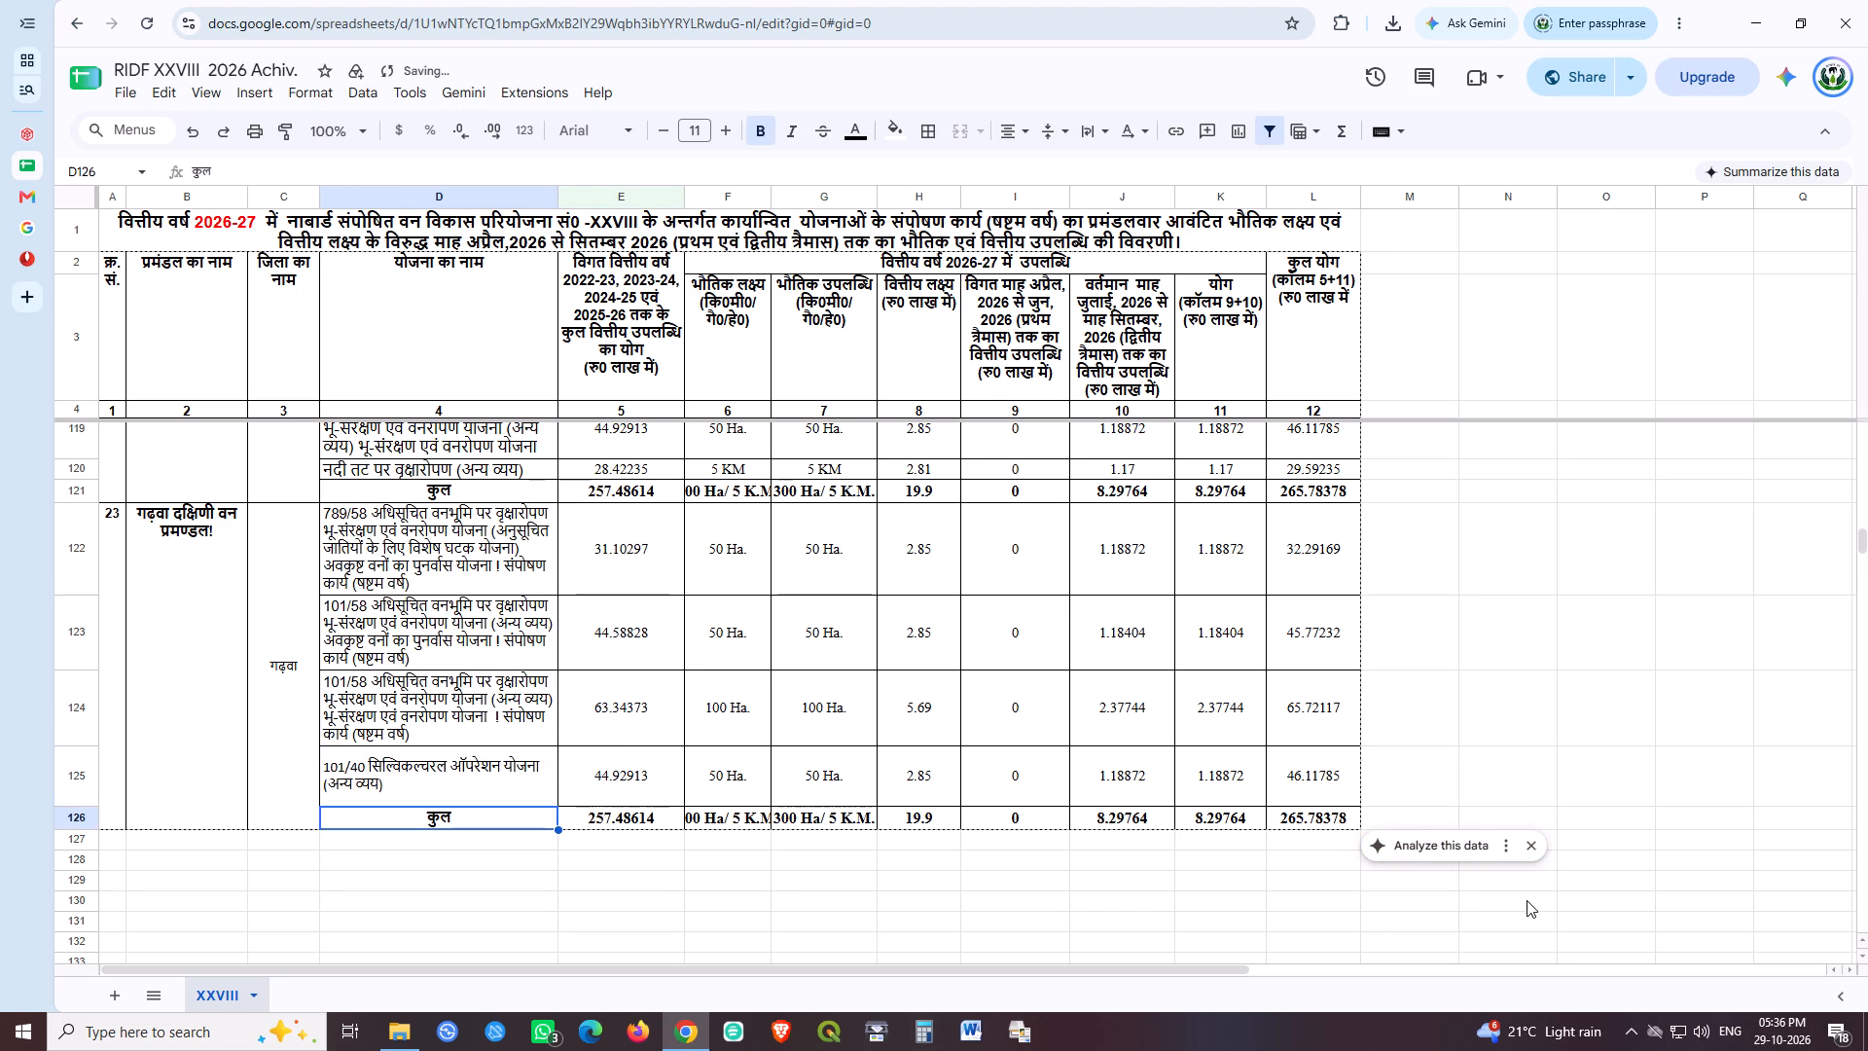
Reduce the height of row 125 slightly.
{"action": "left_click_drag", "start_coordinate": [70, 802], "coordinate": [73, 792]}
{"action": "left_click", "coordinate": [1520, 649]}
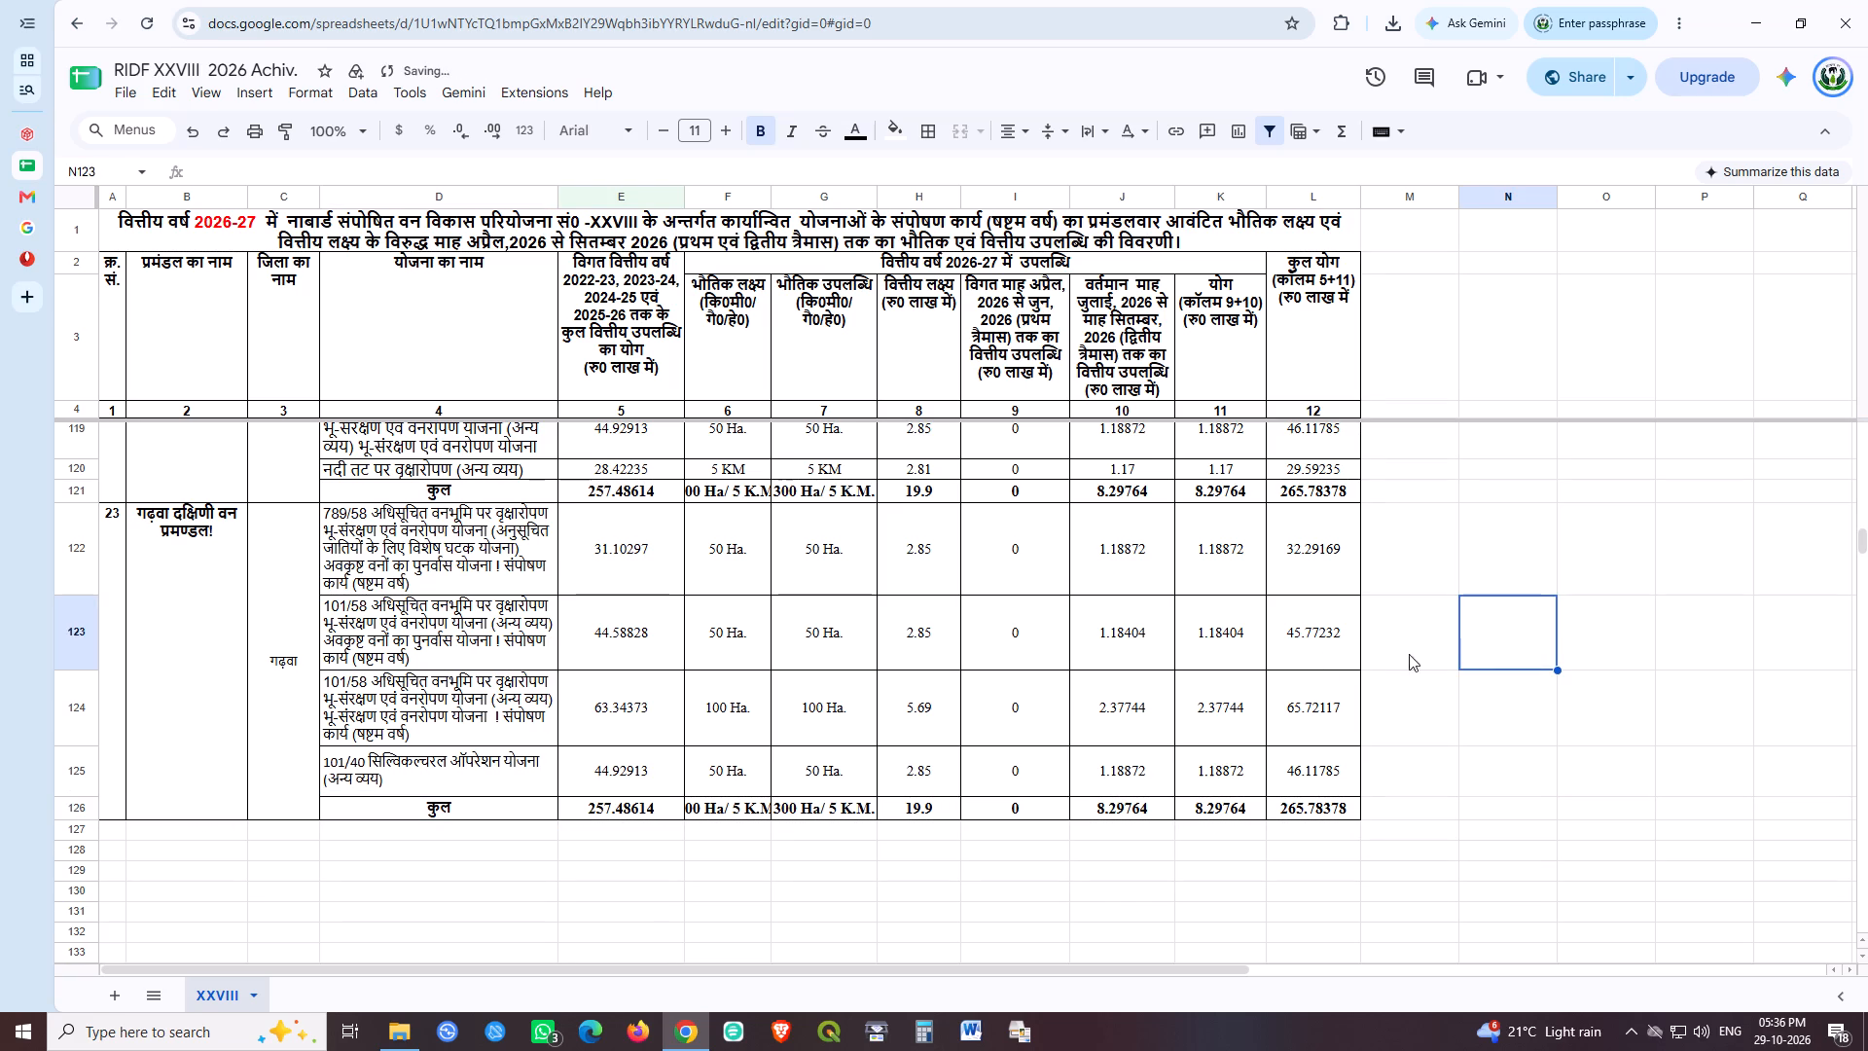
Open the spreadsheet's sharing settings and close them again.
{"action": "left_click", "coordinate": [1585, 85]}
{"action": "left_click", "coordinate": [1148, 704]}
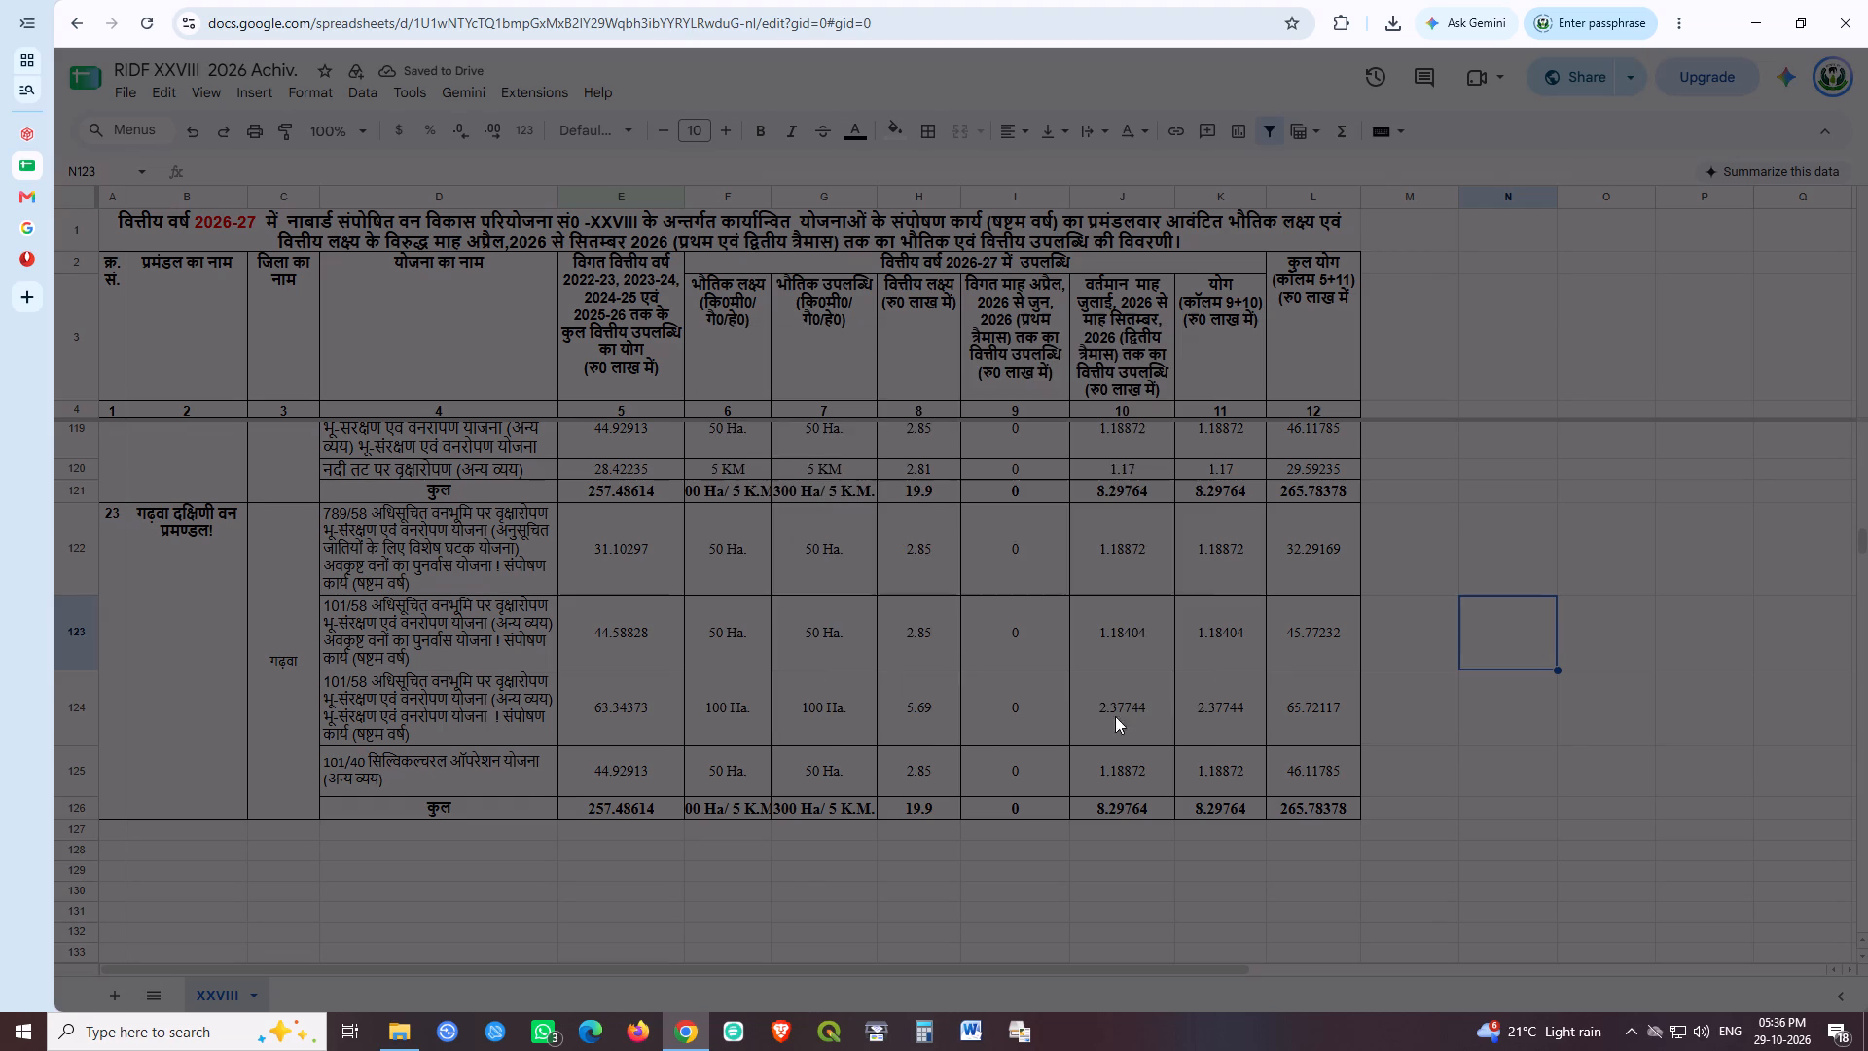
Set serial 23's past-years cumulative financial achievement (column 5) in rows 122 to 125 to 63.13996, 62.18646, 45.05752 and 14.04184.
{"action": "left_click", "coordinate": [629, 550]}
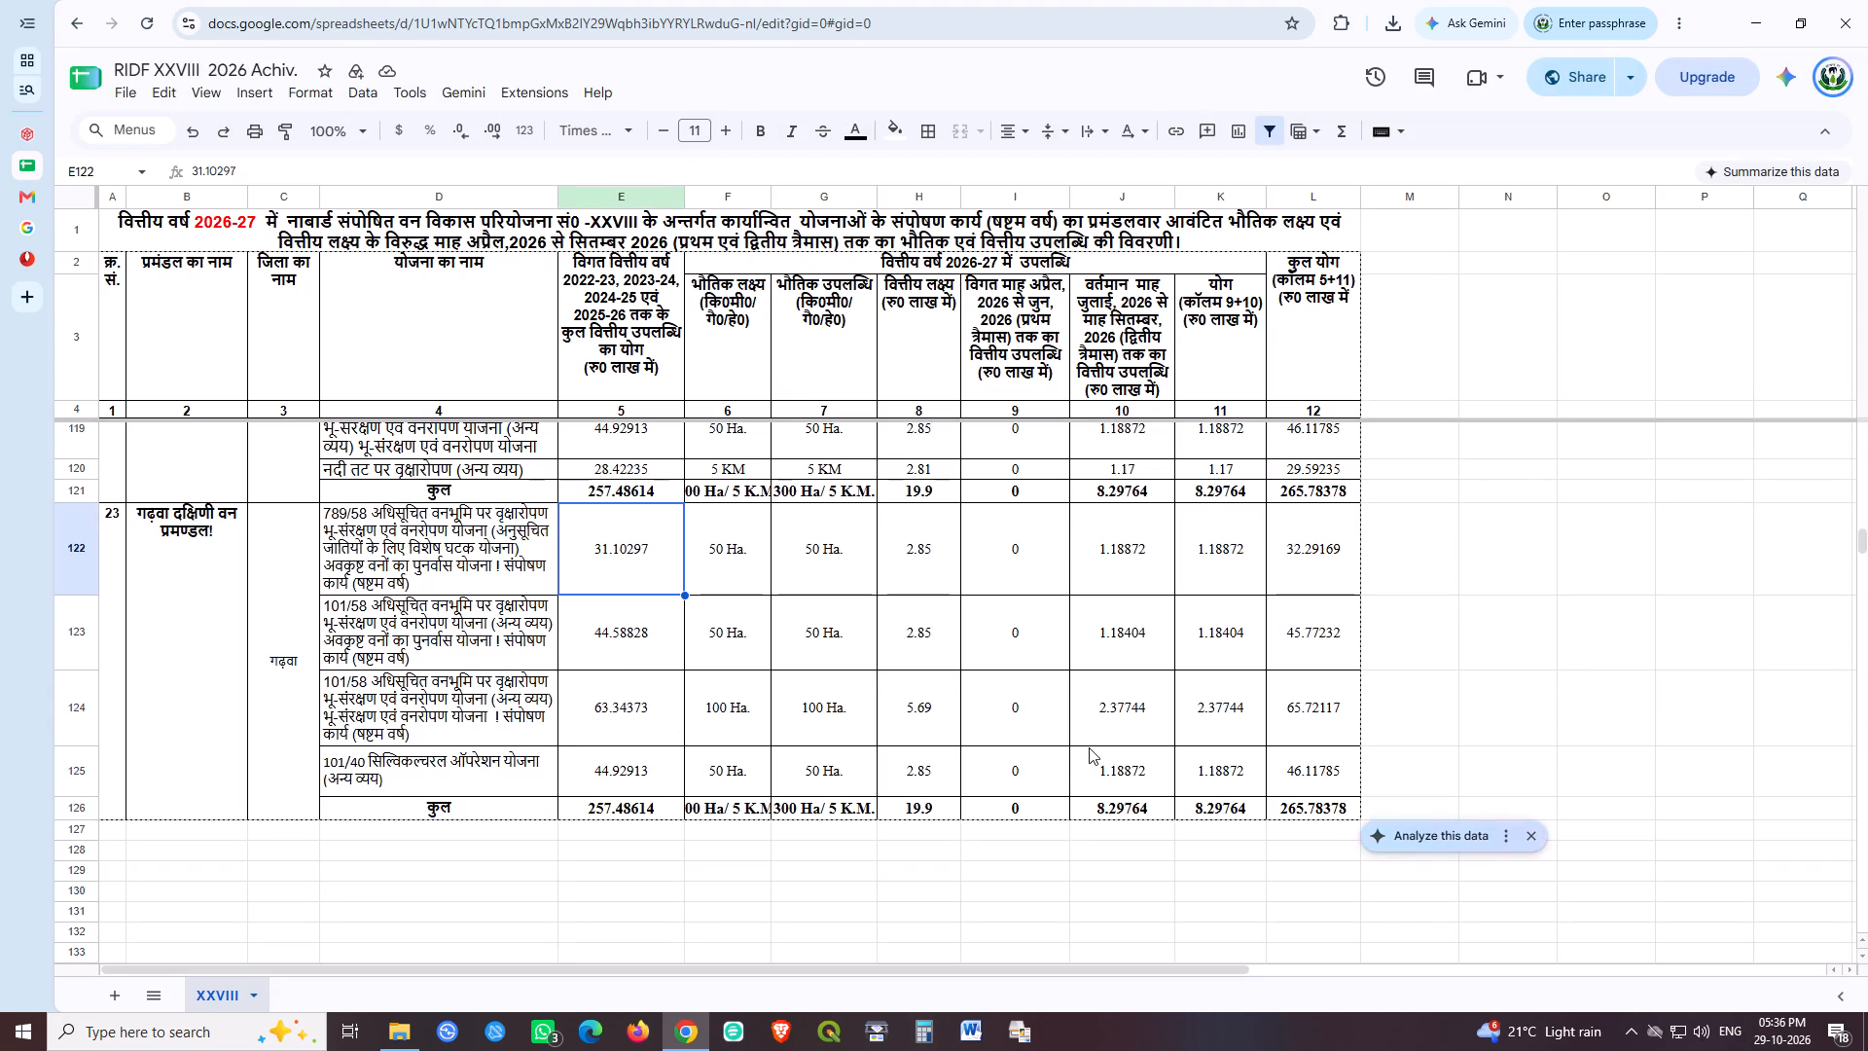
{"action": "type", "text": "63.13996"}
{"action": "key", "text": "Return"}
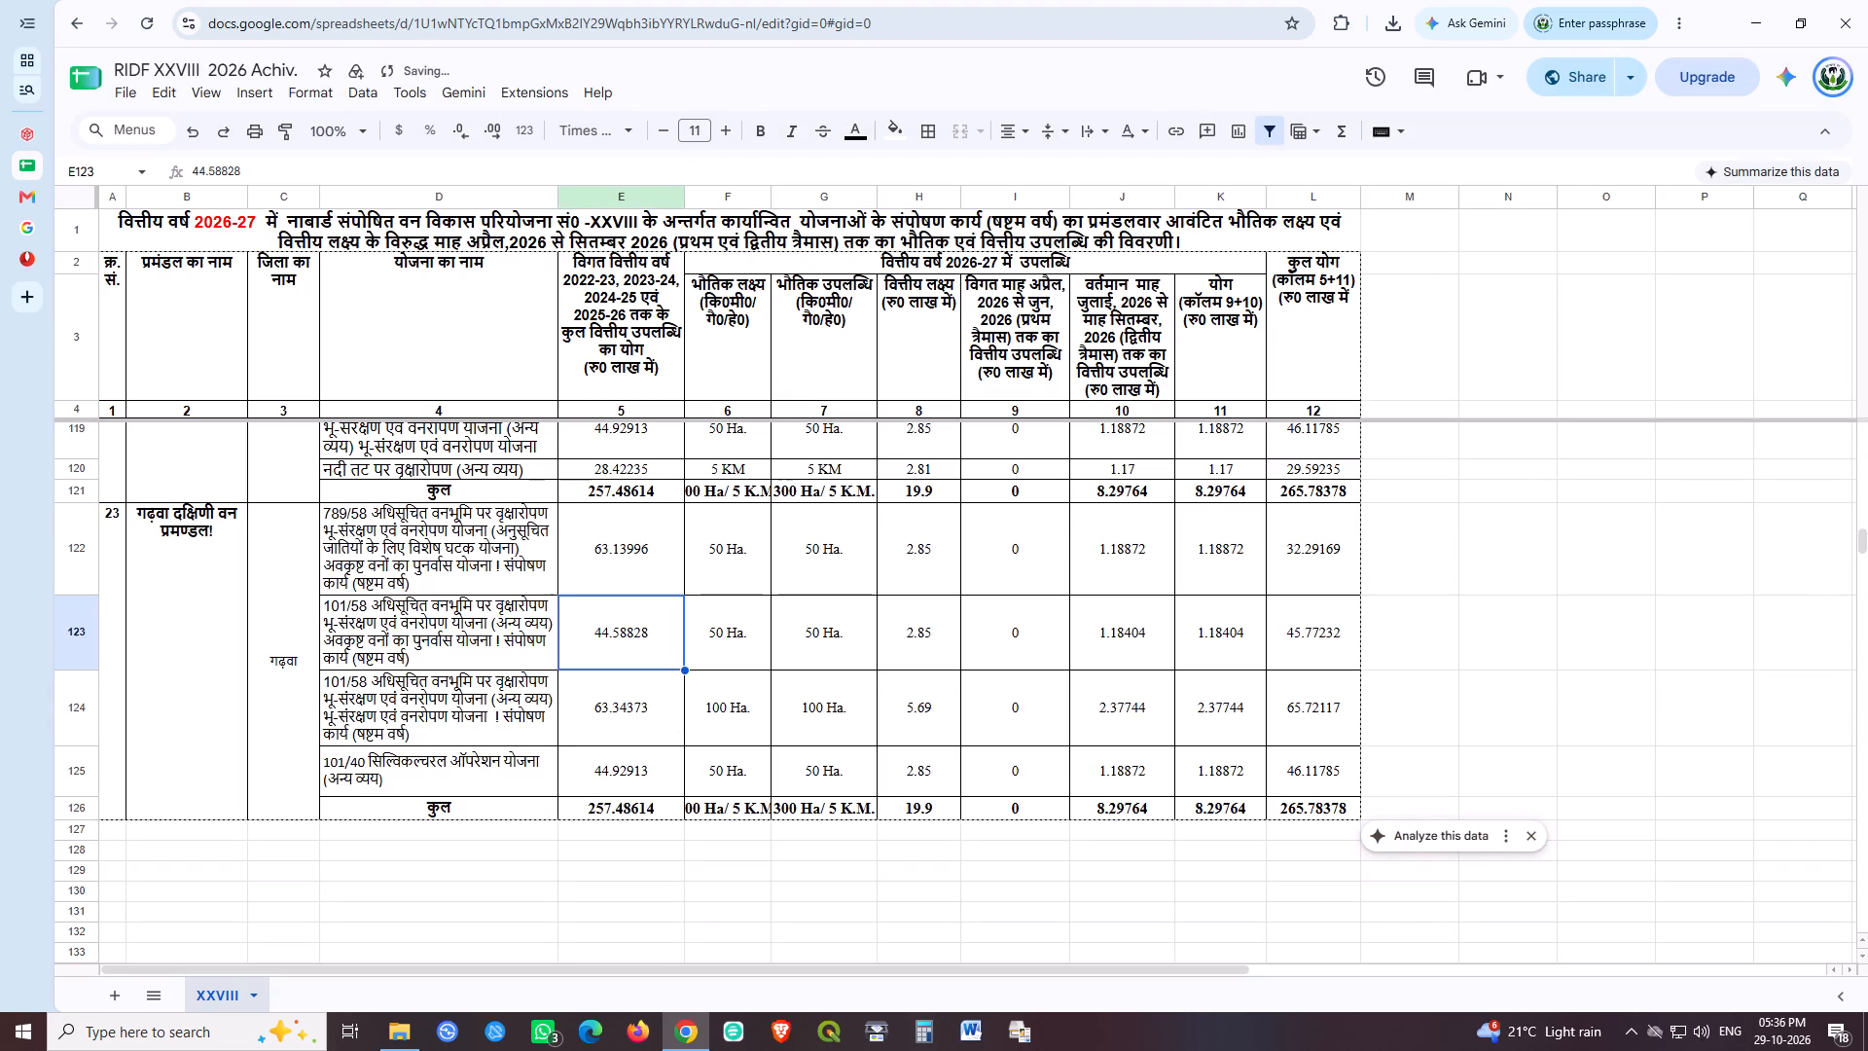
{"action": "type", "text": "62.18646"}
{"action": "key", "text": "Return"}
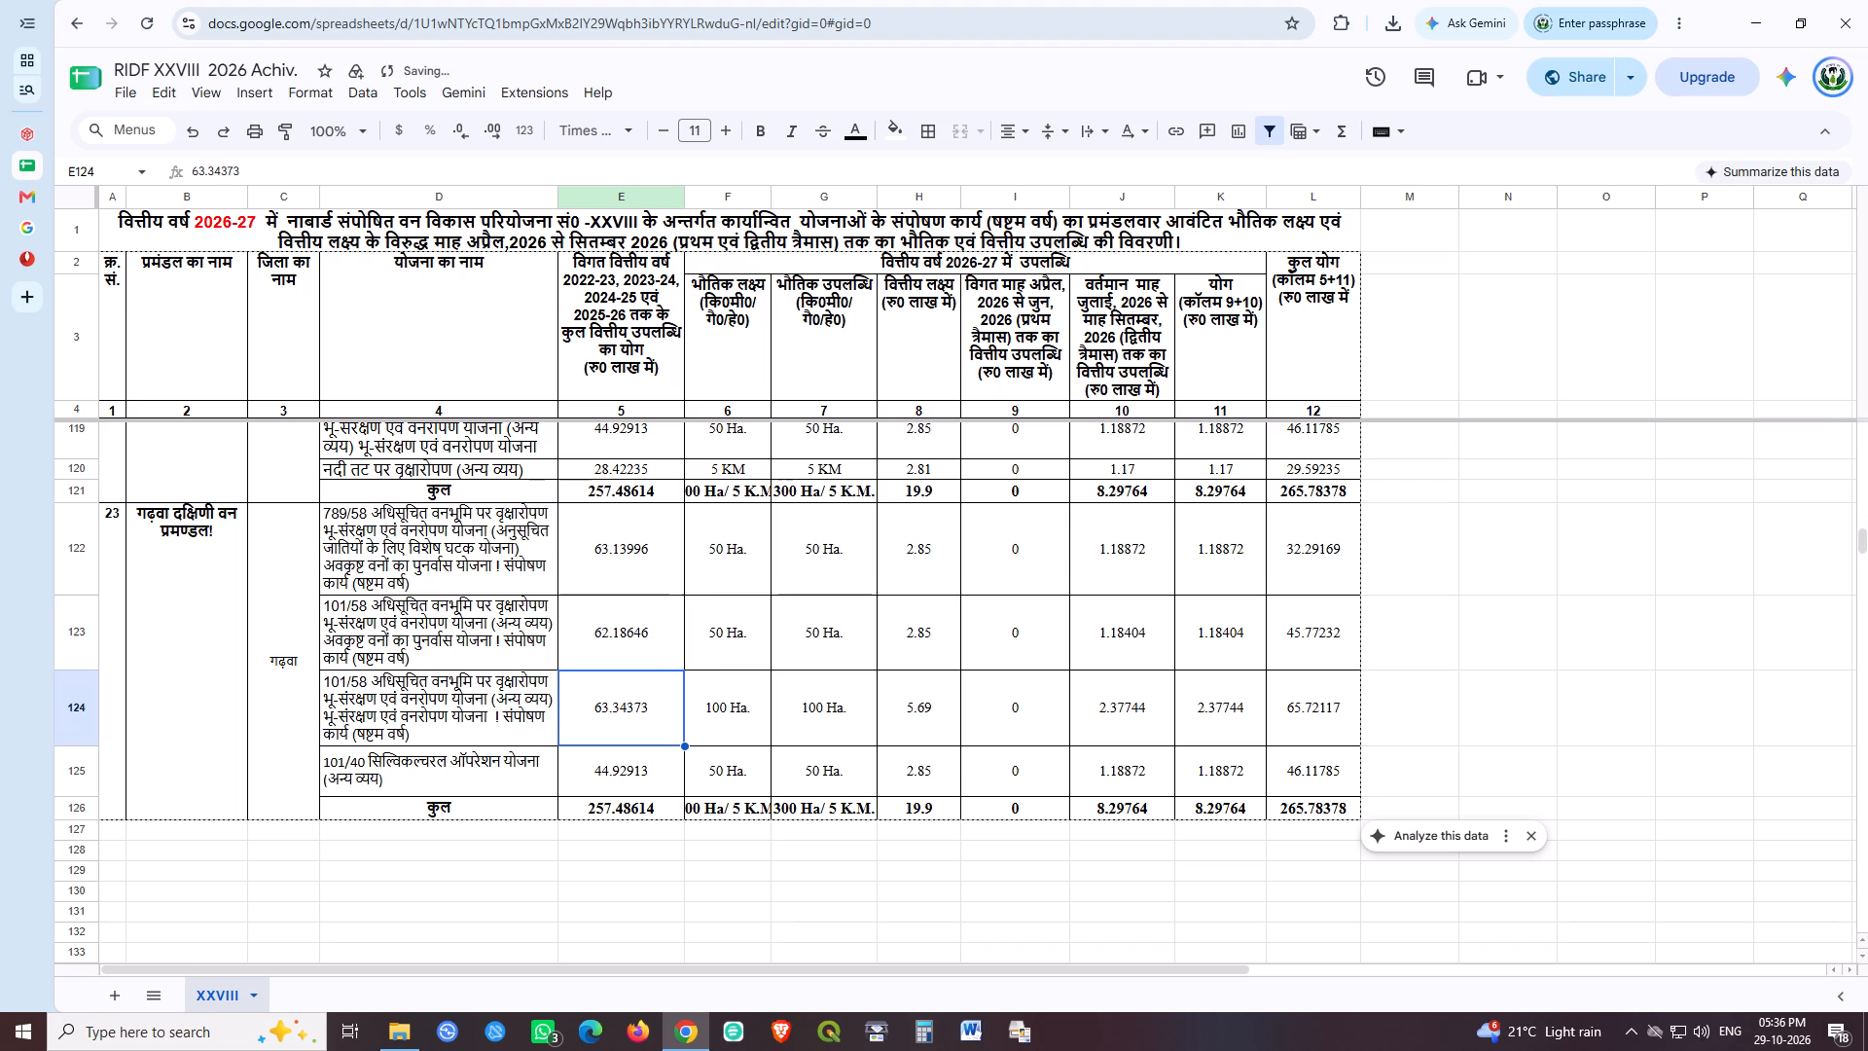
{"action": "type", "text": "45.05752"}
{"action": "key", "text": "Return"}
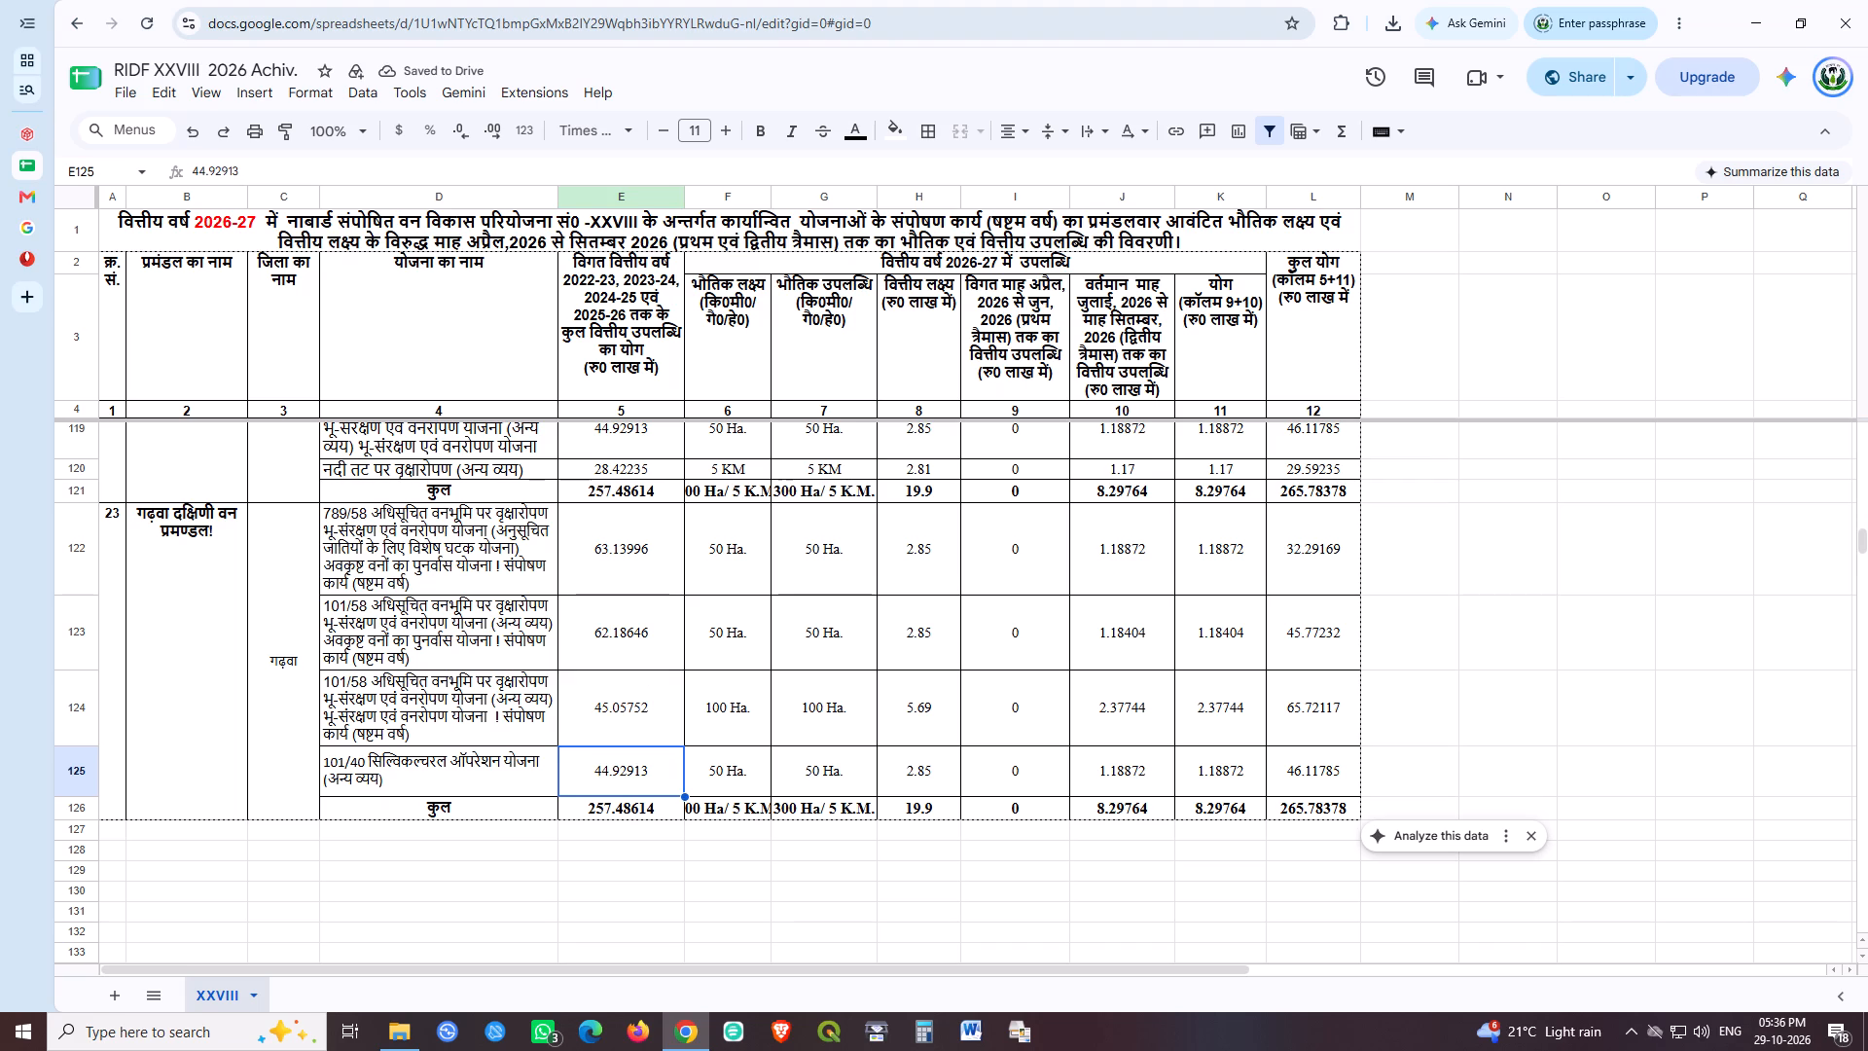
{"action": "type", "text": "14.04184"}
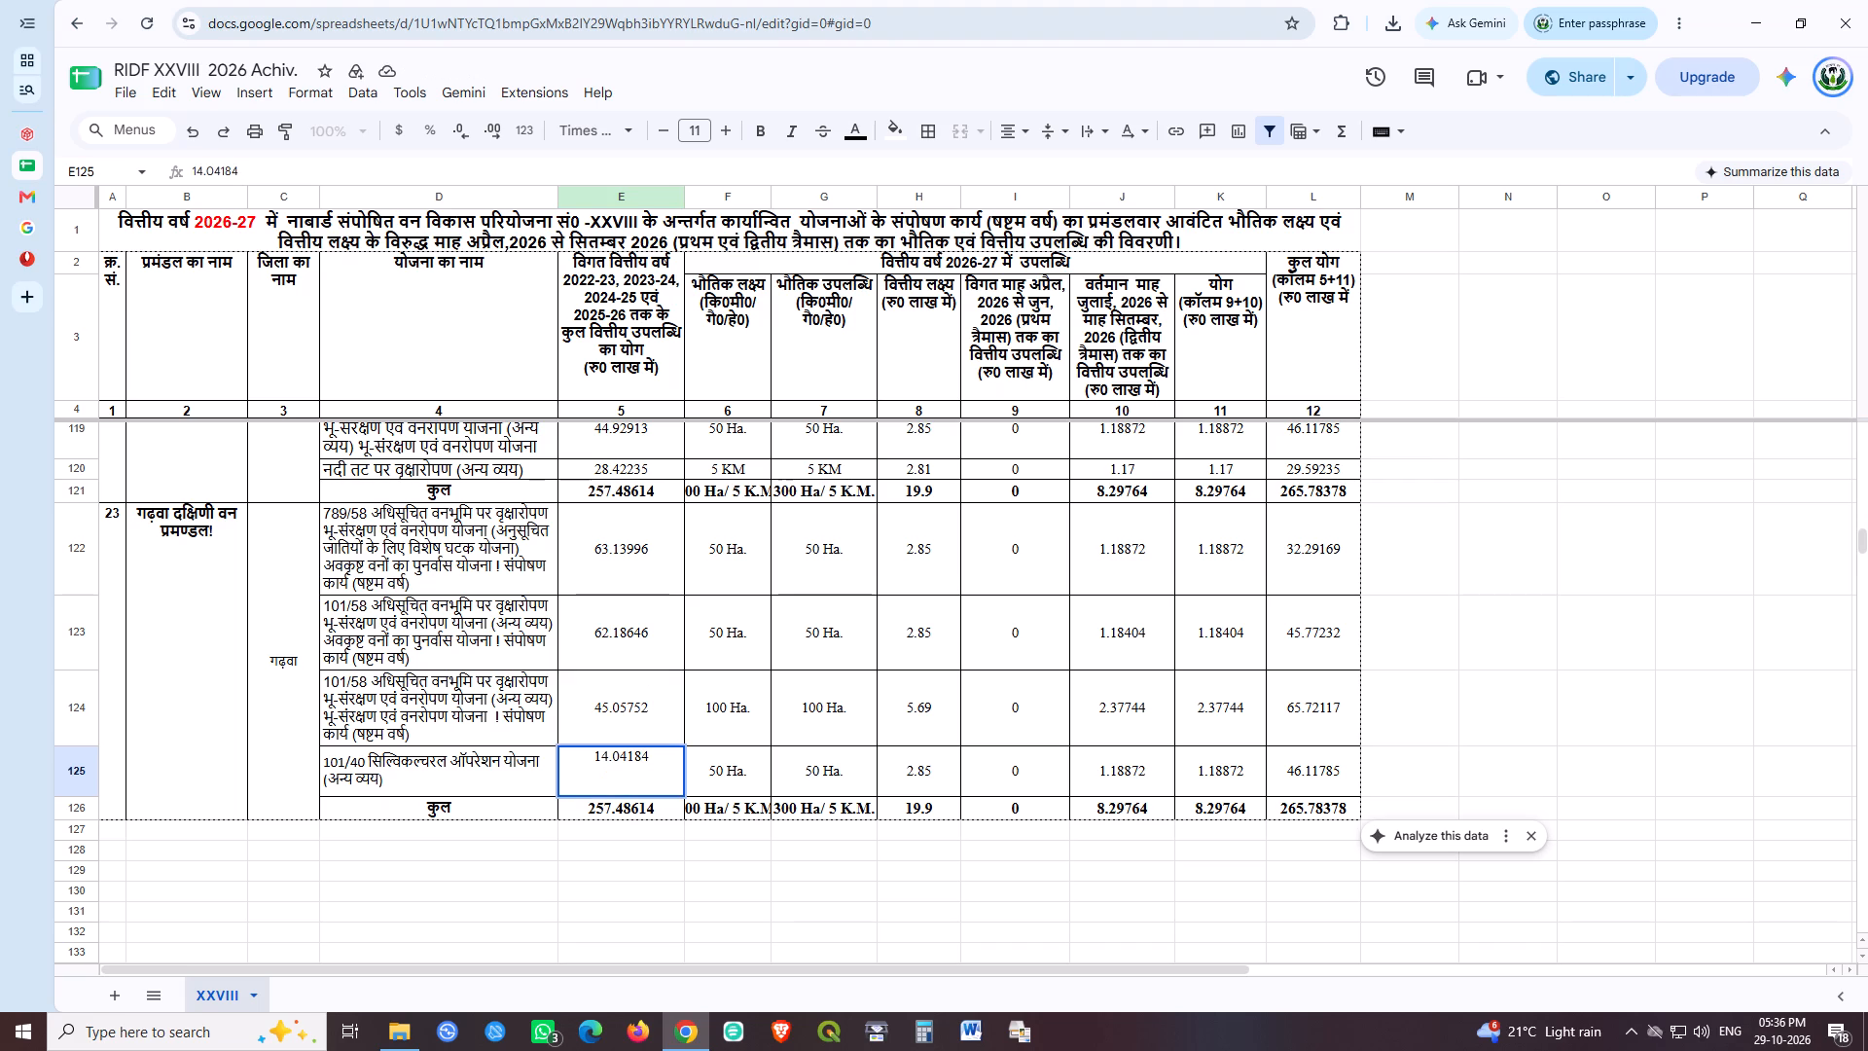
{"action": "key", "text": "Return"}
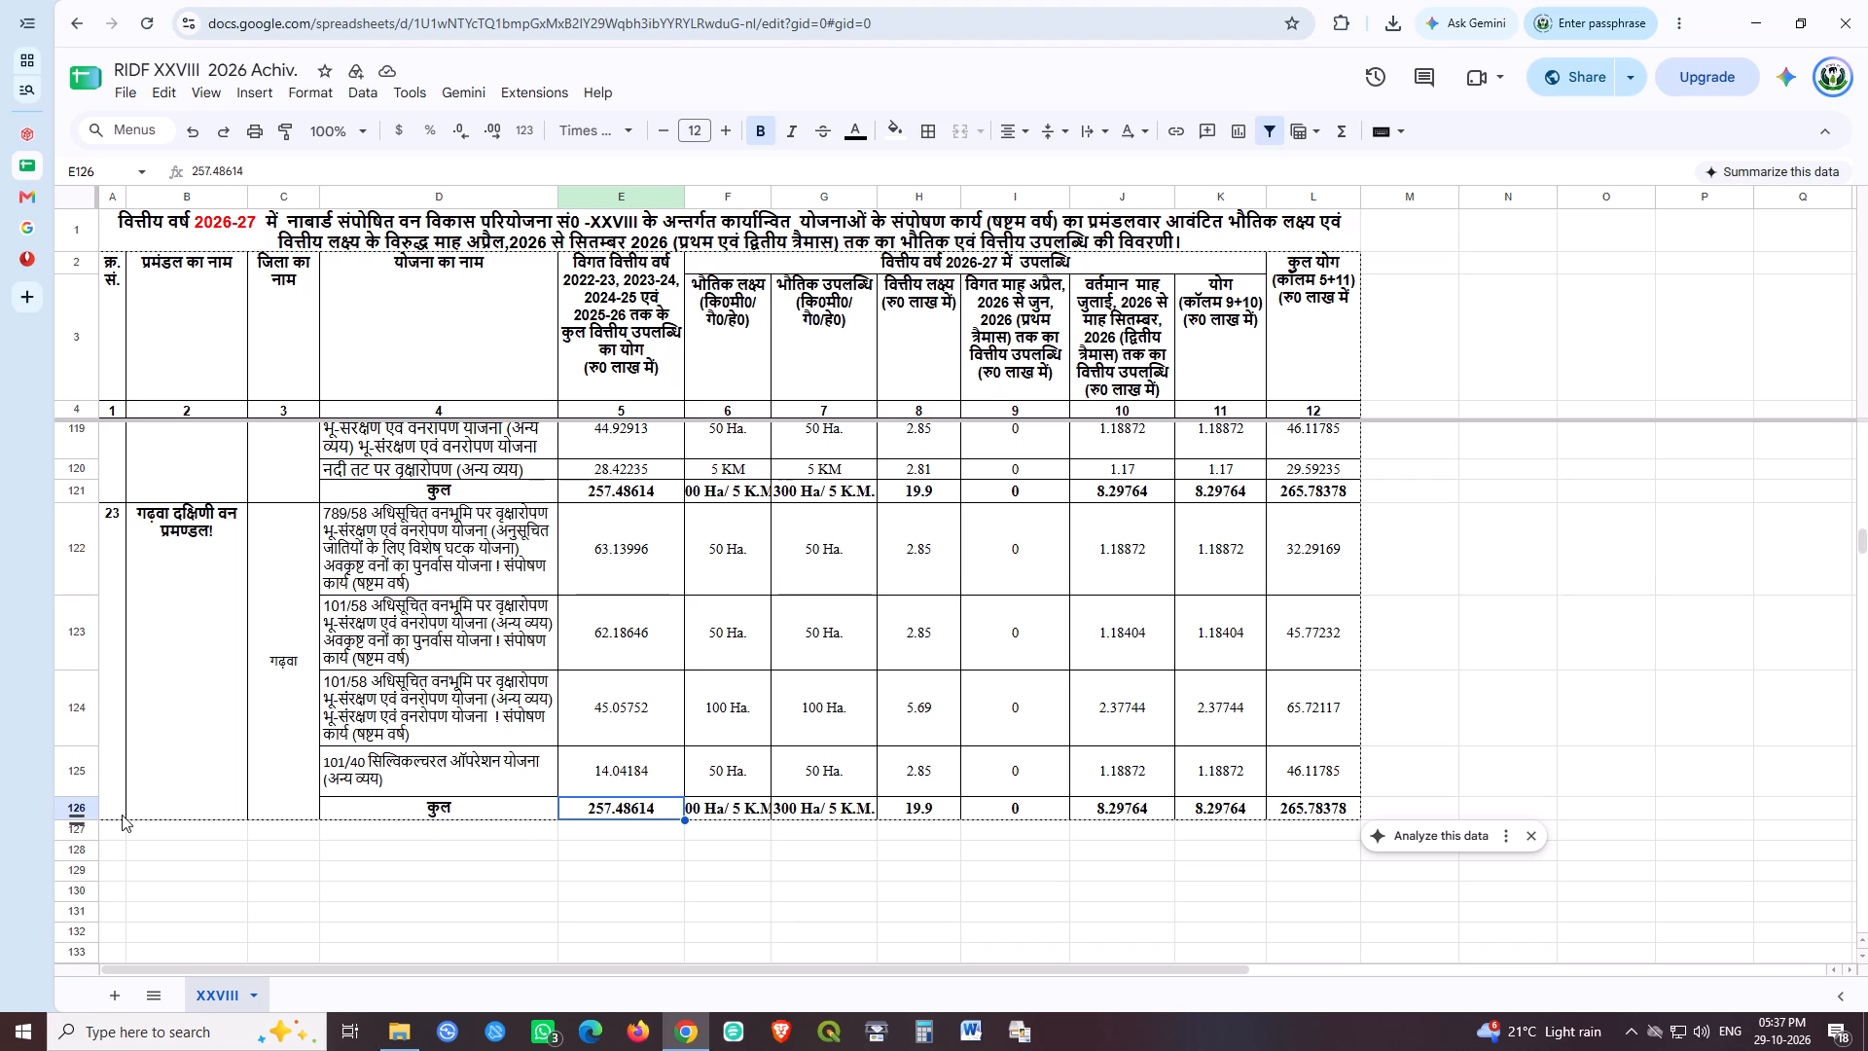
Delete row 126, the "कुल" total row of serial 23's block.
{"action": "left_click", "coordinate": [83, 812]}
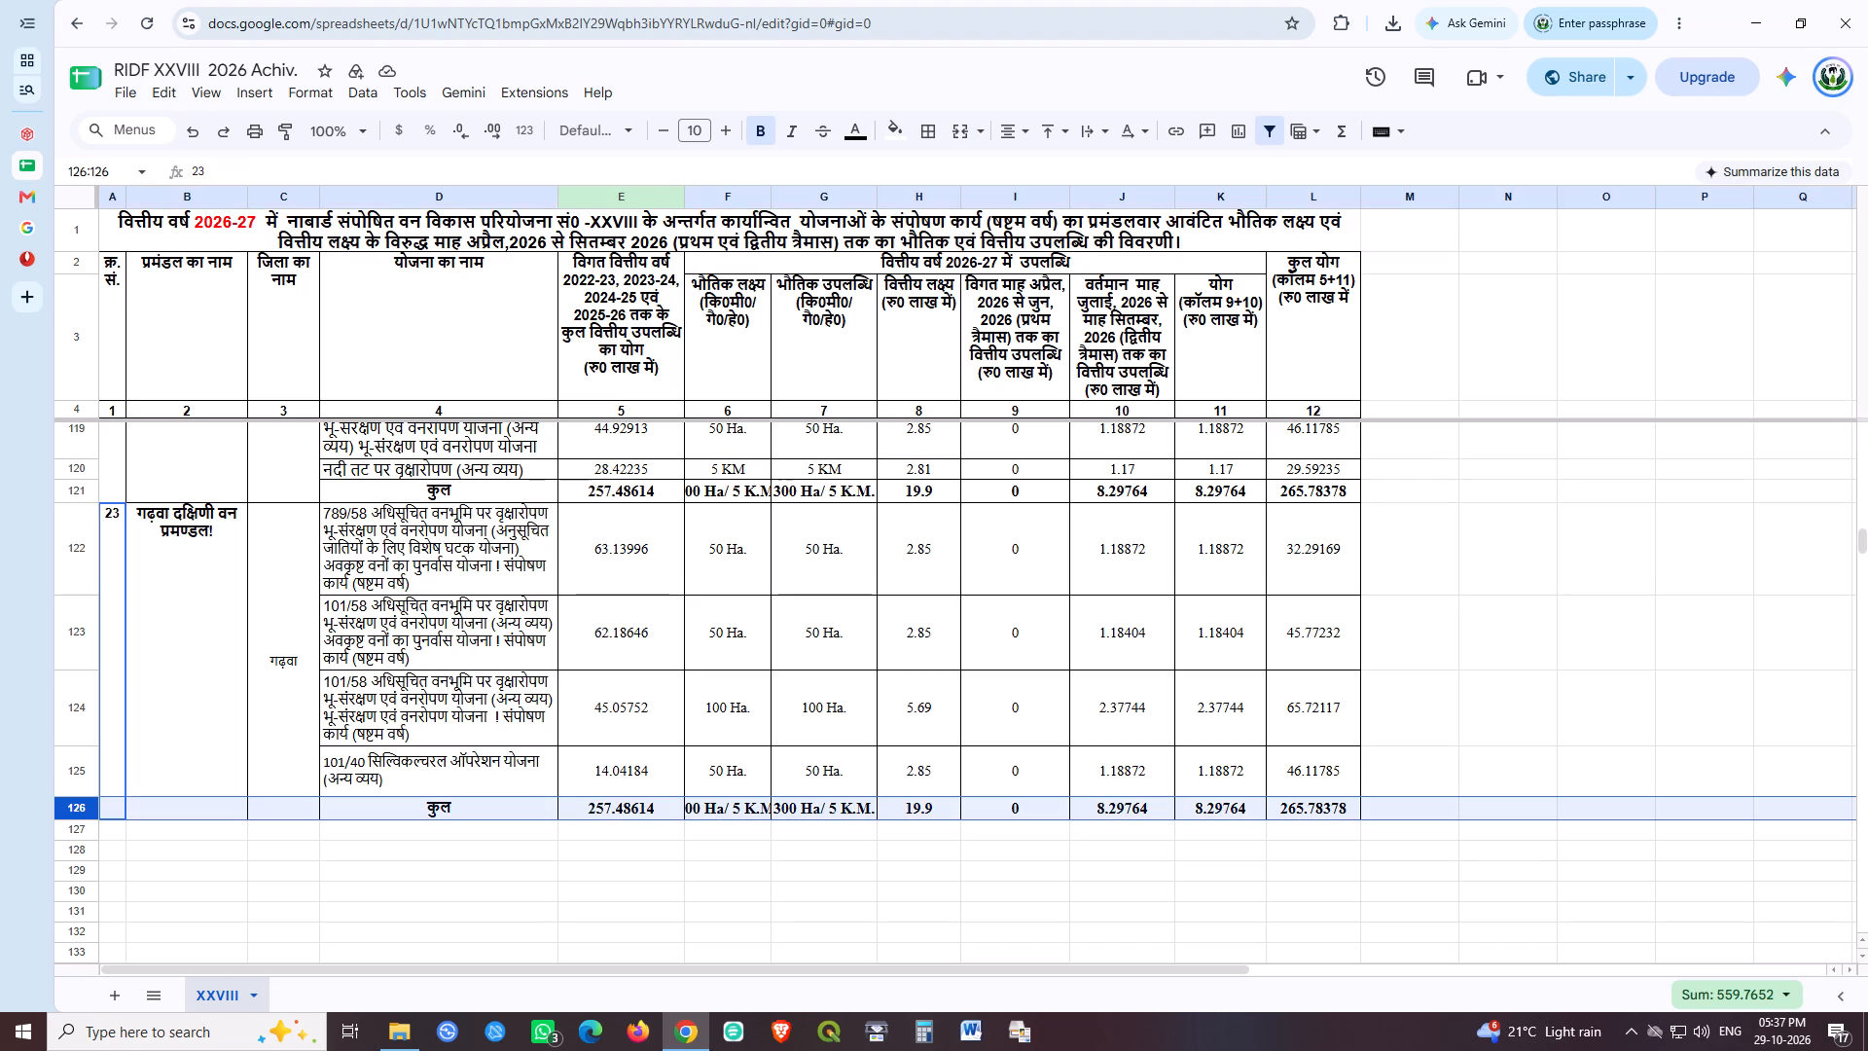
{"action": "key", "text": "ctrl+minus"}
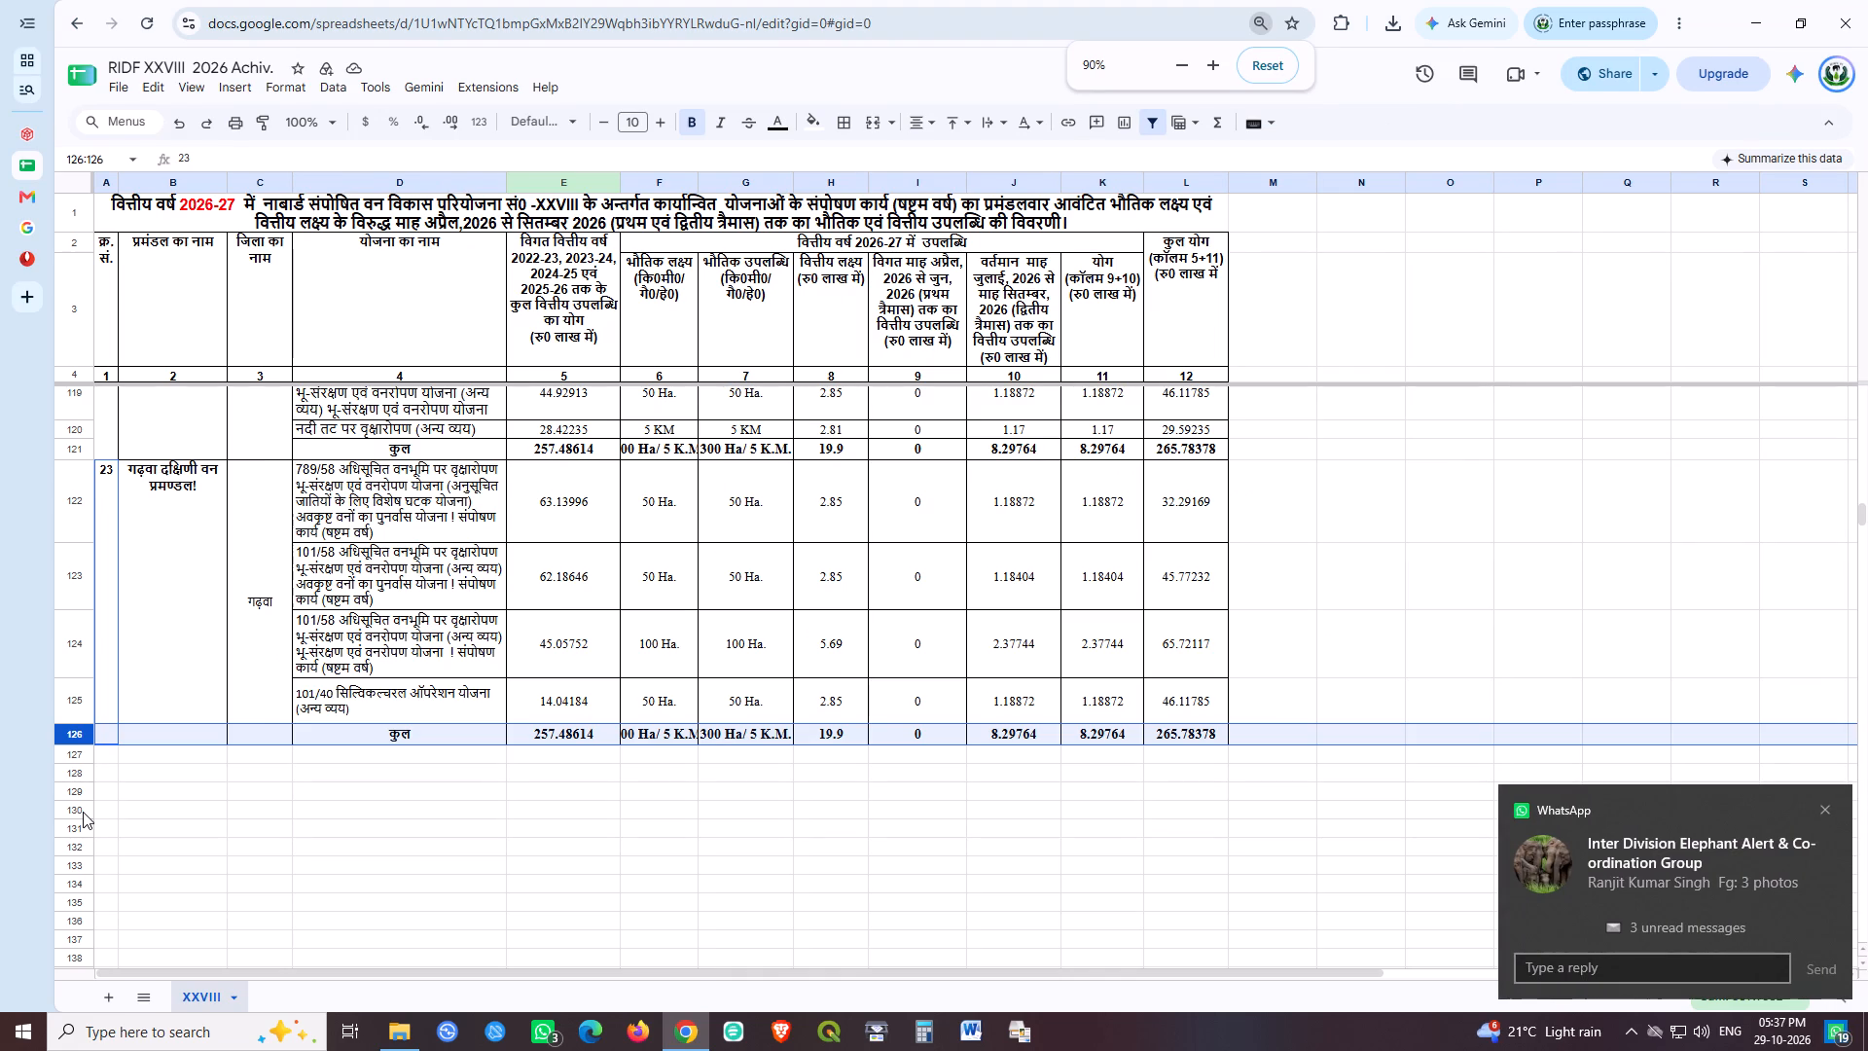
{"action": "key", "text": "ctrl+plus"}
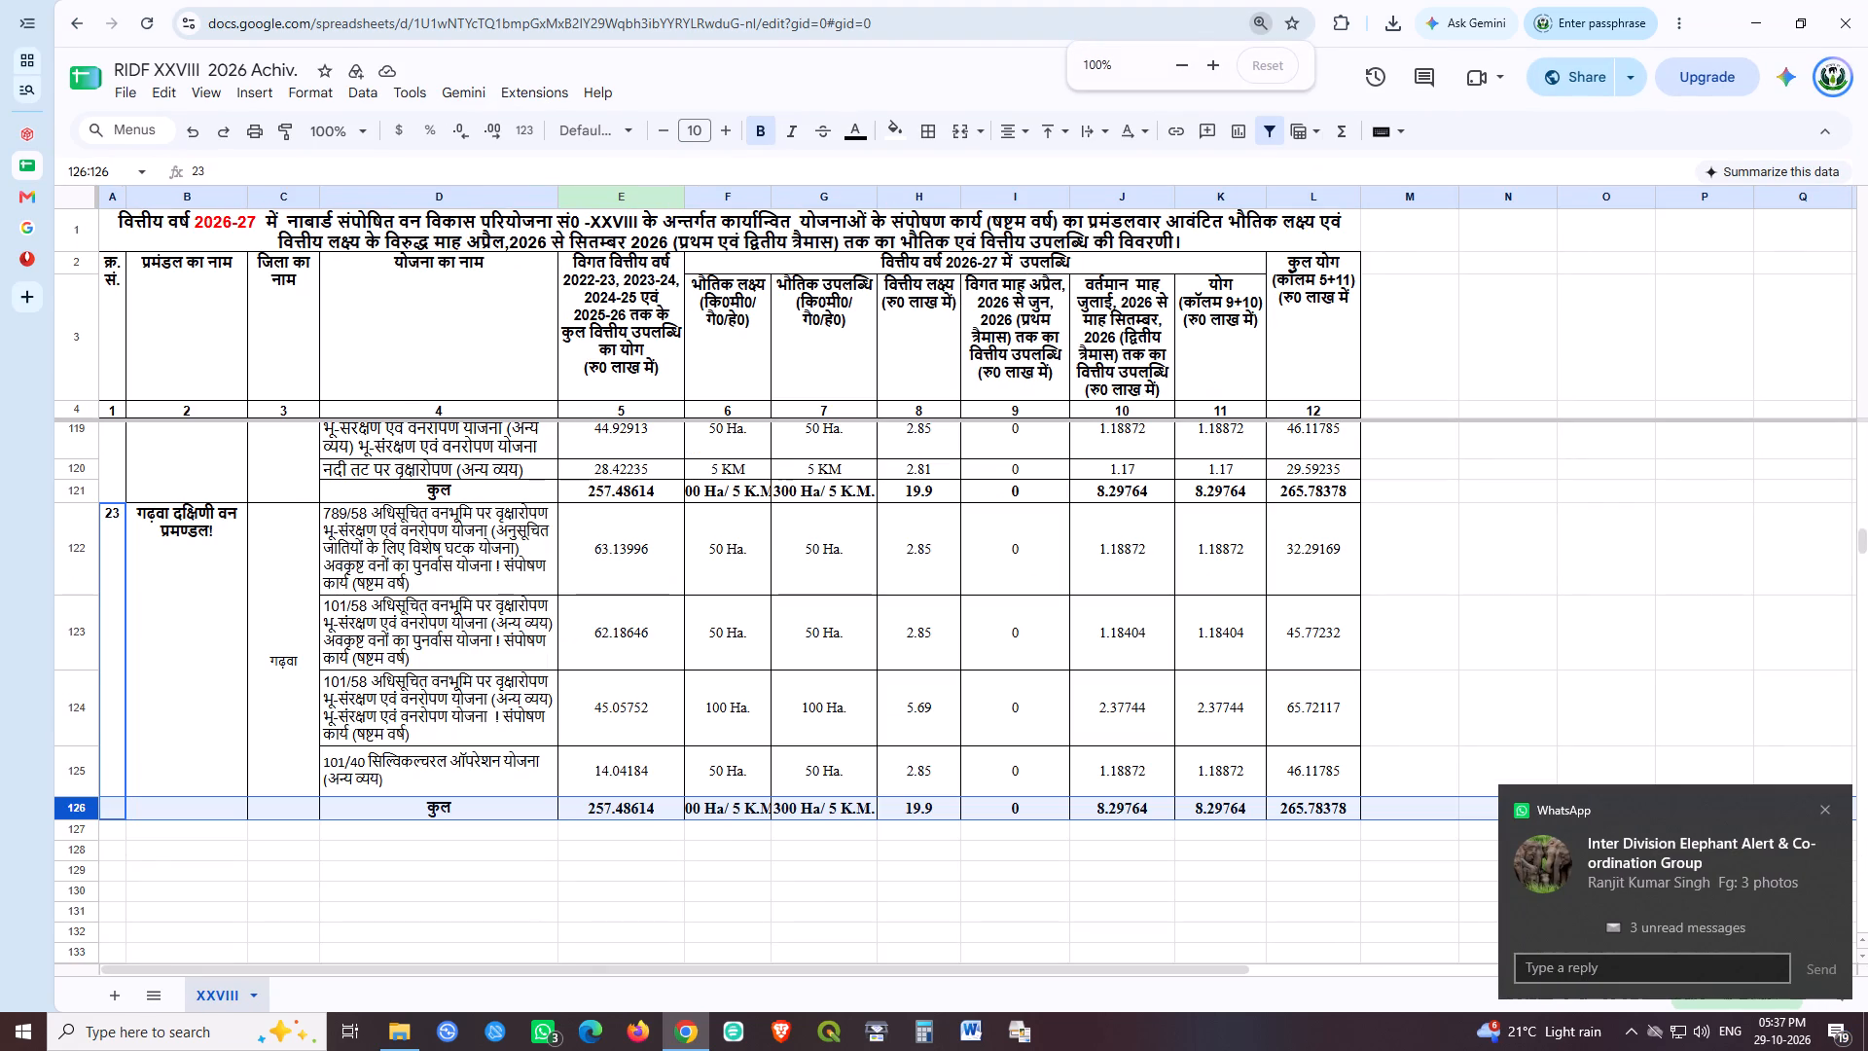
{"action": "right_click", "coordinate": [90, 809]}
{"action": "left_click", "coordinate": [224, 513]}
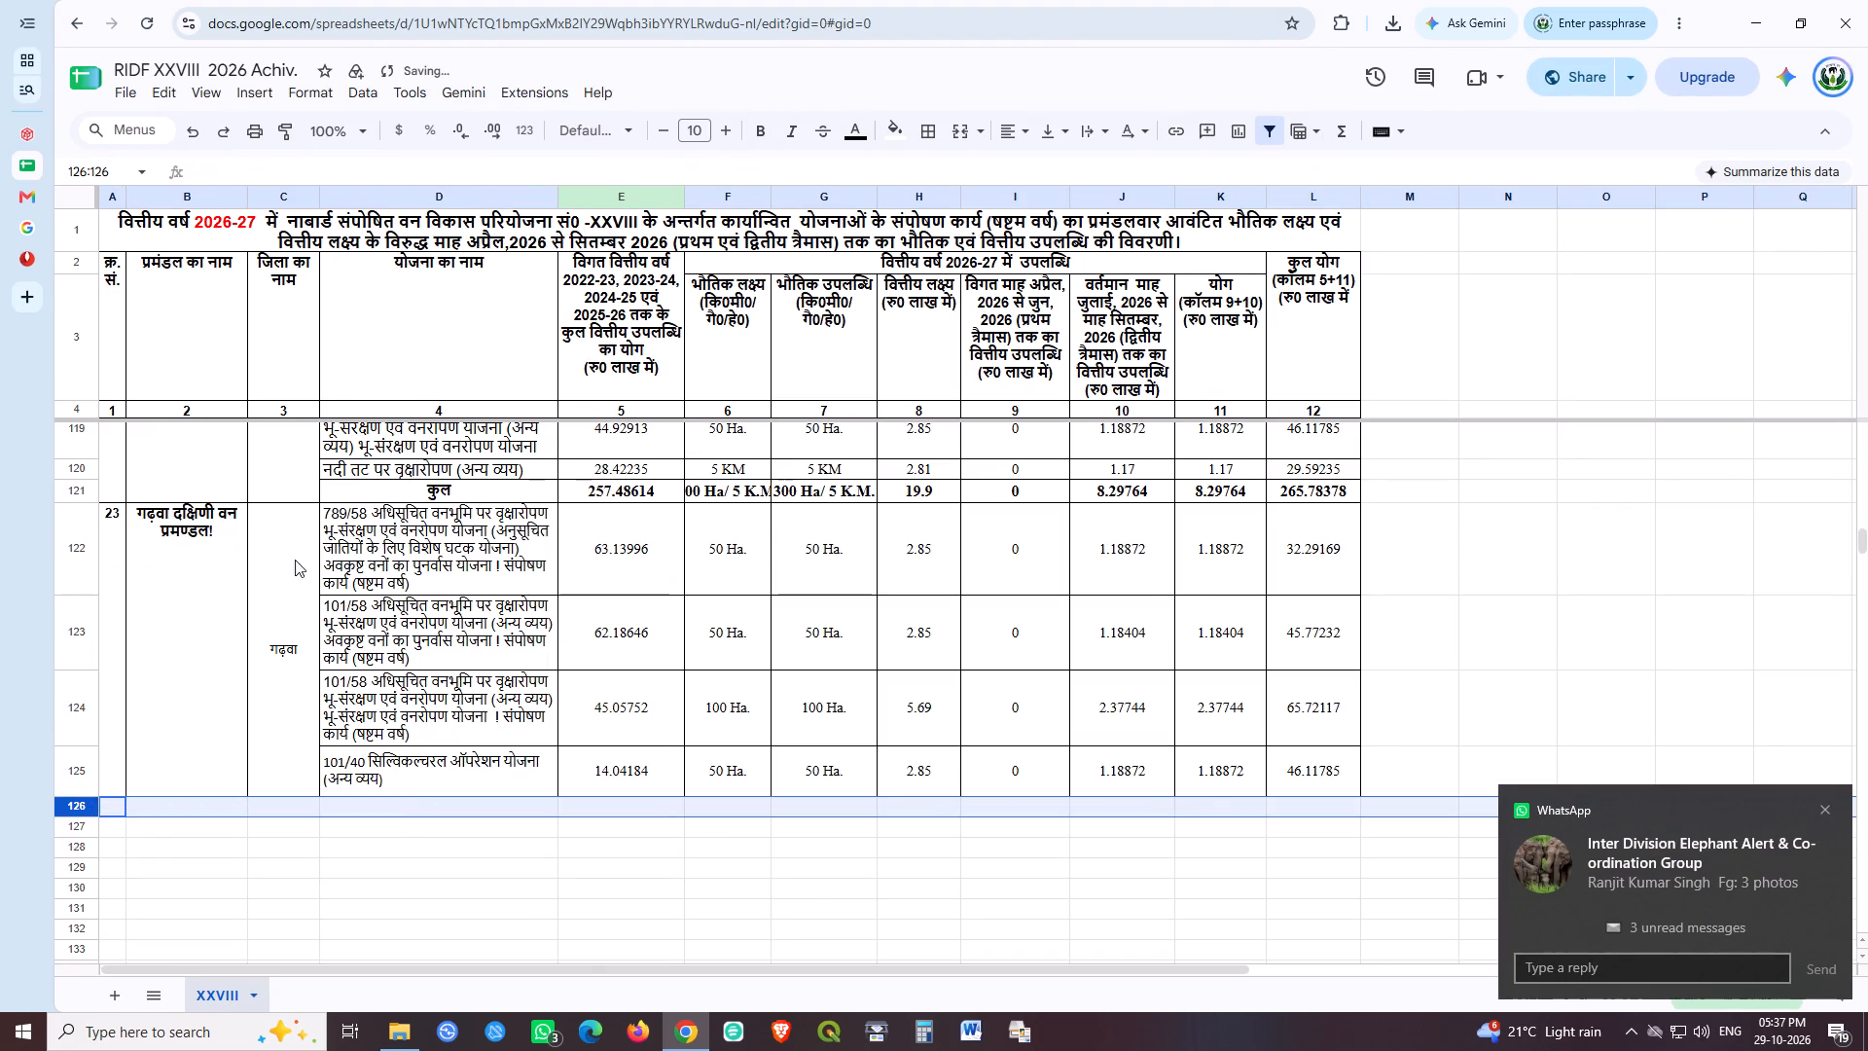
{"action": "left_click", "coordinate": [511, 895]}
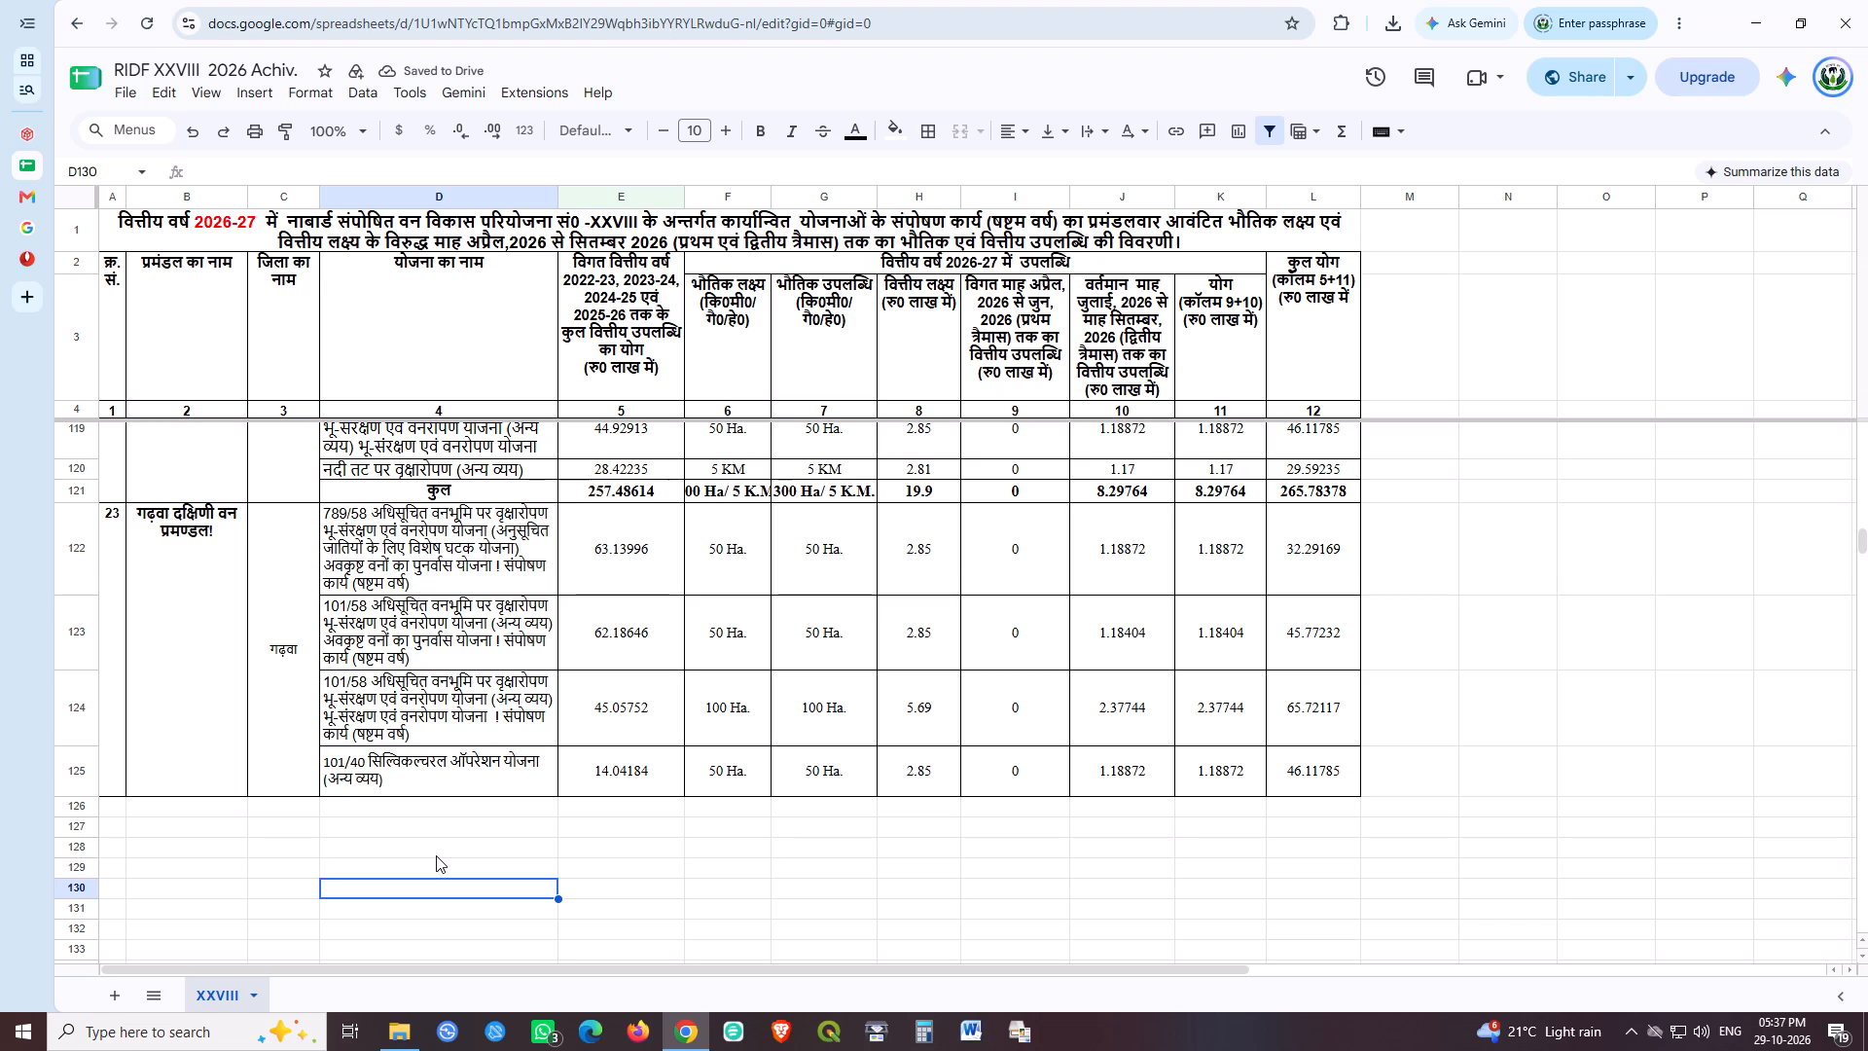
Check the column 5 values entered for serial 23's schemes in rows 122 to 125 one by one.
{"action": "left_click", "coordinate": [640, 550]}
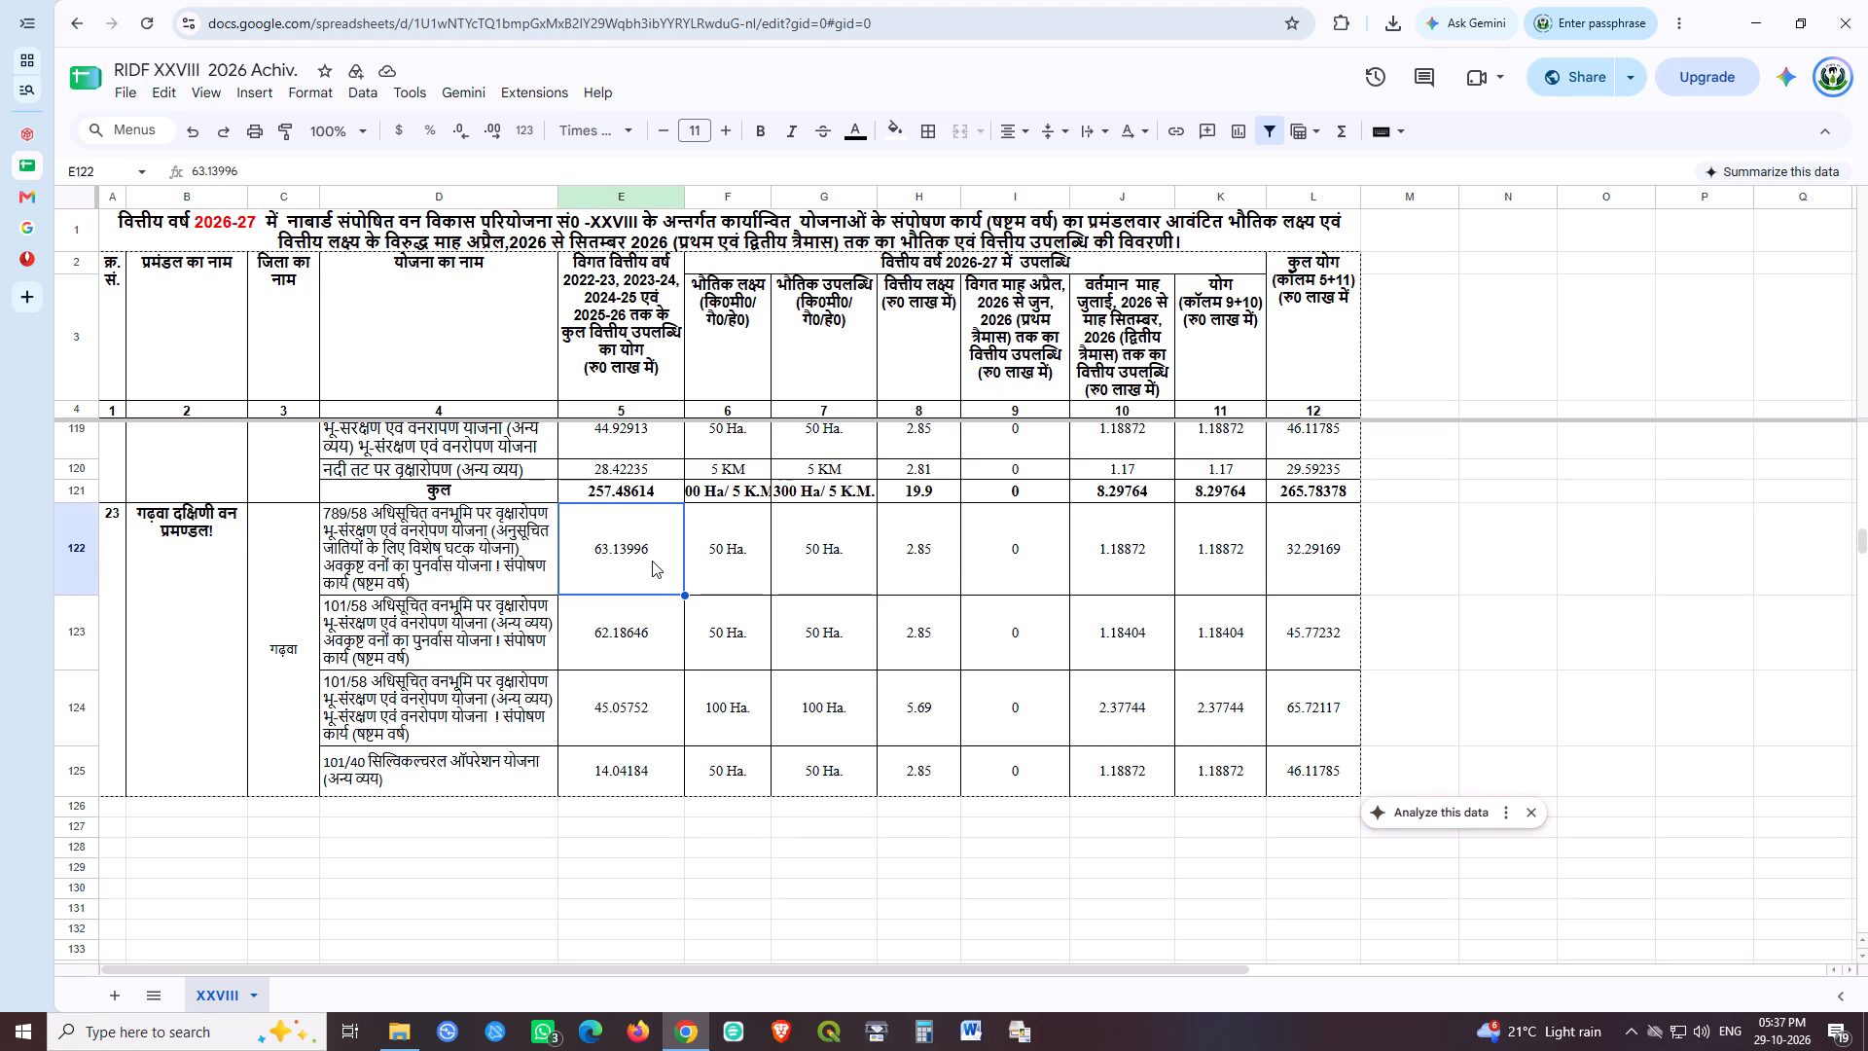
{"action": "left_click", "coordinate": [652, 625]}
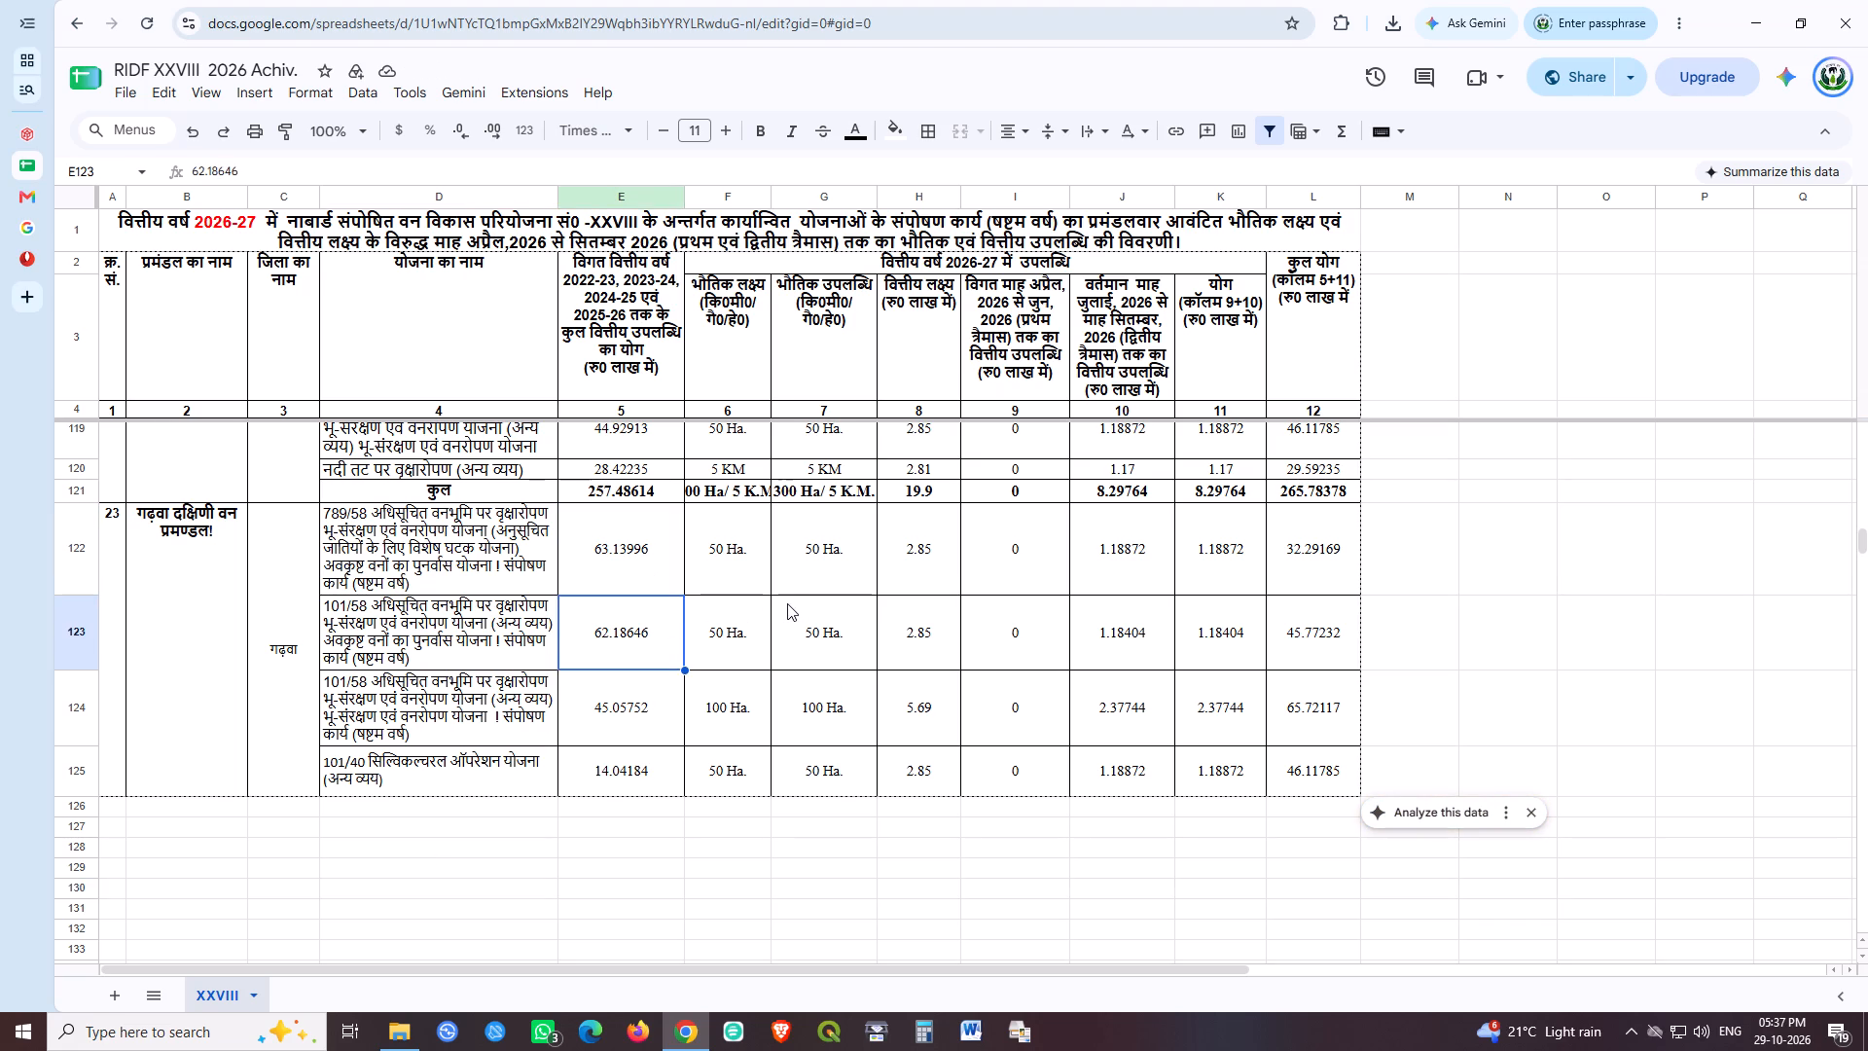
{"action": "left_click", "coordinate": [602, 706]}
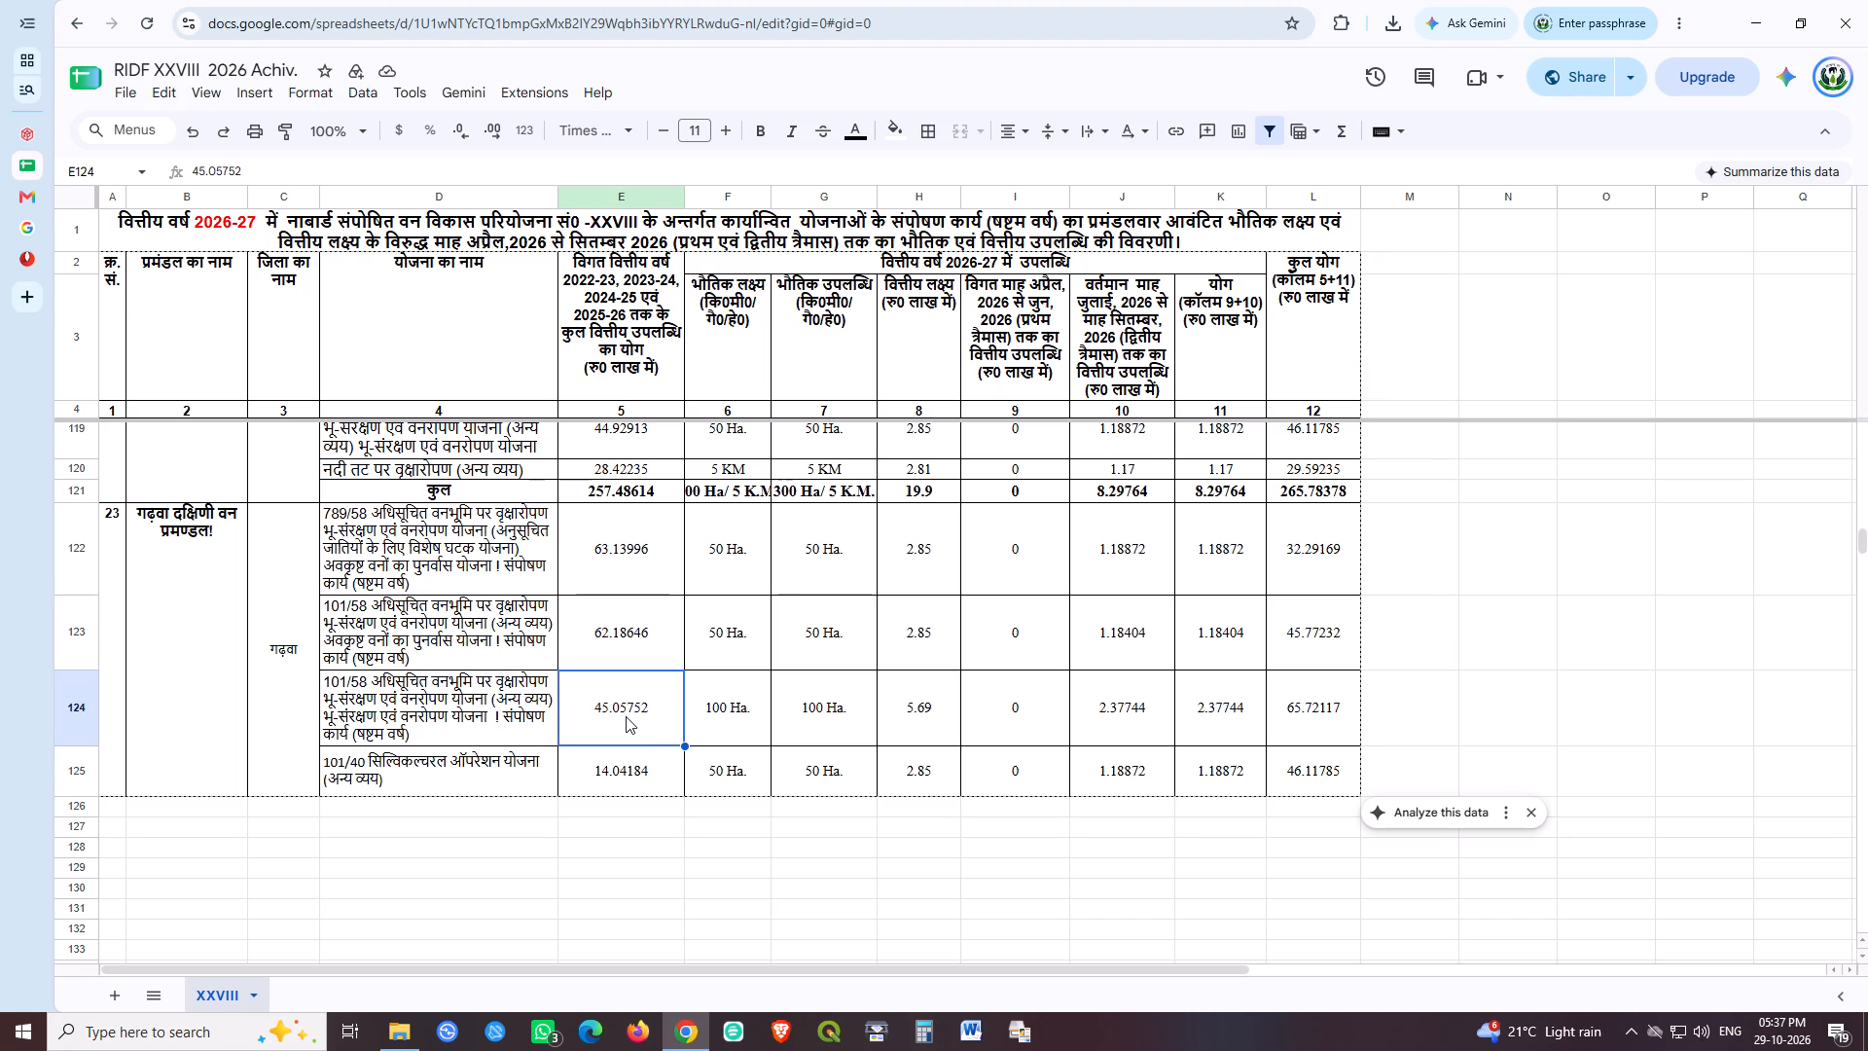
{"action": "left_click", "coordinate": [627, 758]}
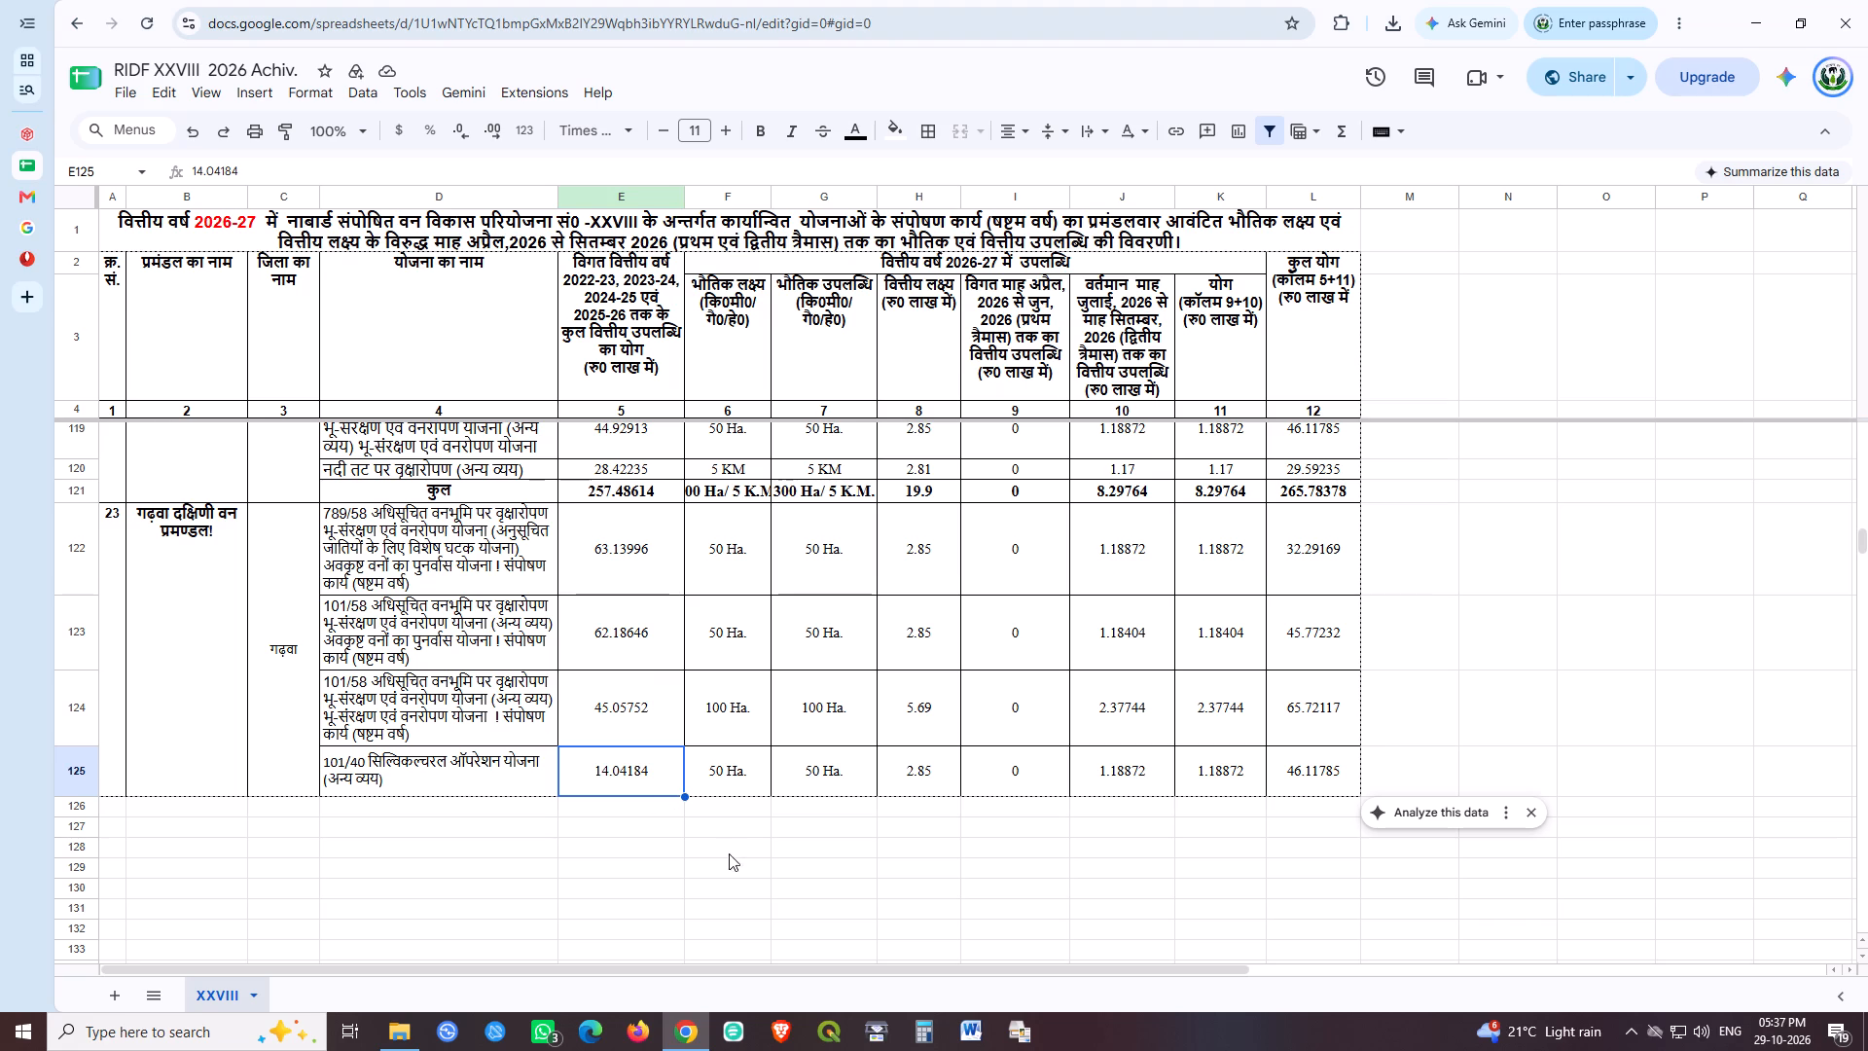
Set the physical target in F122 to "100 Ha." and fill the same value down into F123.
{"action": "left_click", "coordinate": [742, 541]}
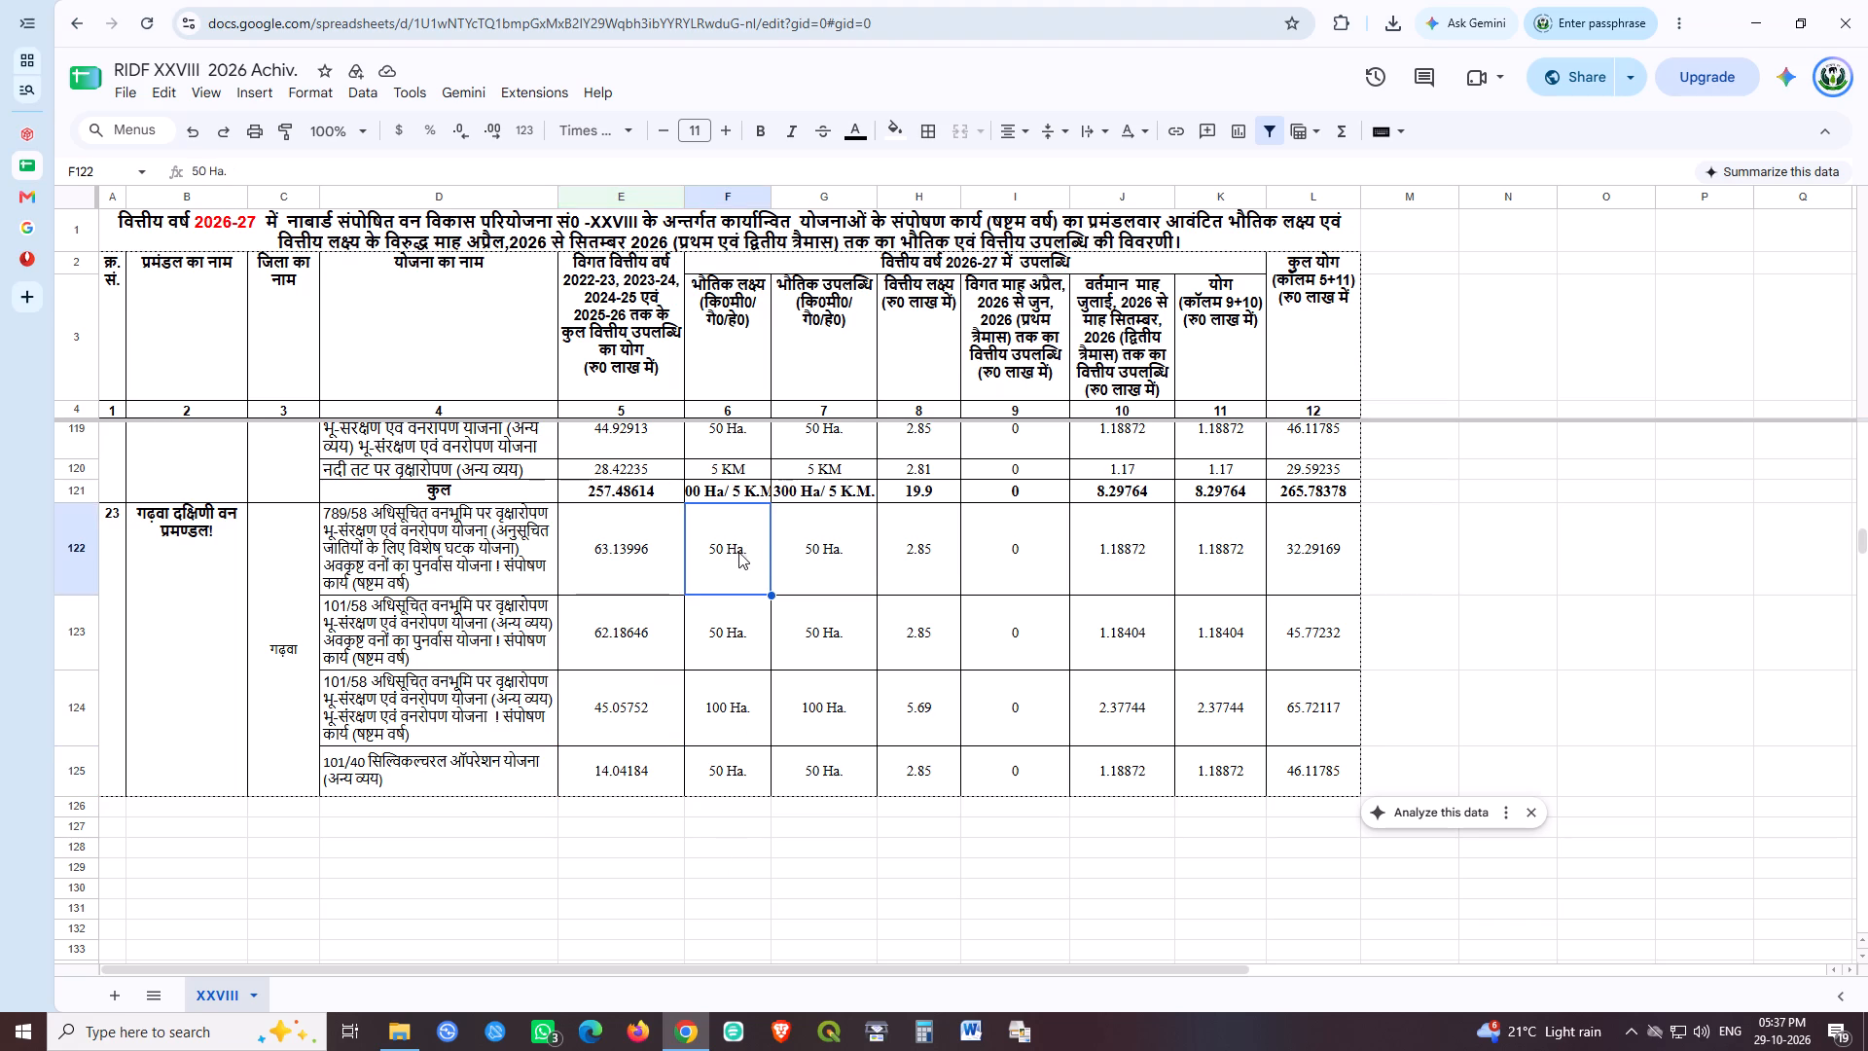
{"action": "double_click", "coordinate": [726, 553]}
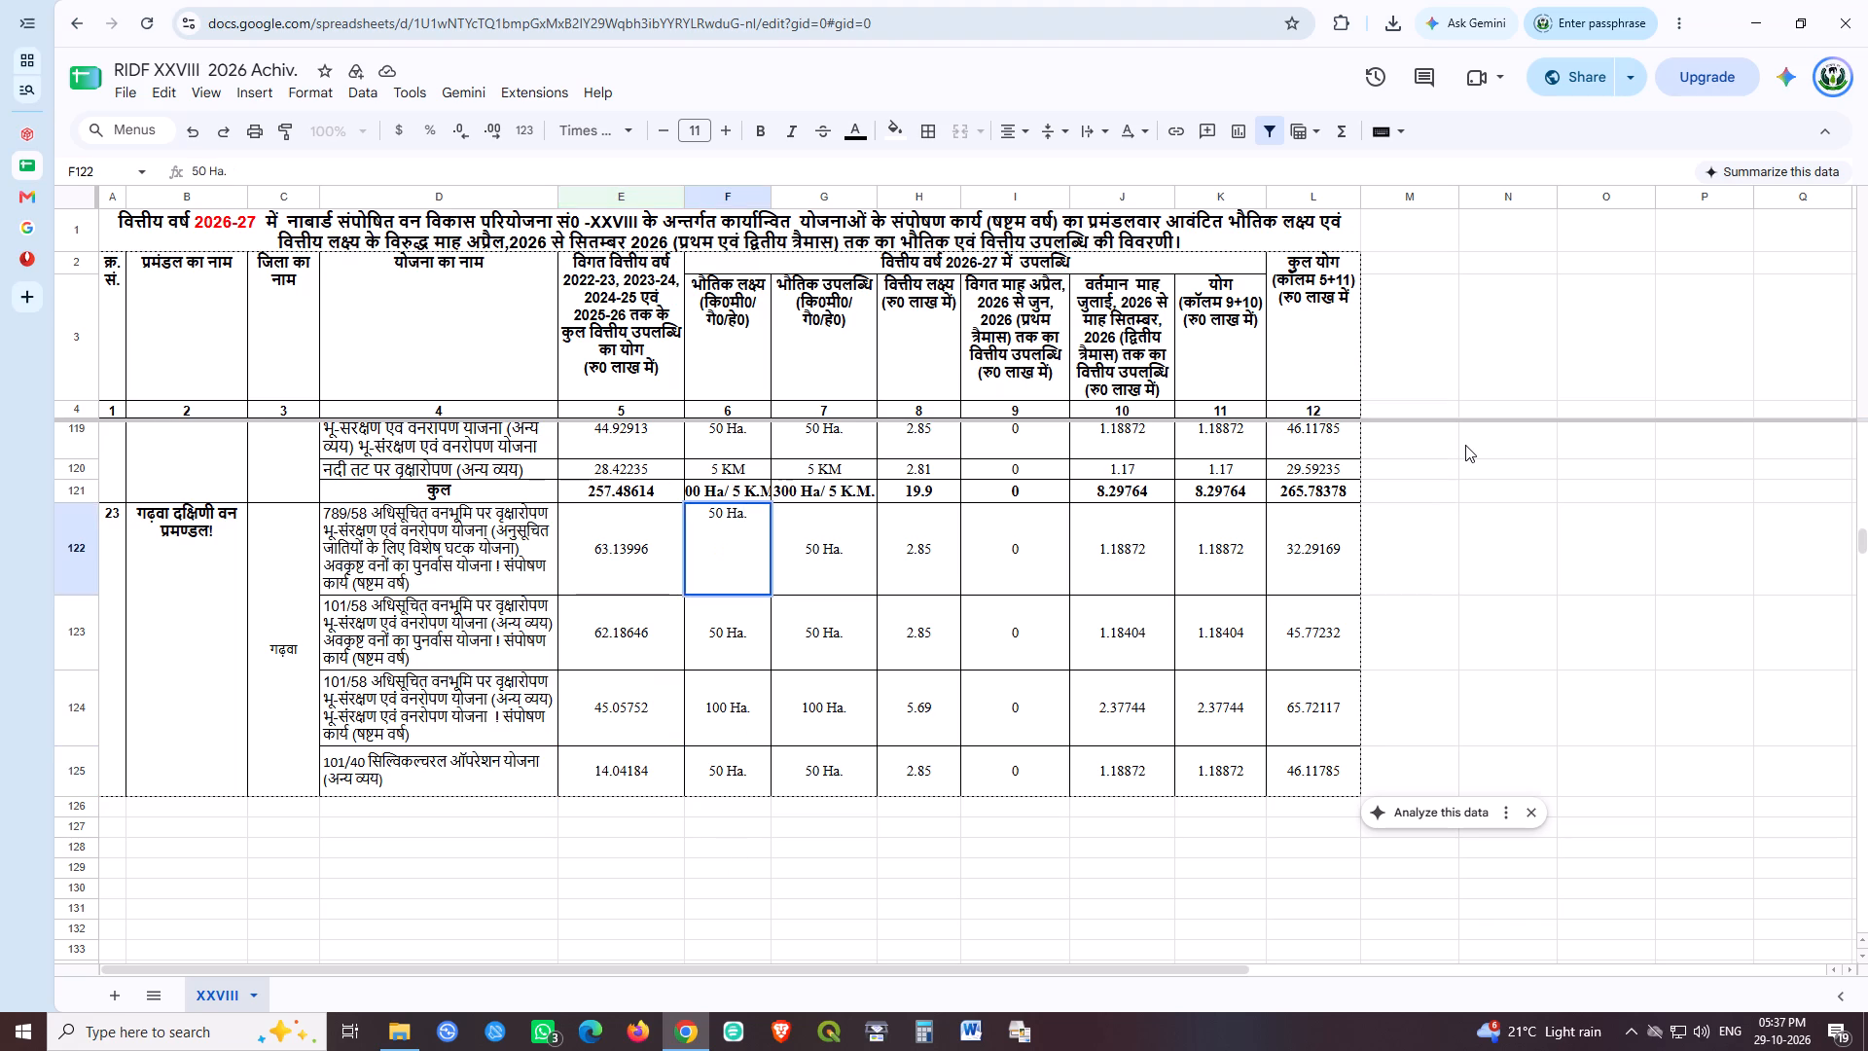
{"action": "key", "text": "Left"}
{"action": "key", "text": "Left"}
{"action": "key", "text": "Left"}
{"action": "key", "text": "Left"}
{"action": "key", "text": "shift+Left"}
{"action": "key", "text": "shift+Left"}
{"action": "type", "text": "100"}
{"action": "key", "text": "Return"}
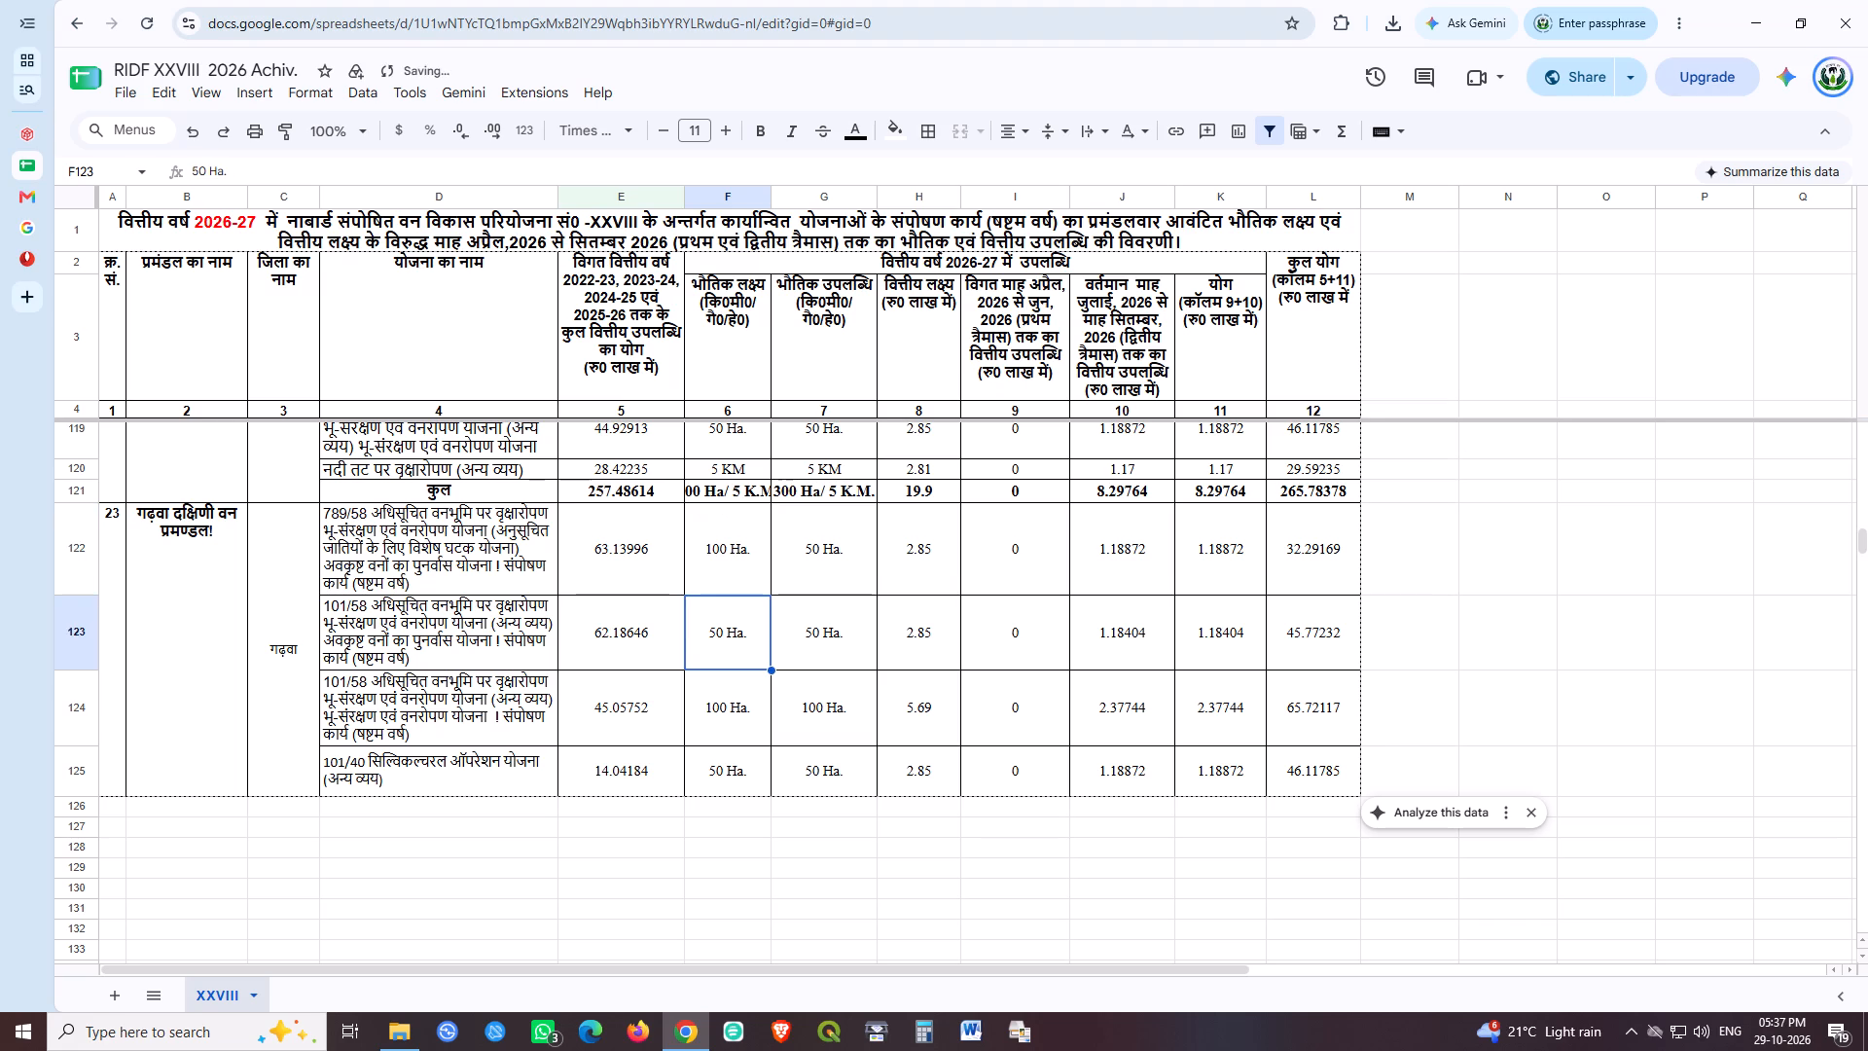
{"action": "key", "text": "ctrl+d"}
Set the physical target of row 124 in column F to "50 Ha.".
{"action": "key", "text": "Down"}
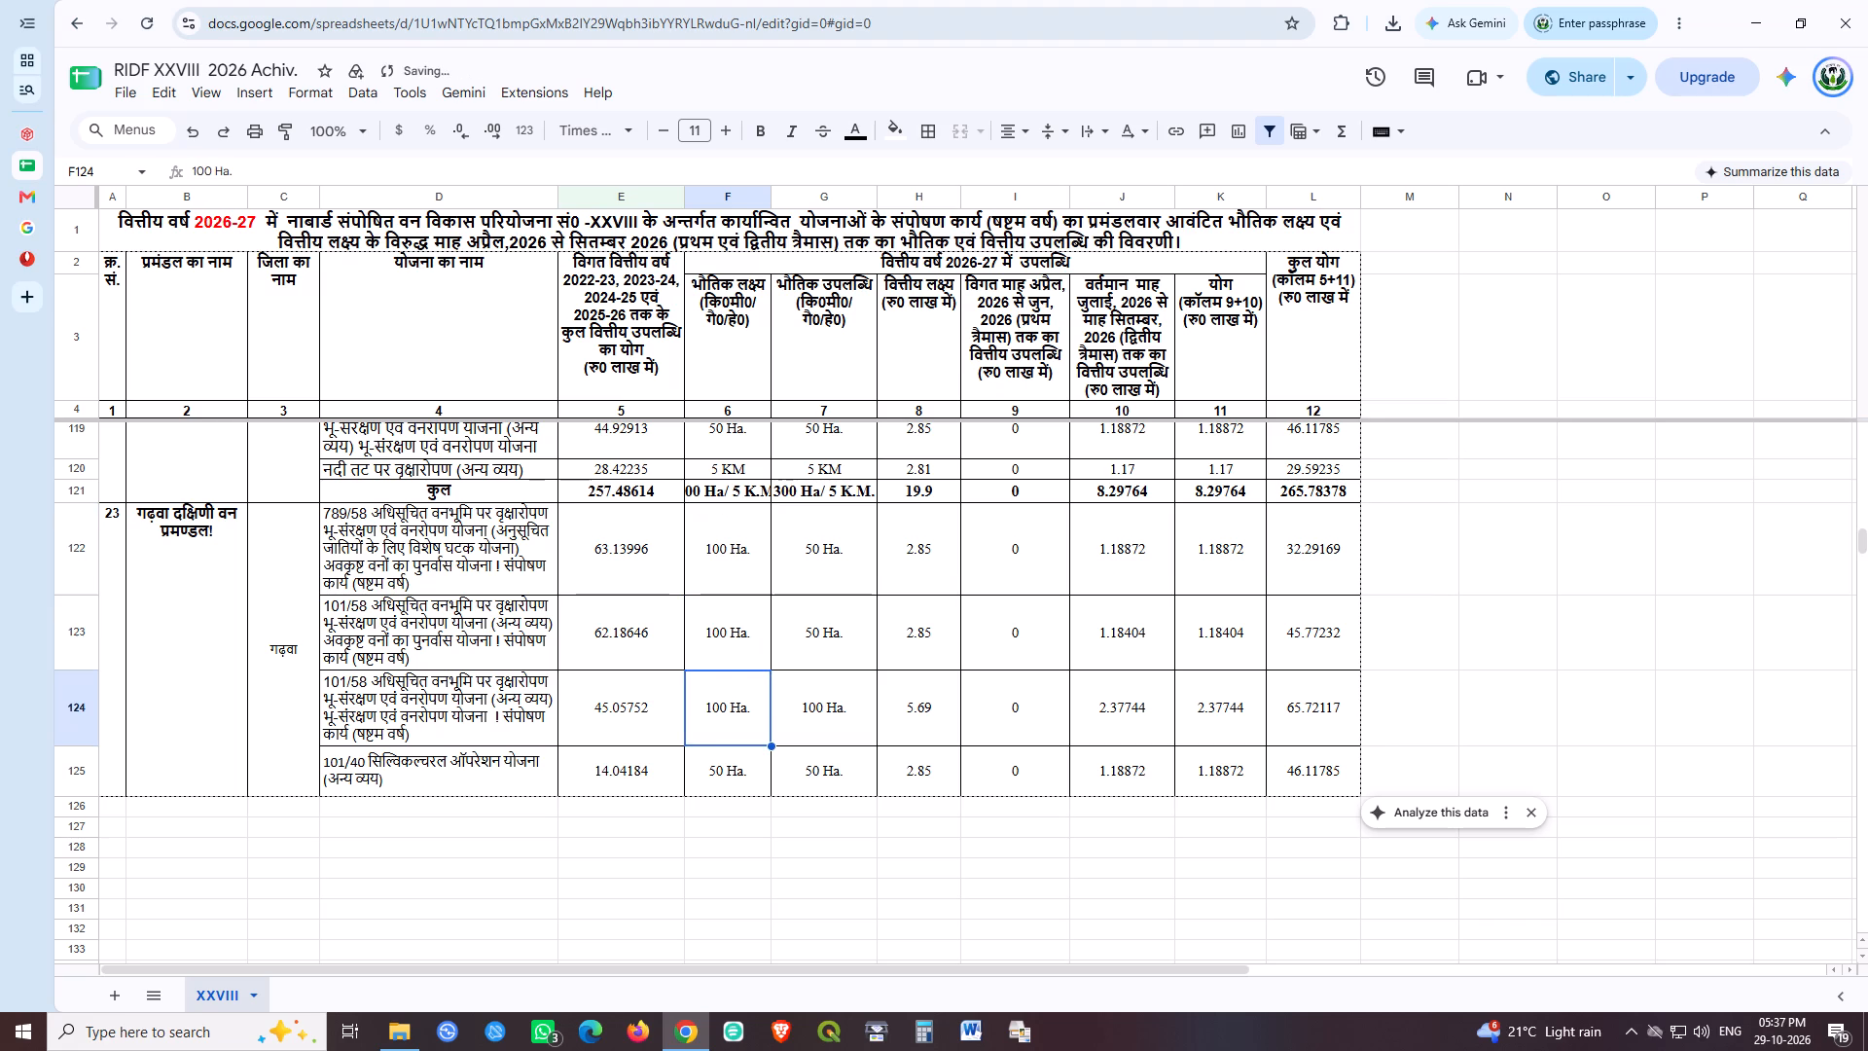
{"action": "key", "text": "F2"}
{"action": "key", "text": "Left"}
{"action": "key", "text": "Left"}
{"action": "key", "text": "Left"}
{"action": "key", "text": "Left"}
{"action": "key", "text": "shift+Left"}
{"action": "key", "text": "shift+Left"}
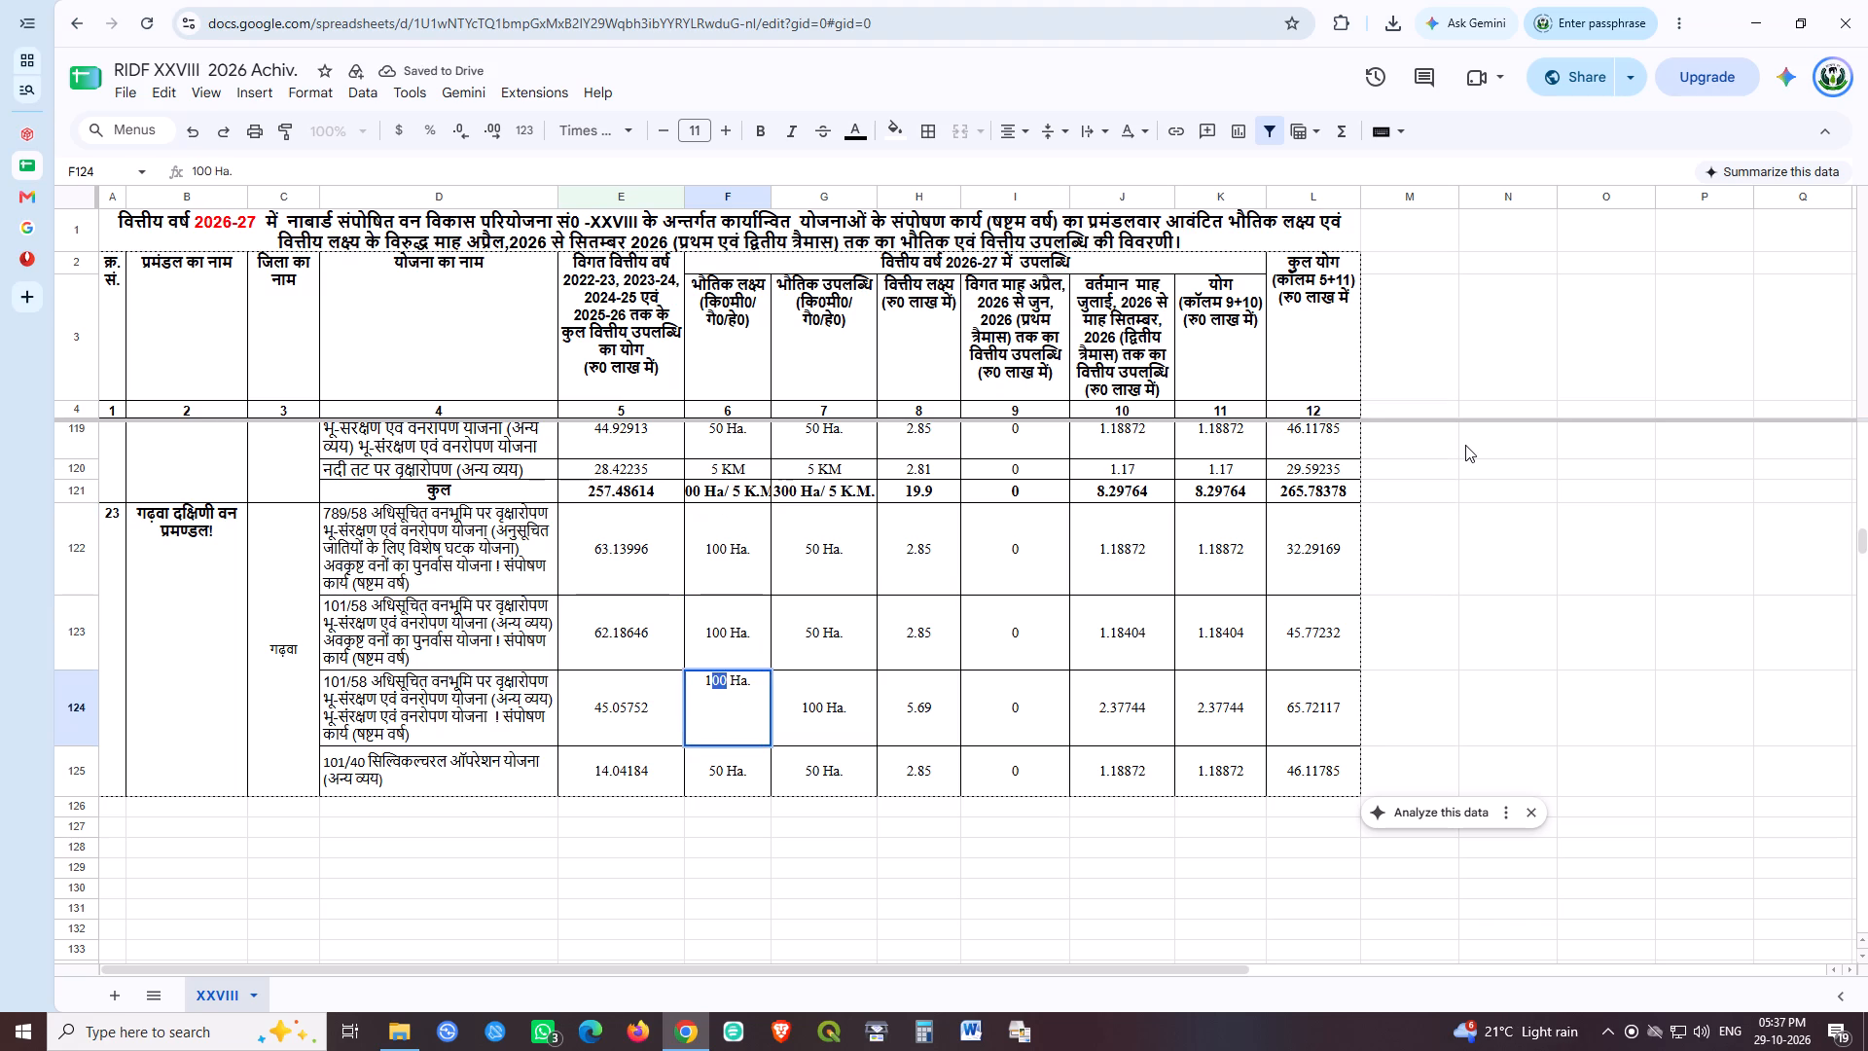
{"action": "key", "text": "shift+Left"}
{"action": "type", "text": "50"}
{"action": "key", "text": "Return"}
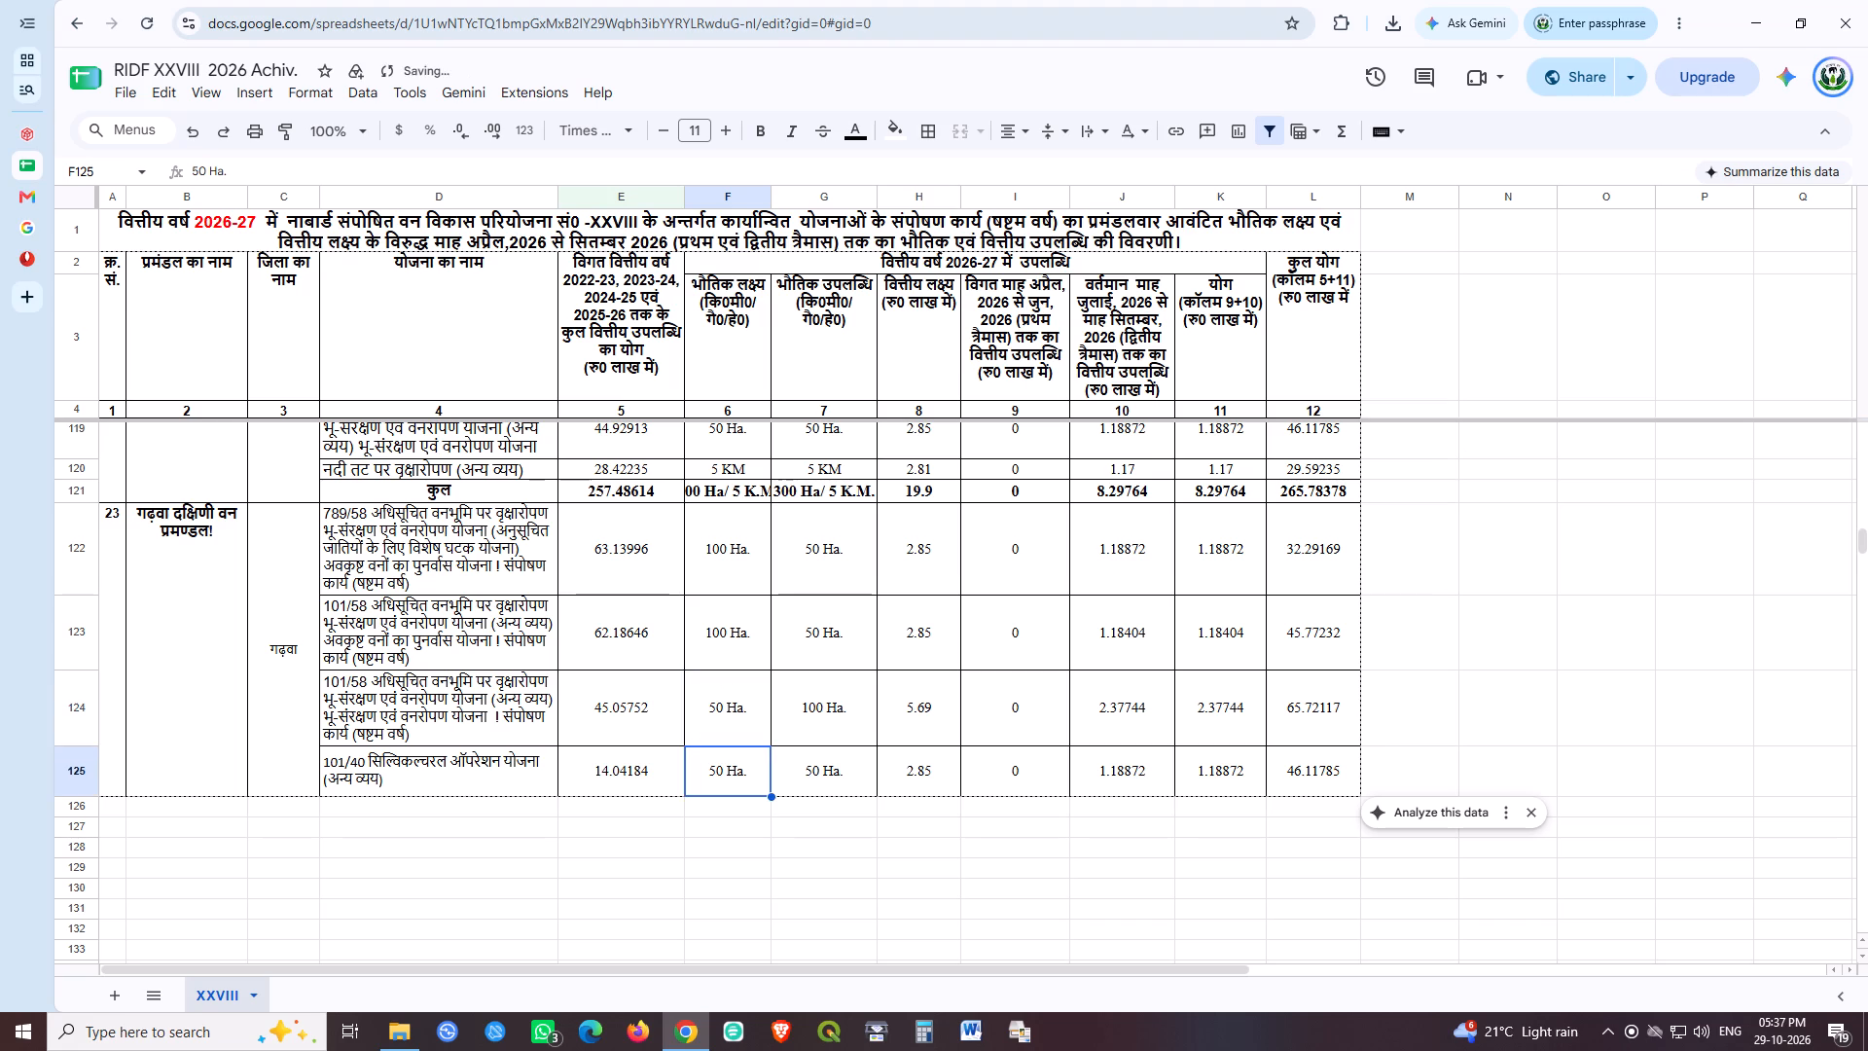
Set the physical target of row 125, the 101/40 silvicultural operation scheme, to "100 Ha.".
{"action": "key", "text": "F2"}
{"action": "key", "text": "Left"}
{"action": "key", "text": "Left"}
{"action": "key", "text": "Left"}
{"action": "key", "text": "Left"}
{"action": "key", "text": "shift+Left"}
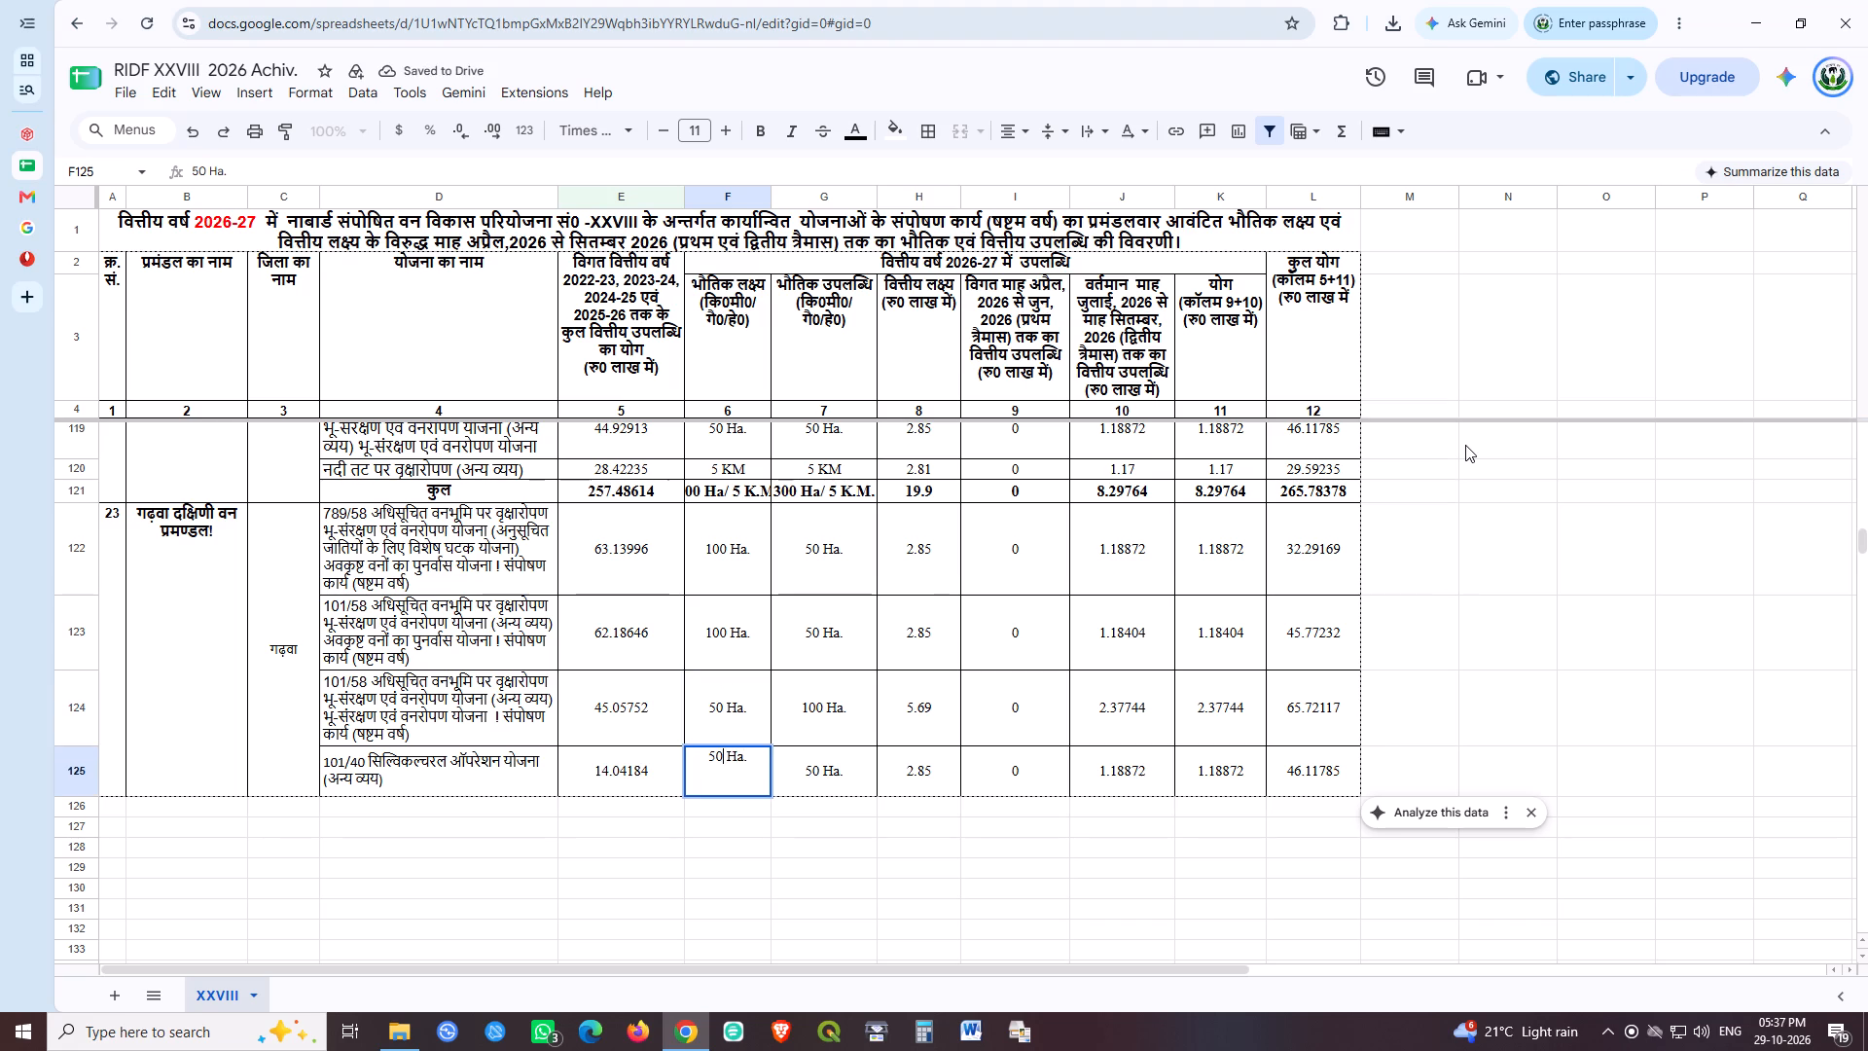
{"action": "key", "text": "shift+Left"}
{"action": "type", "text": "100"}
{"action": "key", "text": "Return"}
Copy the physical targets F122:F125 into the physical achievement cells G122:G125.
{"action": "key", "text": "Up"}
{"action": "key", "text": "Up"}
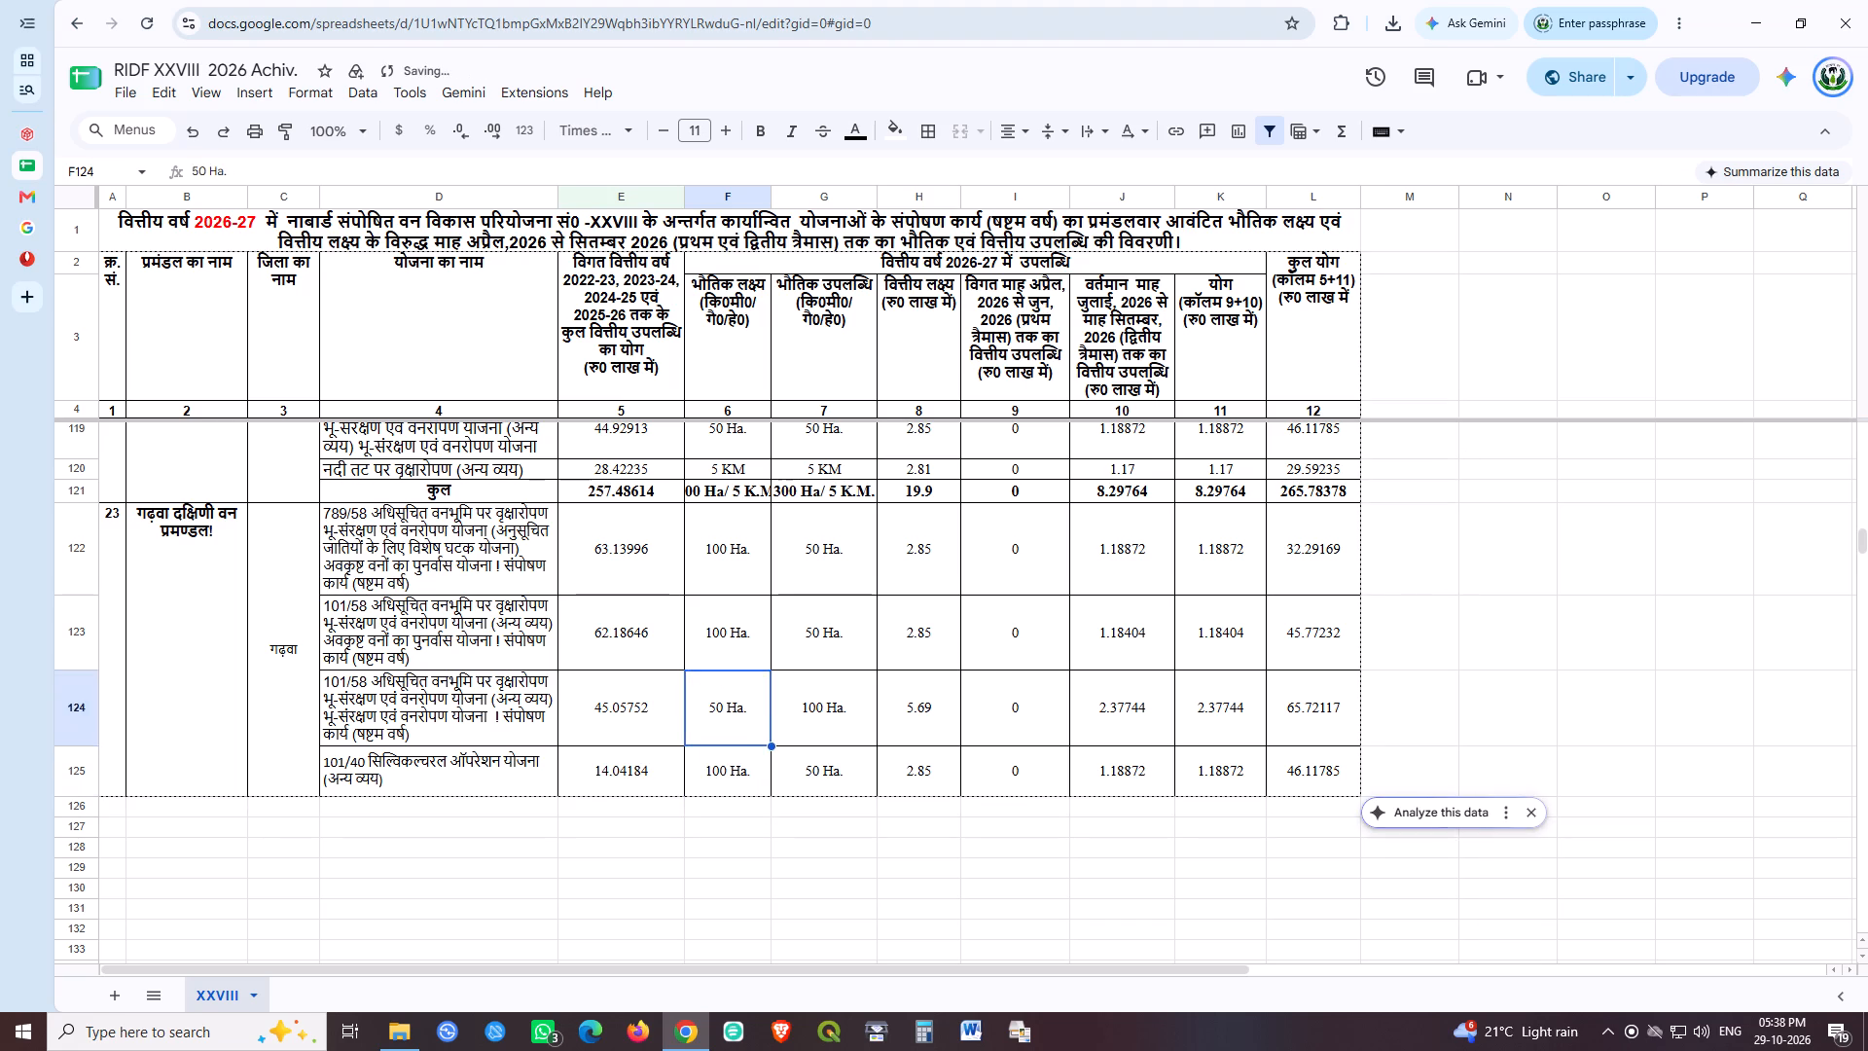
{"action": "key", "text": "Up"}
{"action": "key", "text": "Up"}
{"action": "key", "text": "Up"}
{"action": "key", "text": "Down"}
{"action": "key", "text": "shift+Down"}
{"action": "key", "text": "shift+Down"}
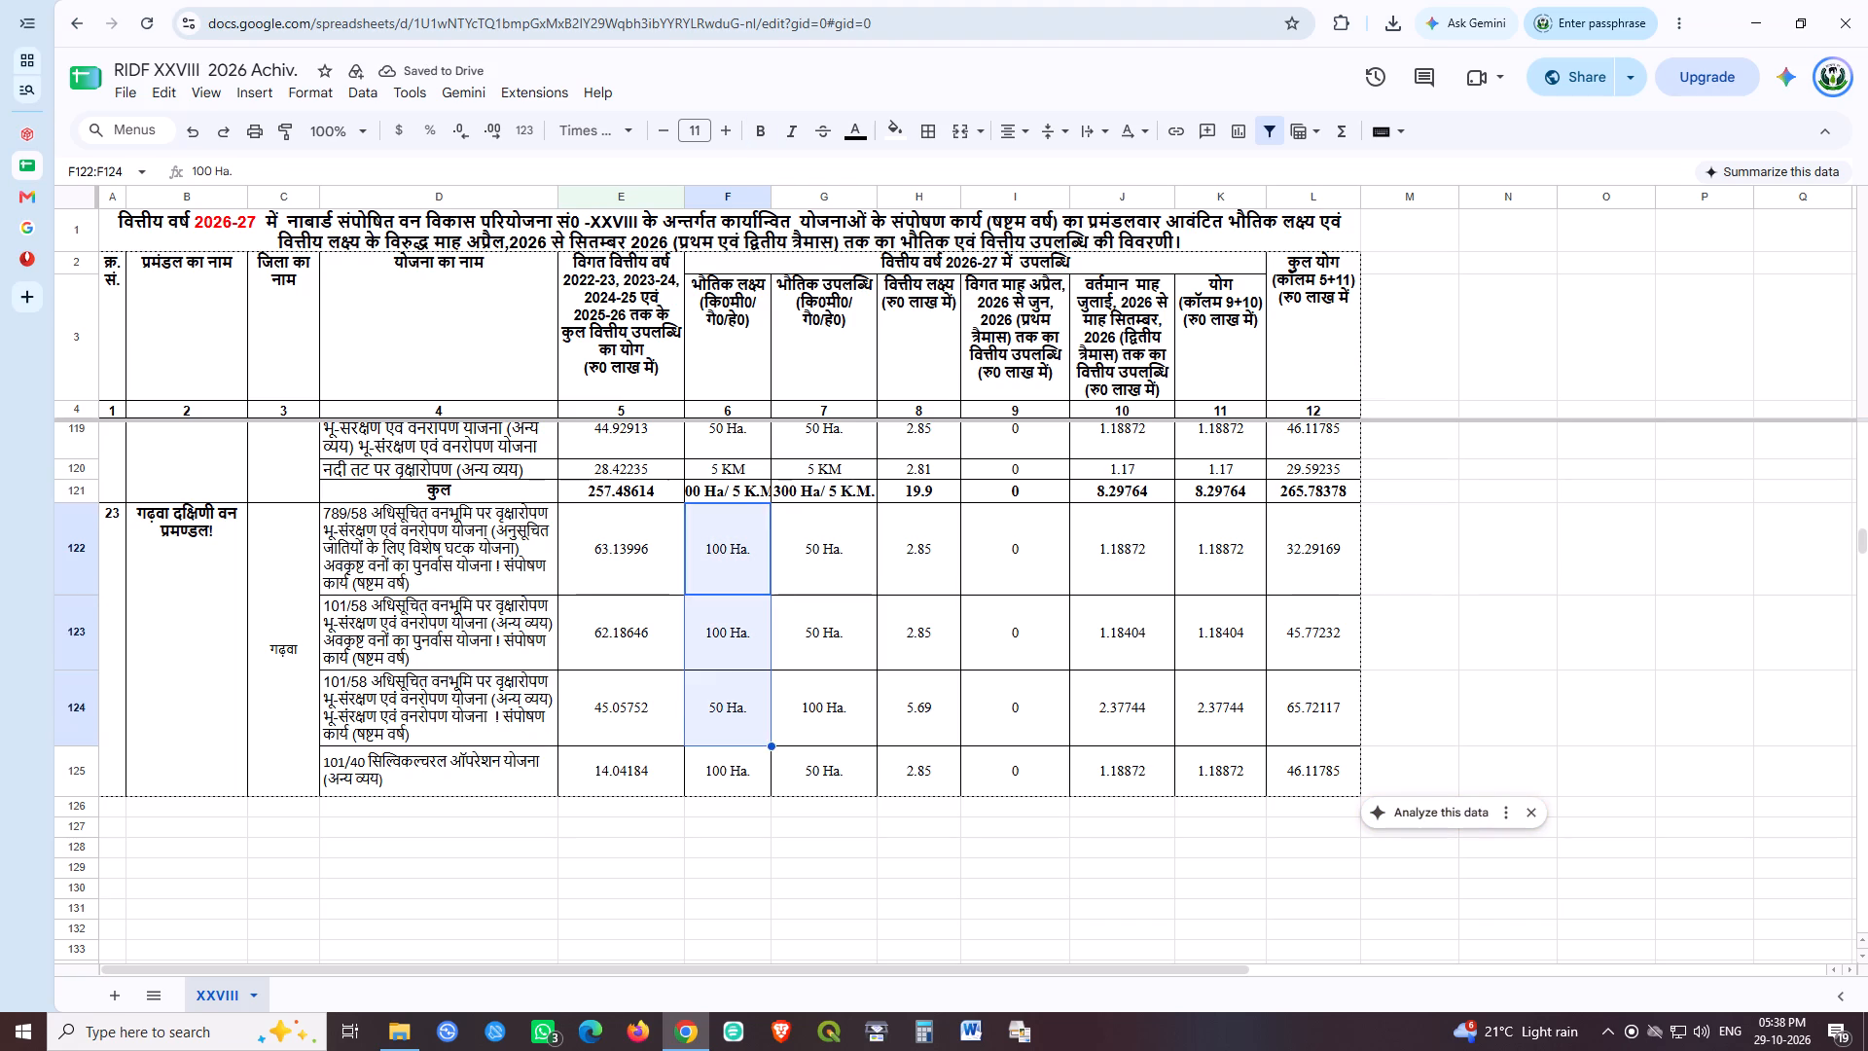
{"action": "key", "text": "shift+Down"}
{"action": "key", "text": "ctrl+c"}
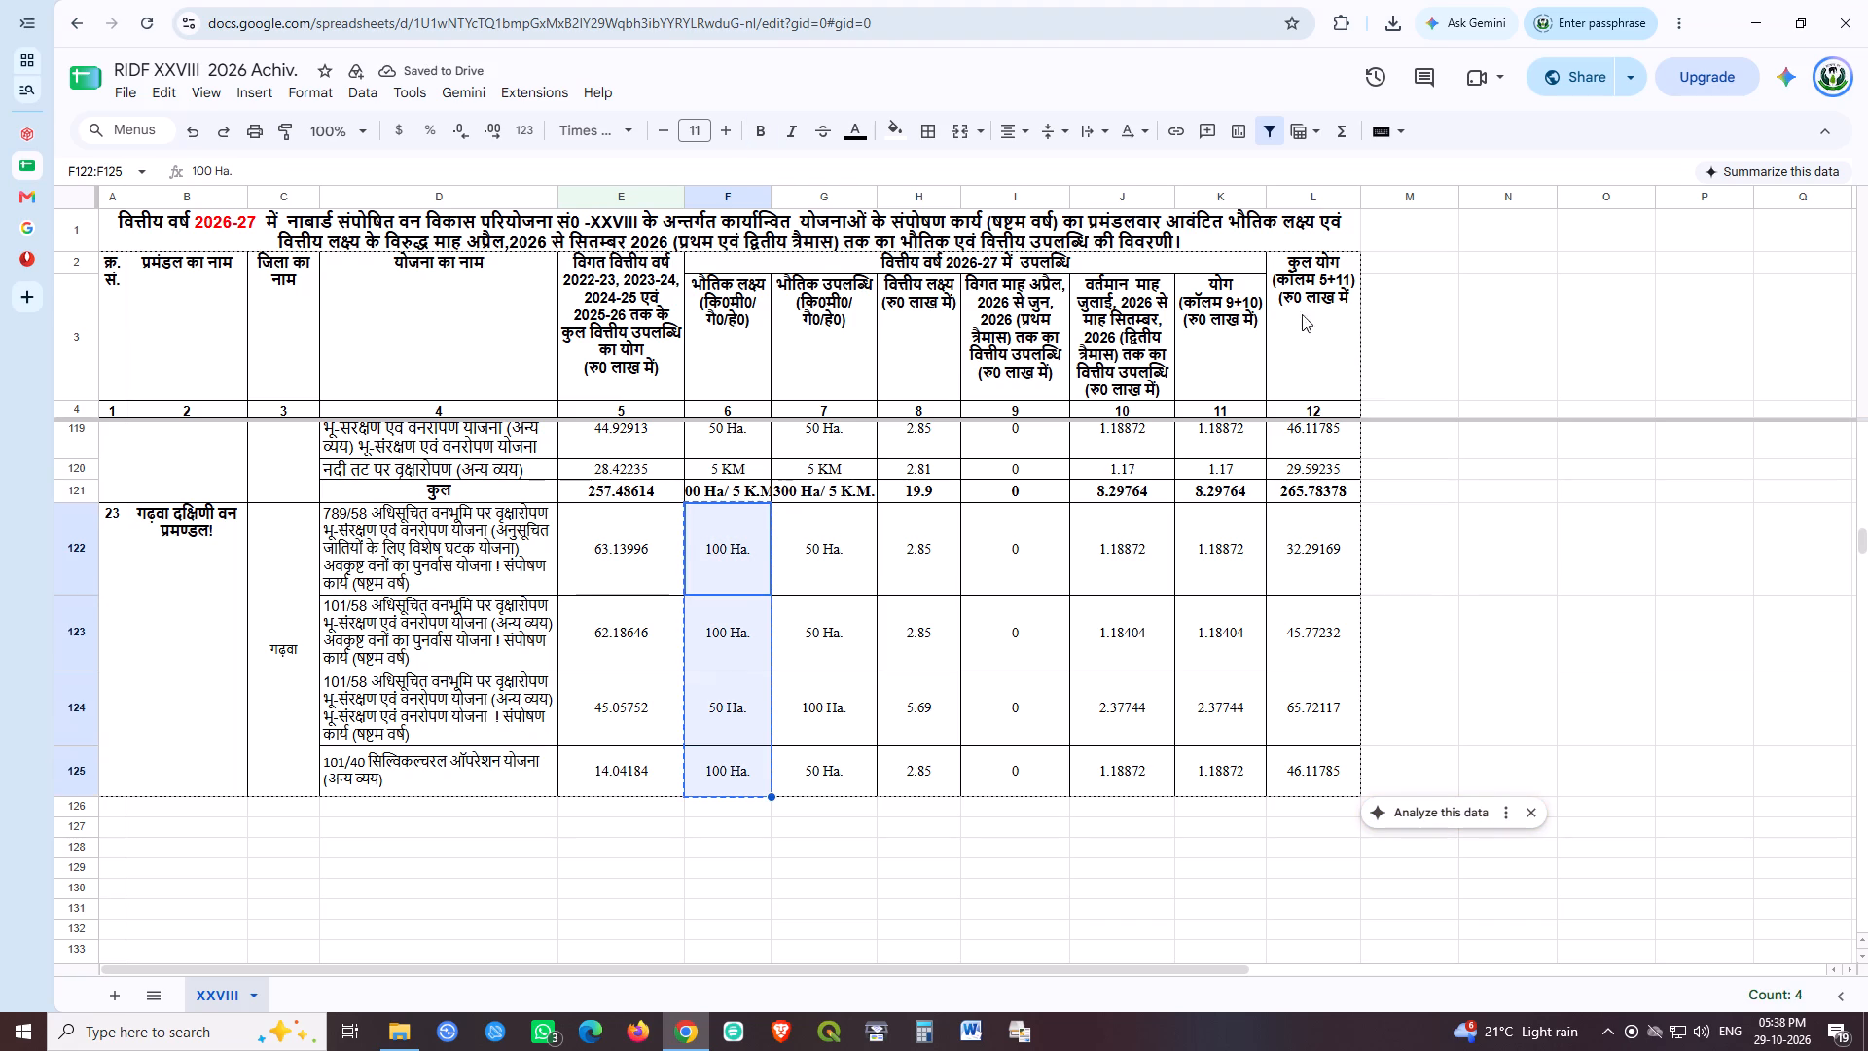
{"action": "left_click", "coordinate": [837, 537]}
{"action": "key", "text": "ctrl+v"}
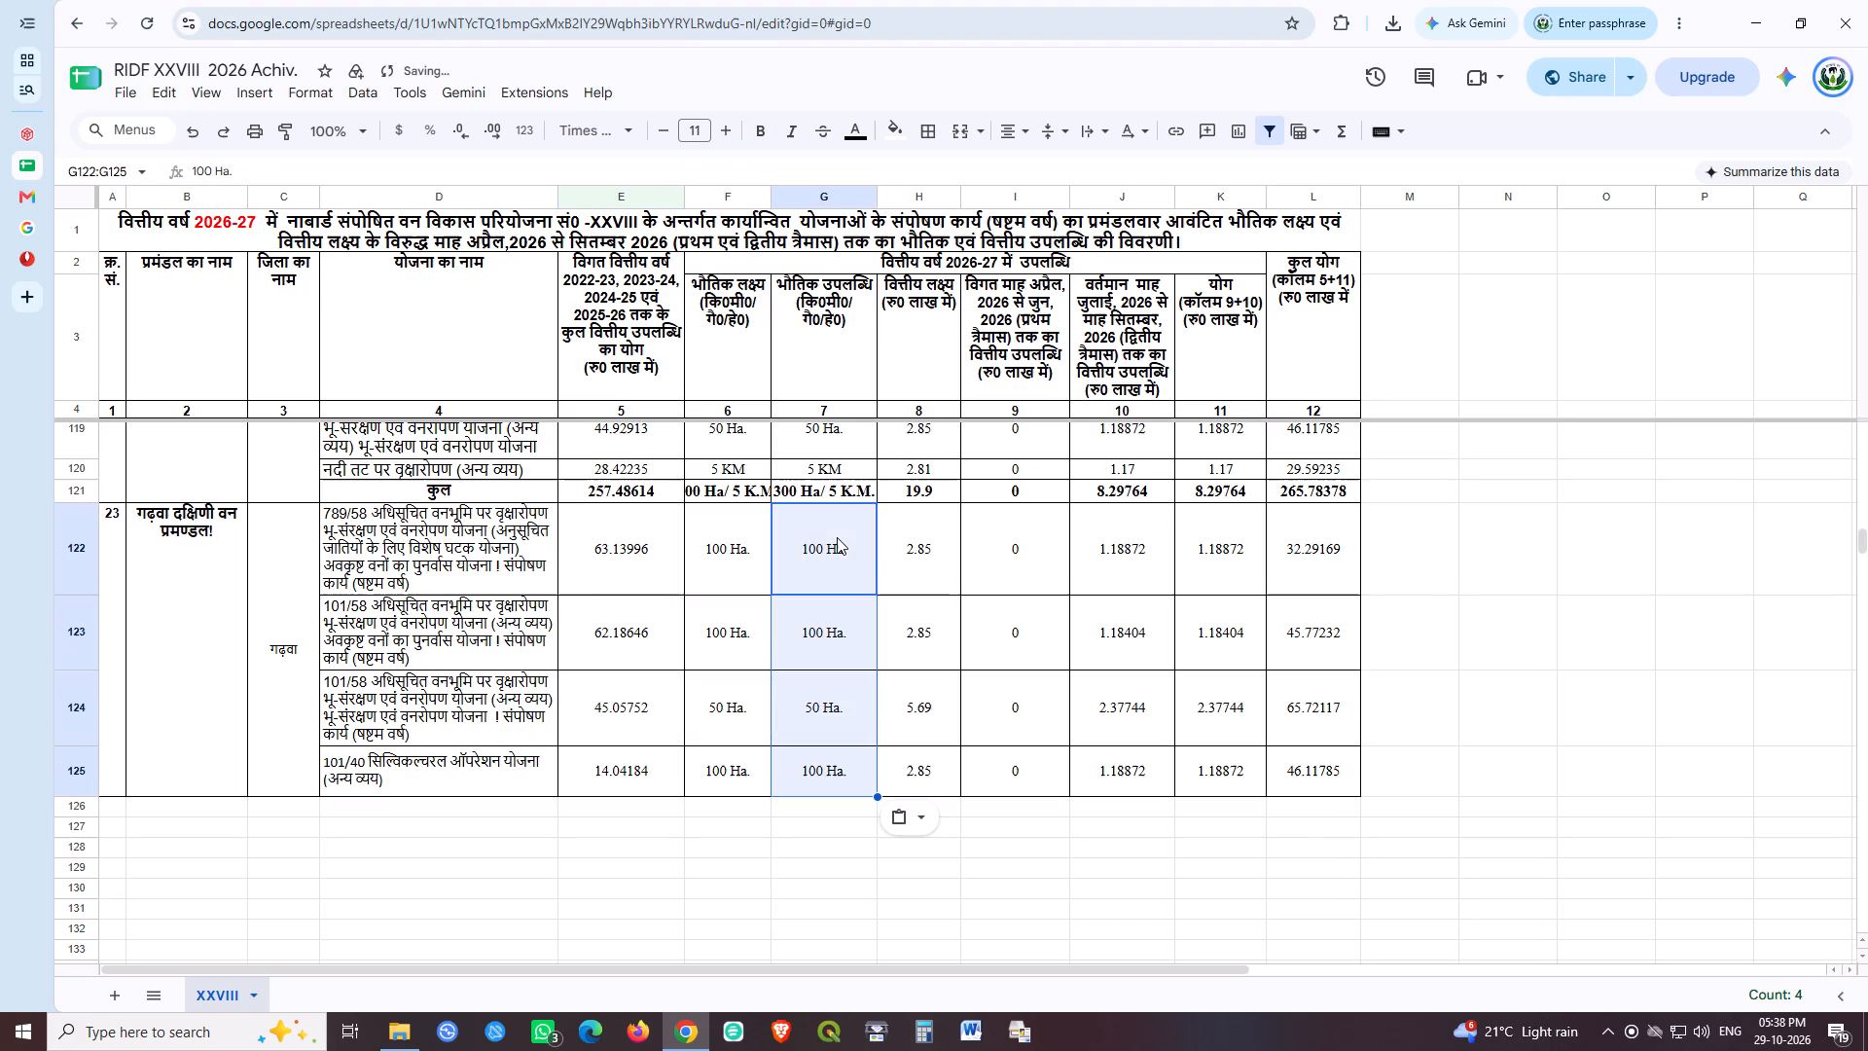
Enter the financial targets in H122, H123 and H124 as 5.69, 5.69 and 2.85.
{"action": "left_click", "coordinate": [913, 552]}
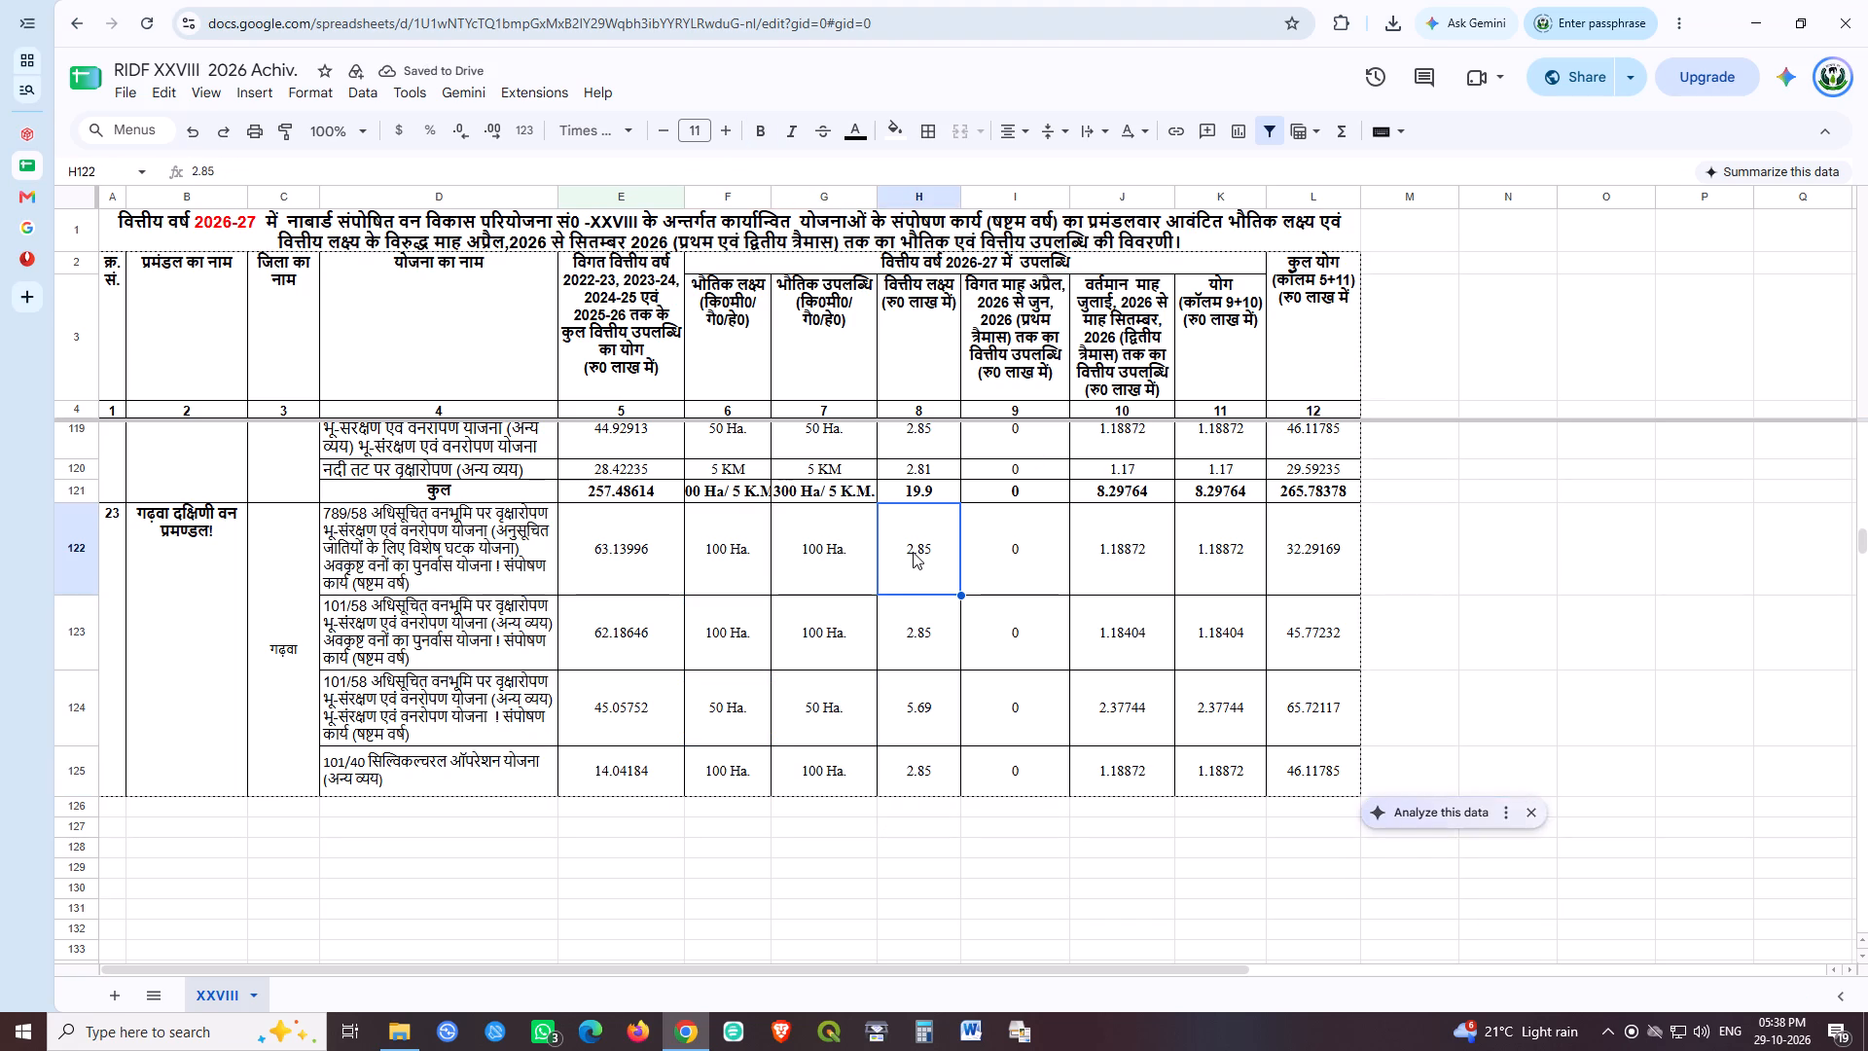
{"action": "type", "text": "5.69"}
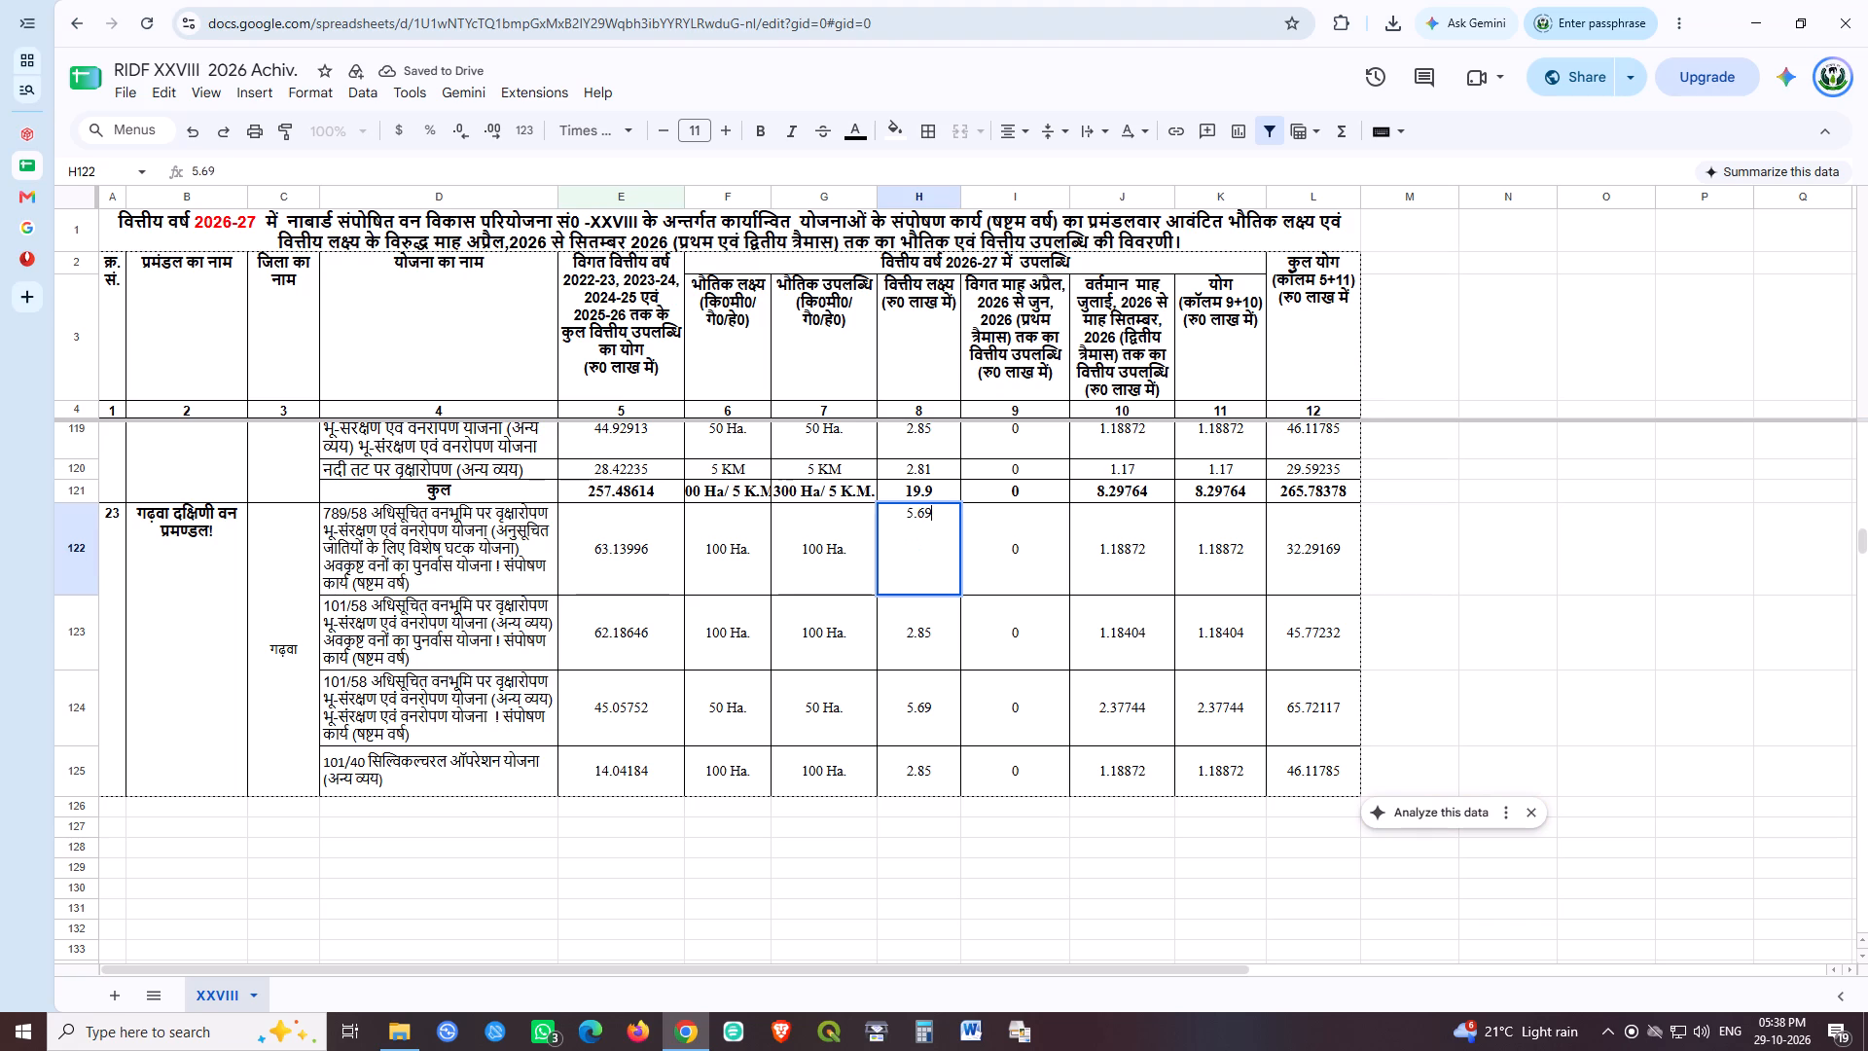
{"action": "key", "text": "Return"}
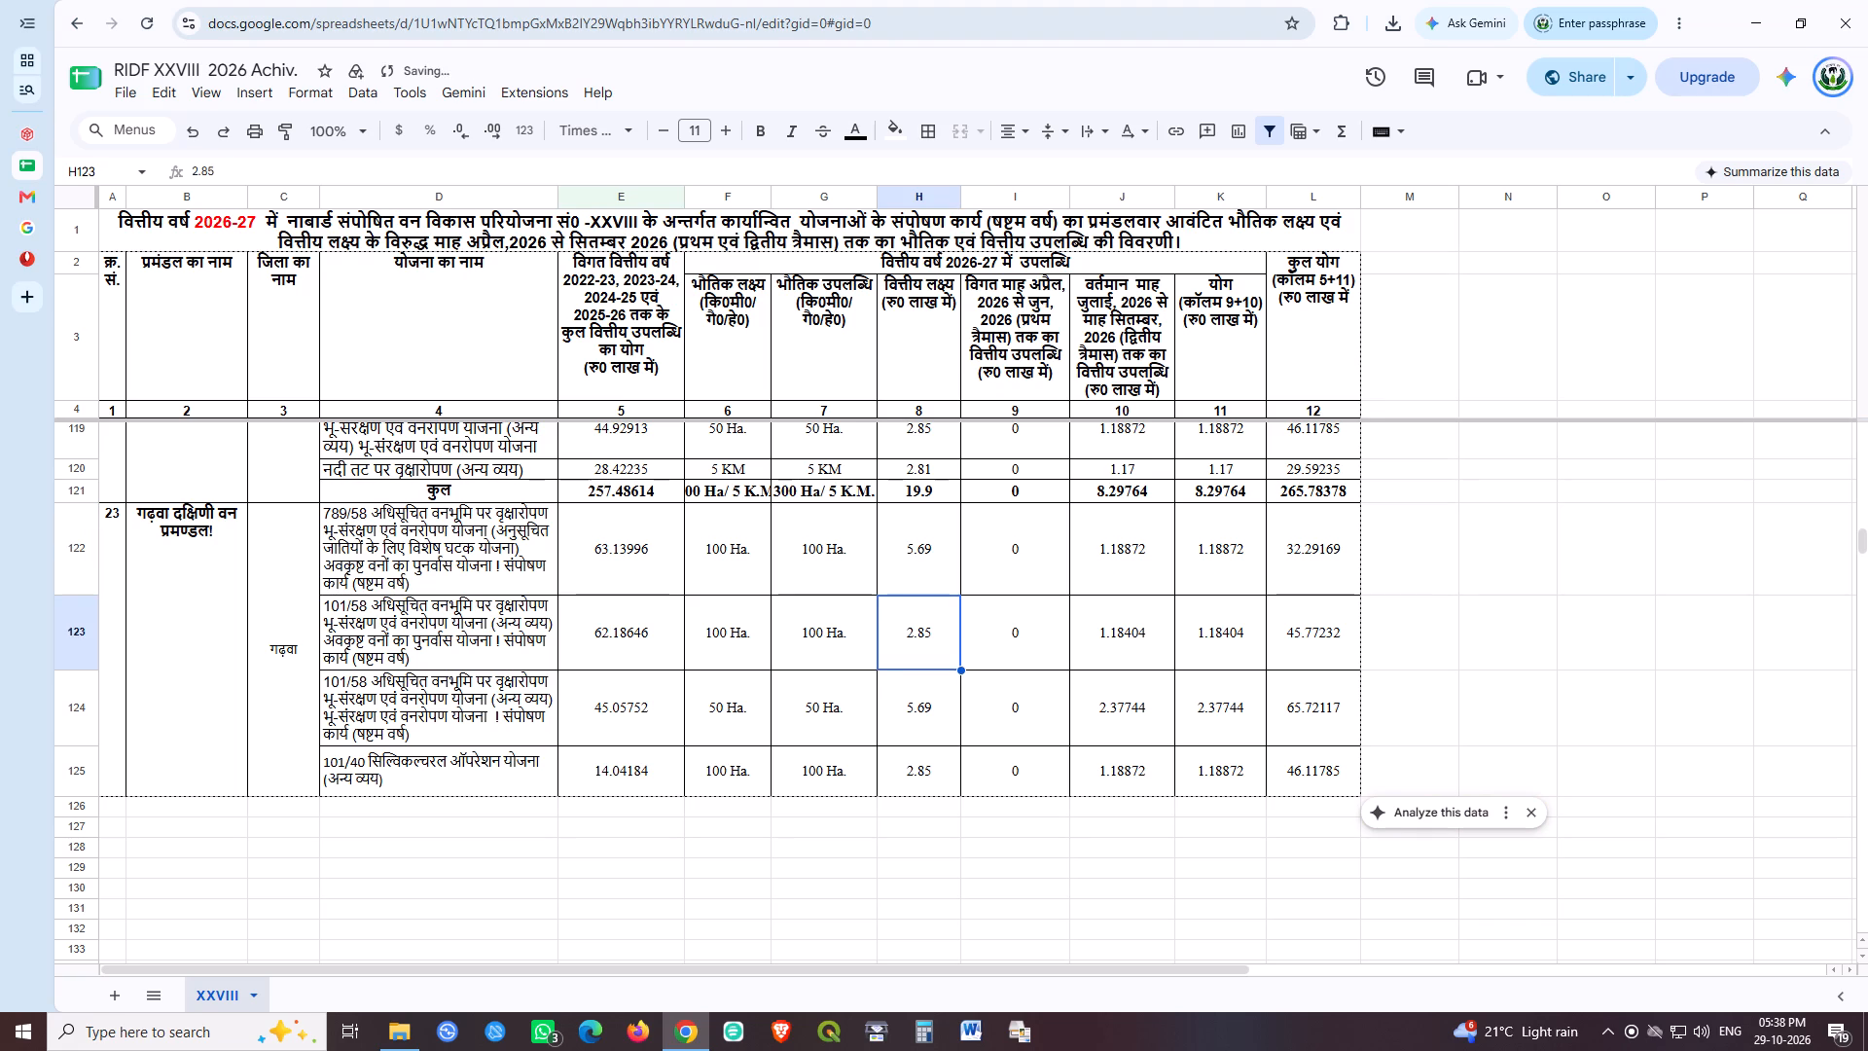
{"action": "type", "text": "5.69"}
{"action": "key", "text": "Return"}
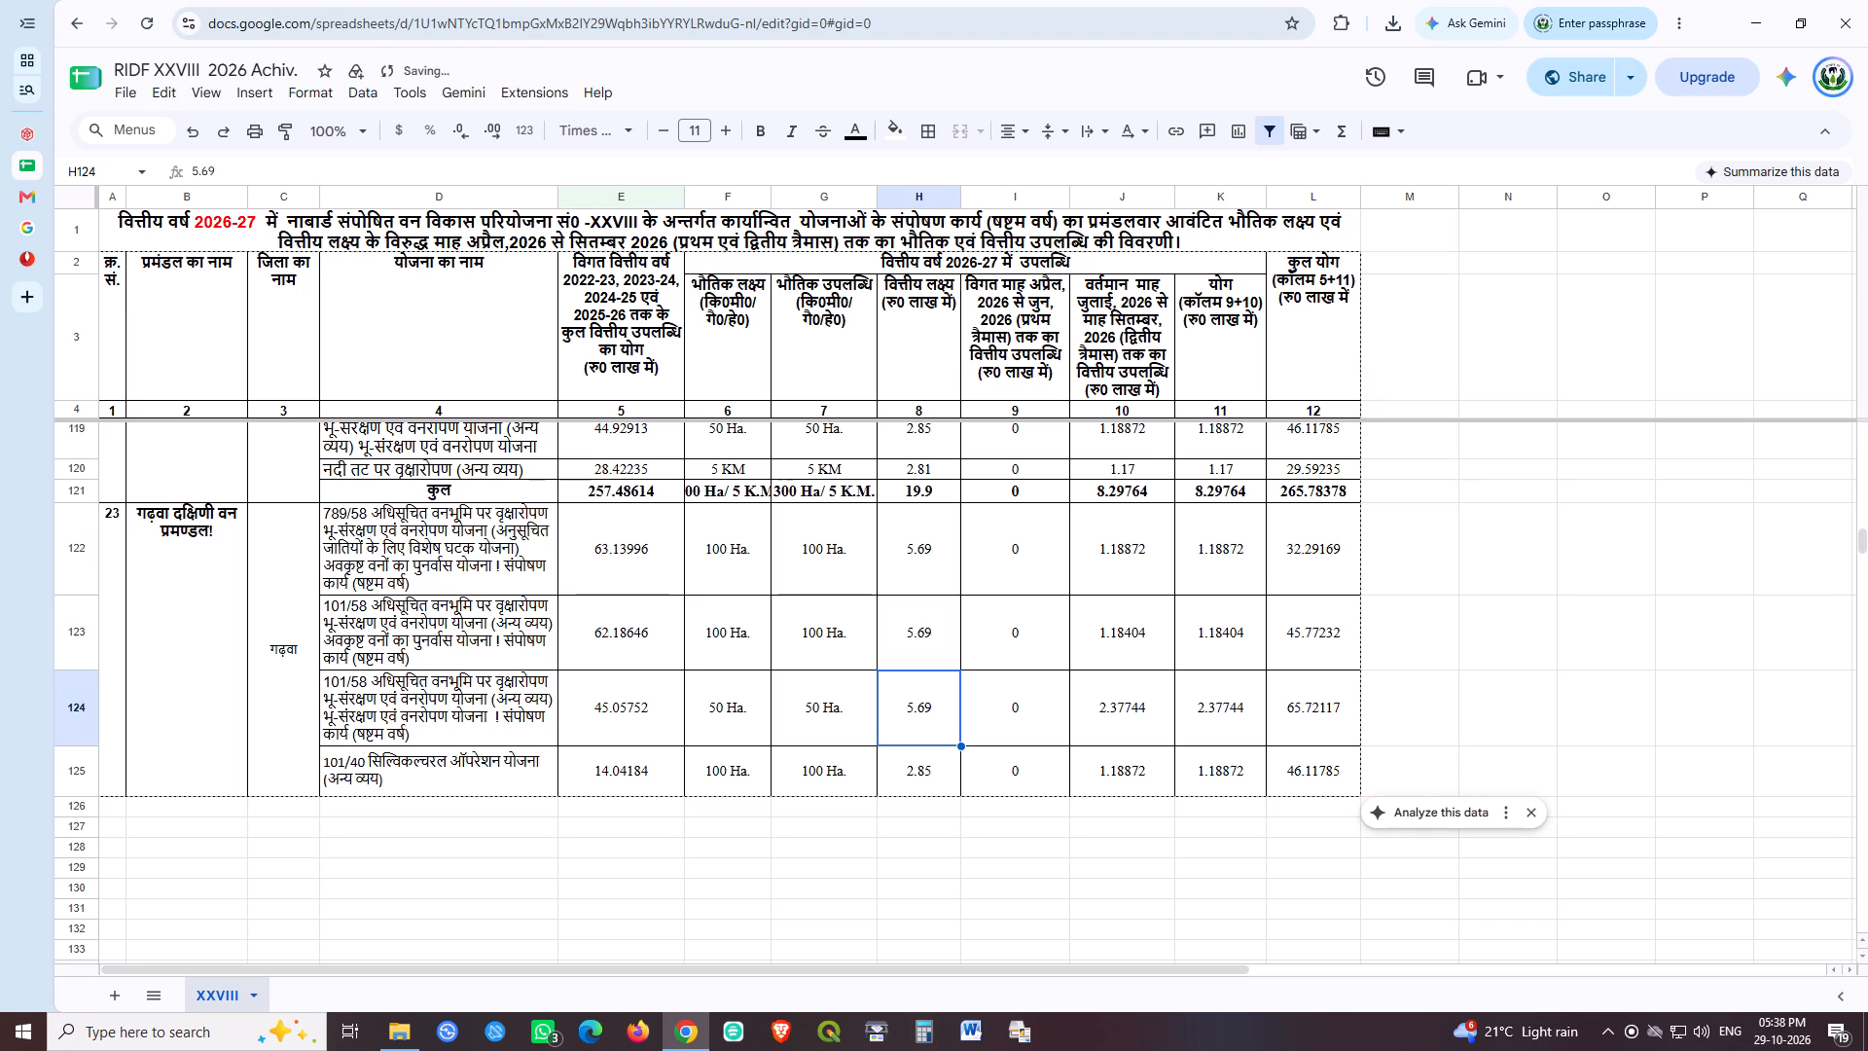
{"action": "type", "text": "2.85"}
{"action": "key", "text": "Return"}
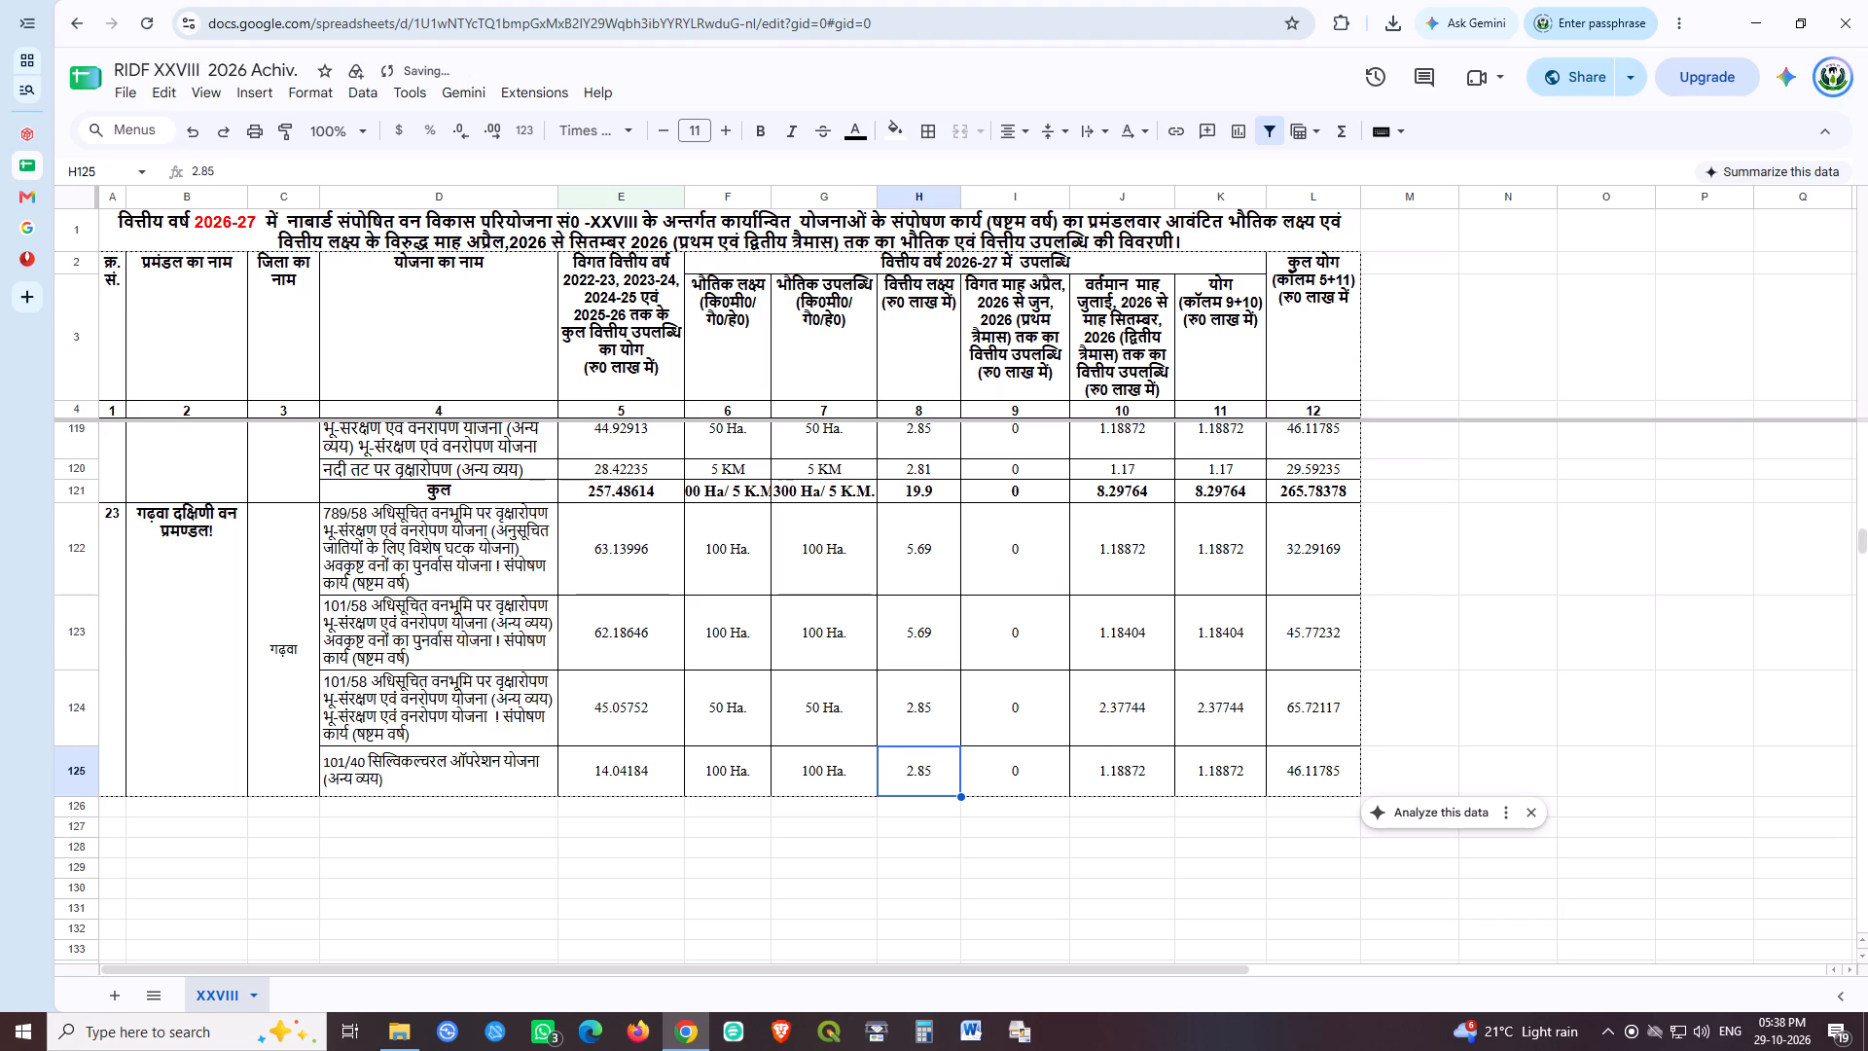
Clear the financial target and achievement values of row 125, cells H125:L125.
{"action": "key", "text": "shift+Right"}
{"action": "key", "text": "shift+Right"}
{"action": "key", "text": "shift+Right"}
{"action": "key", "text": "shift+Right"}
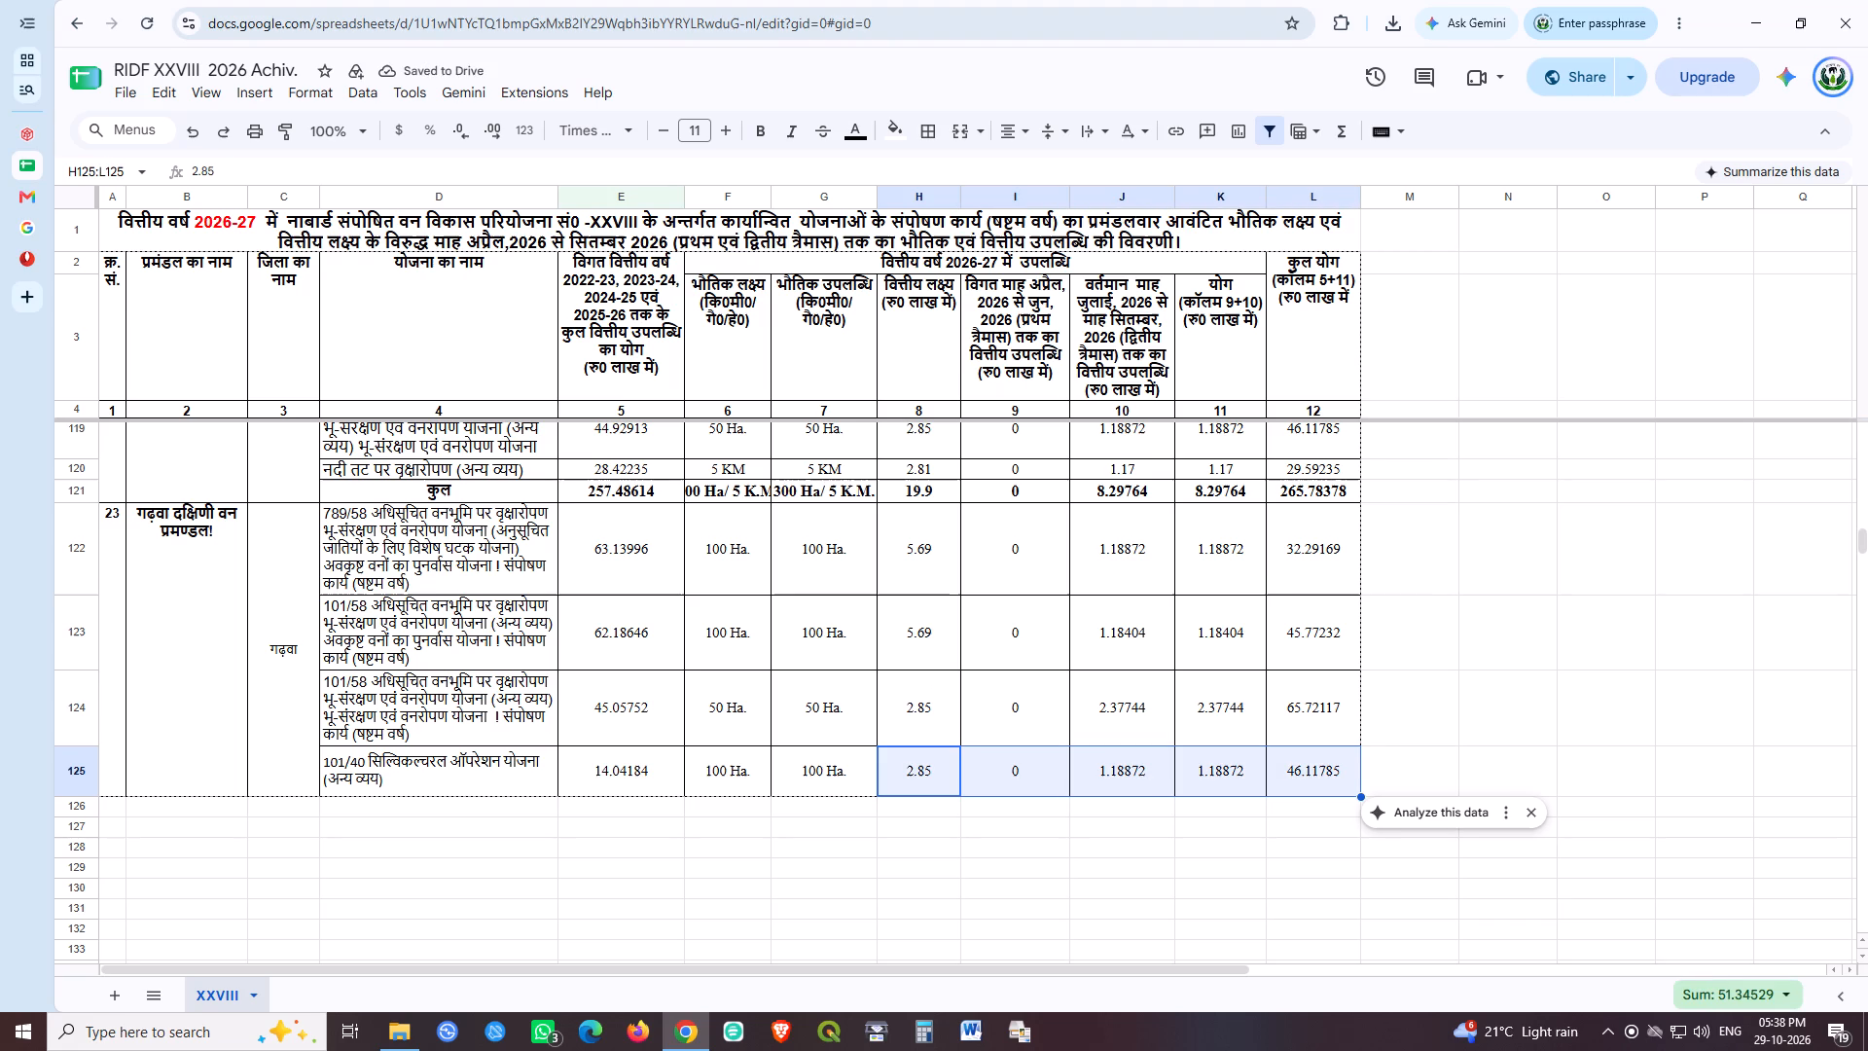
{"action": "key", "text": "Delete"}
{"action": "left_click", "coordinate": [1502, 651]}
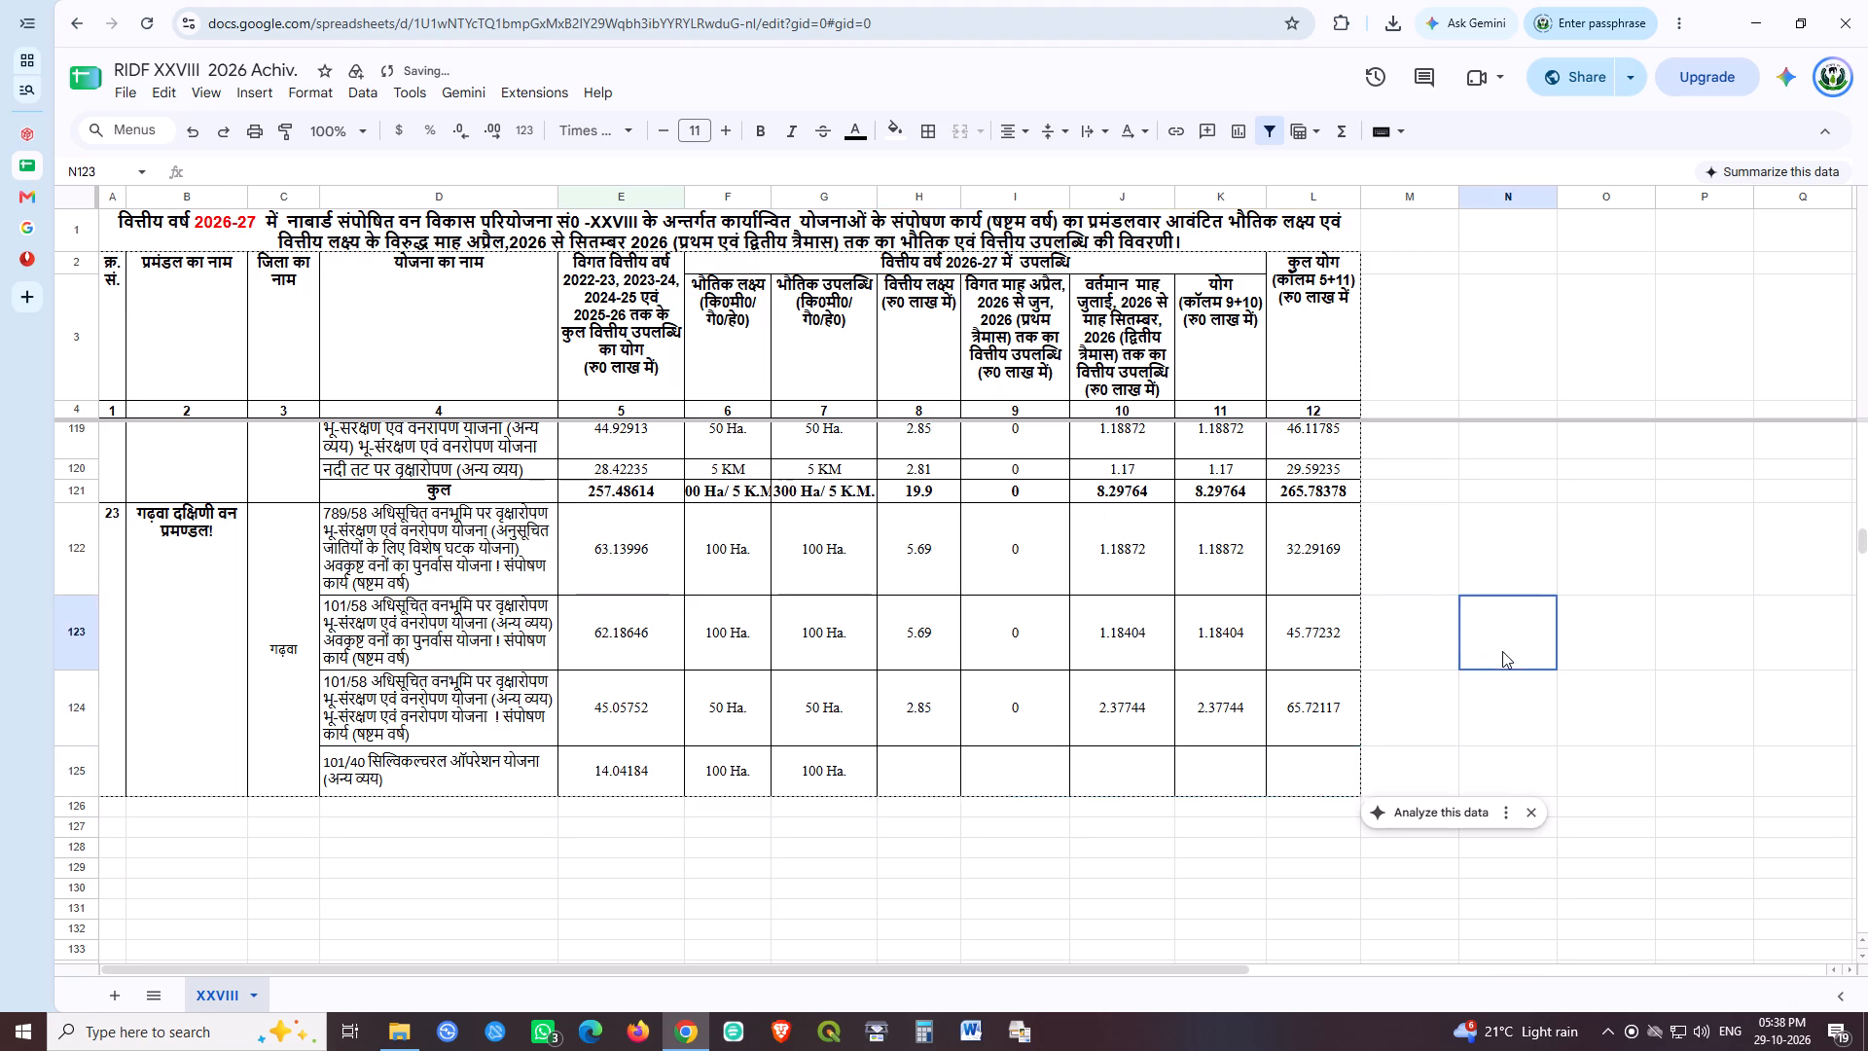
Increase the number format of H122:L124 to five decimal places.
{"action": "left_click", "coordinate": [599, 543]}
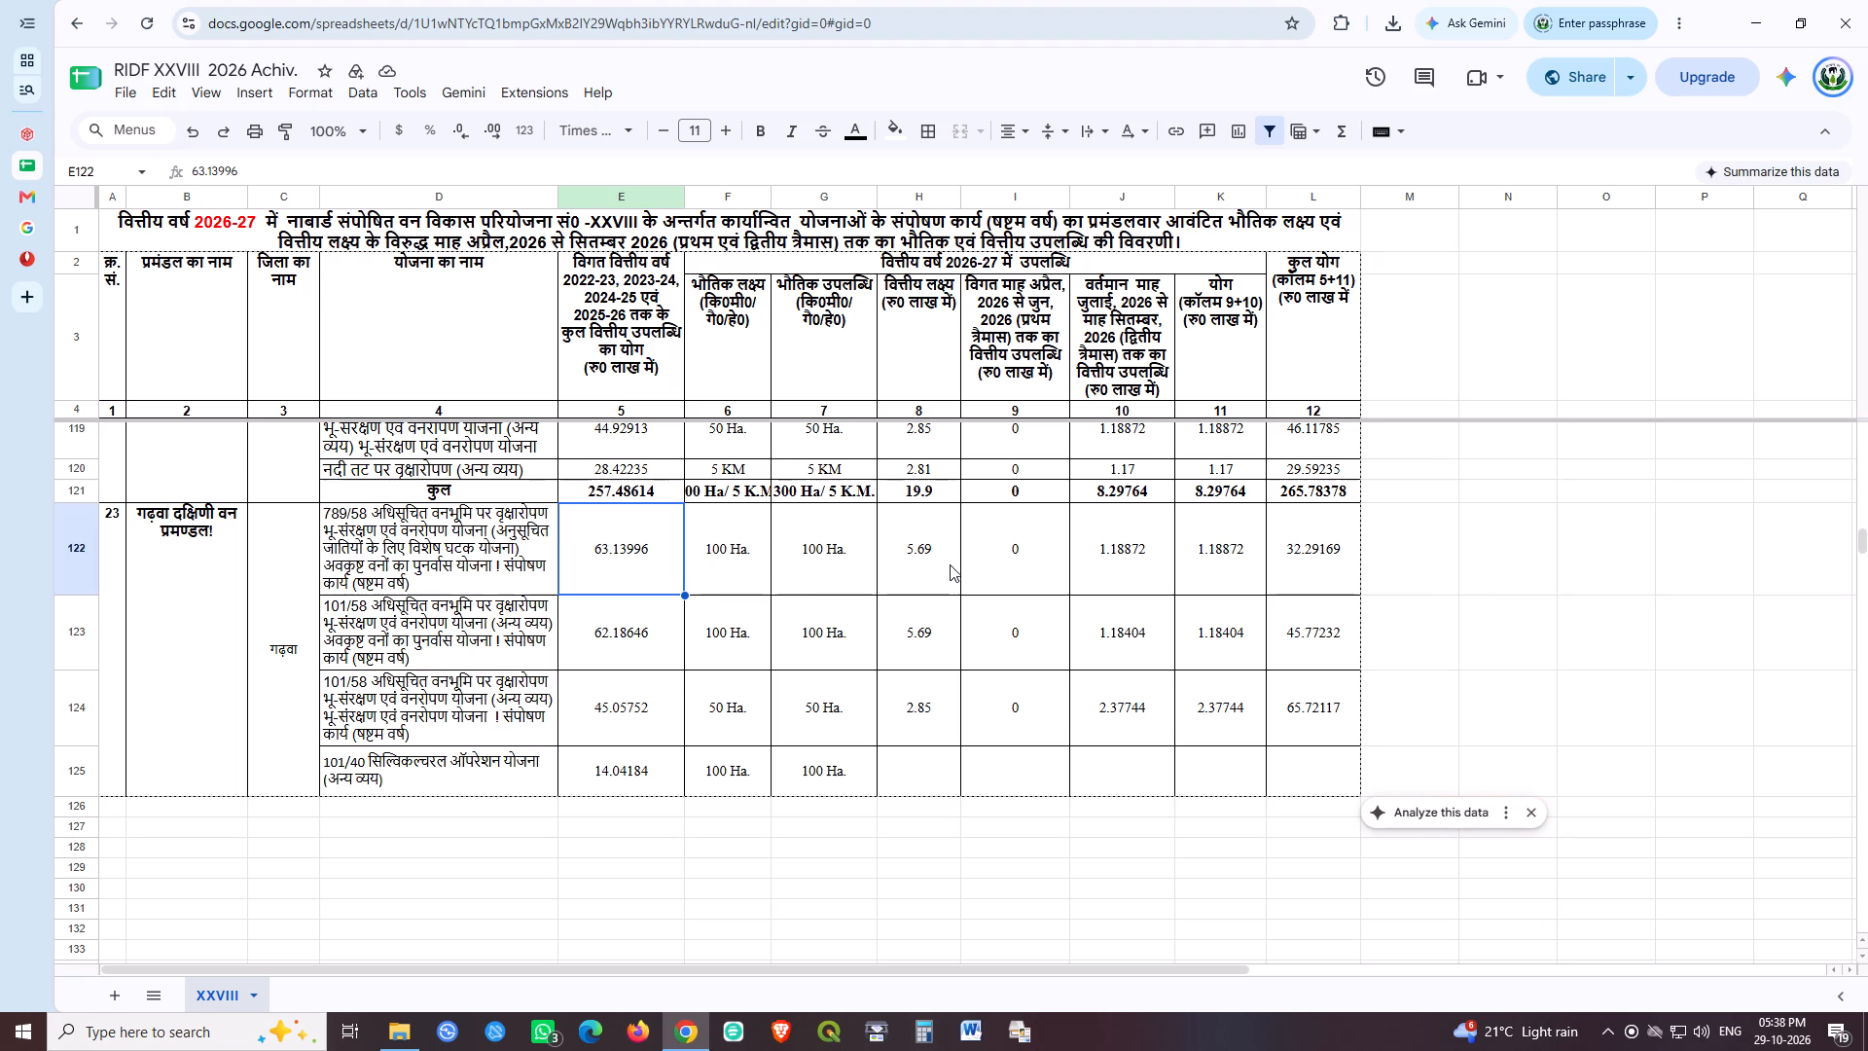
{"action": "left_click_drag", "start_coordinate": [909, 549], "coordinate": [1284, 710]}
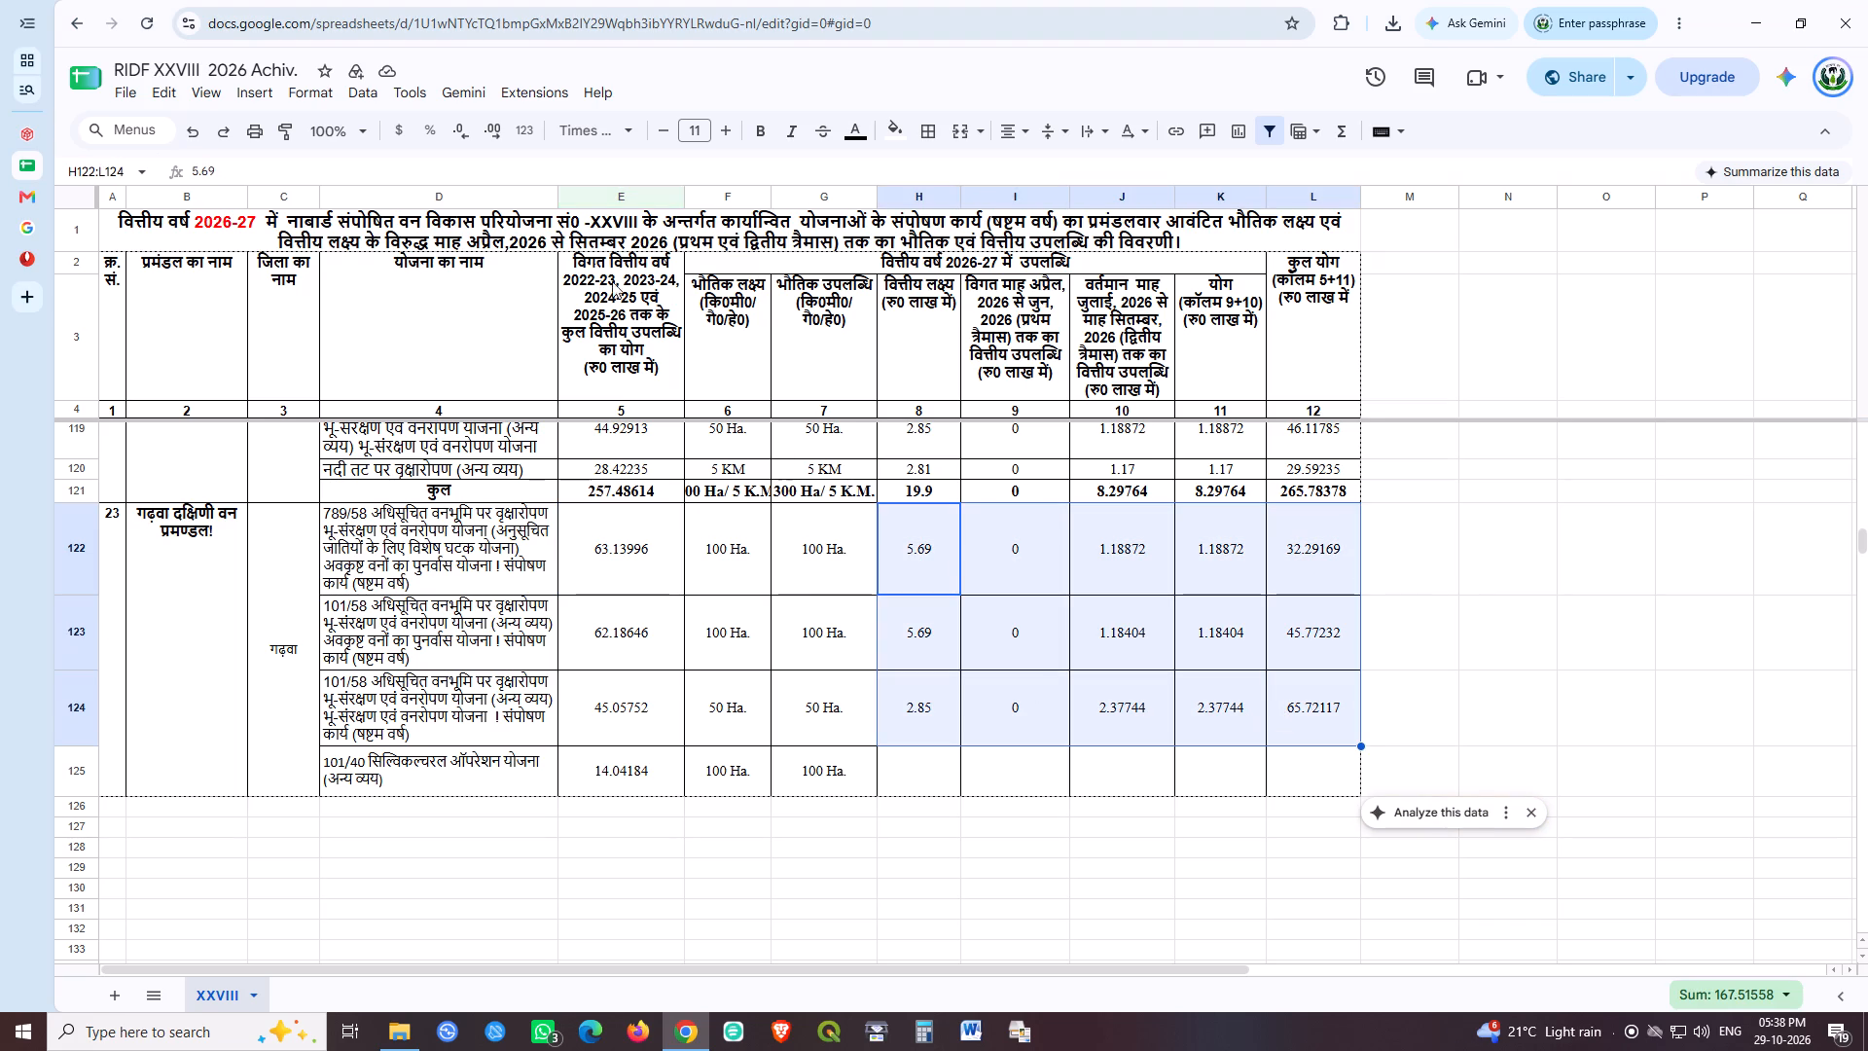
{"action": "left_click", "coordinate": [494, 132]}
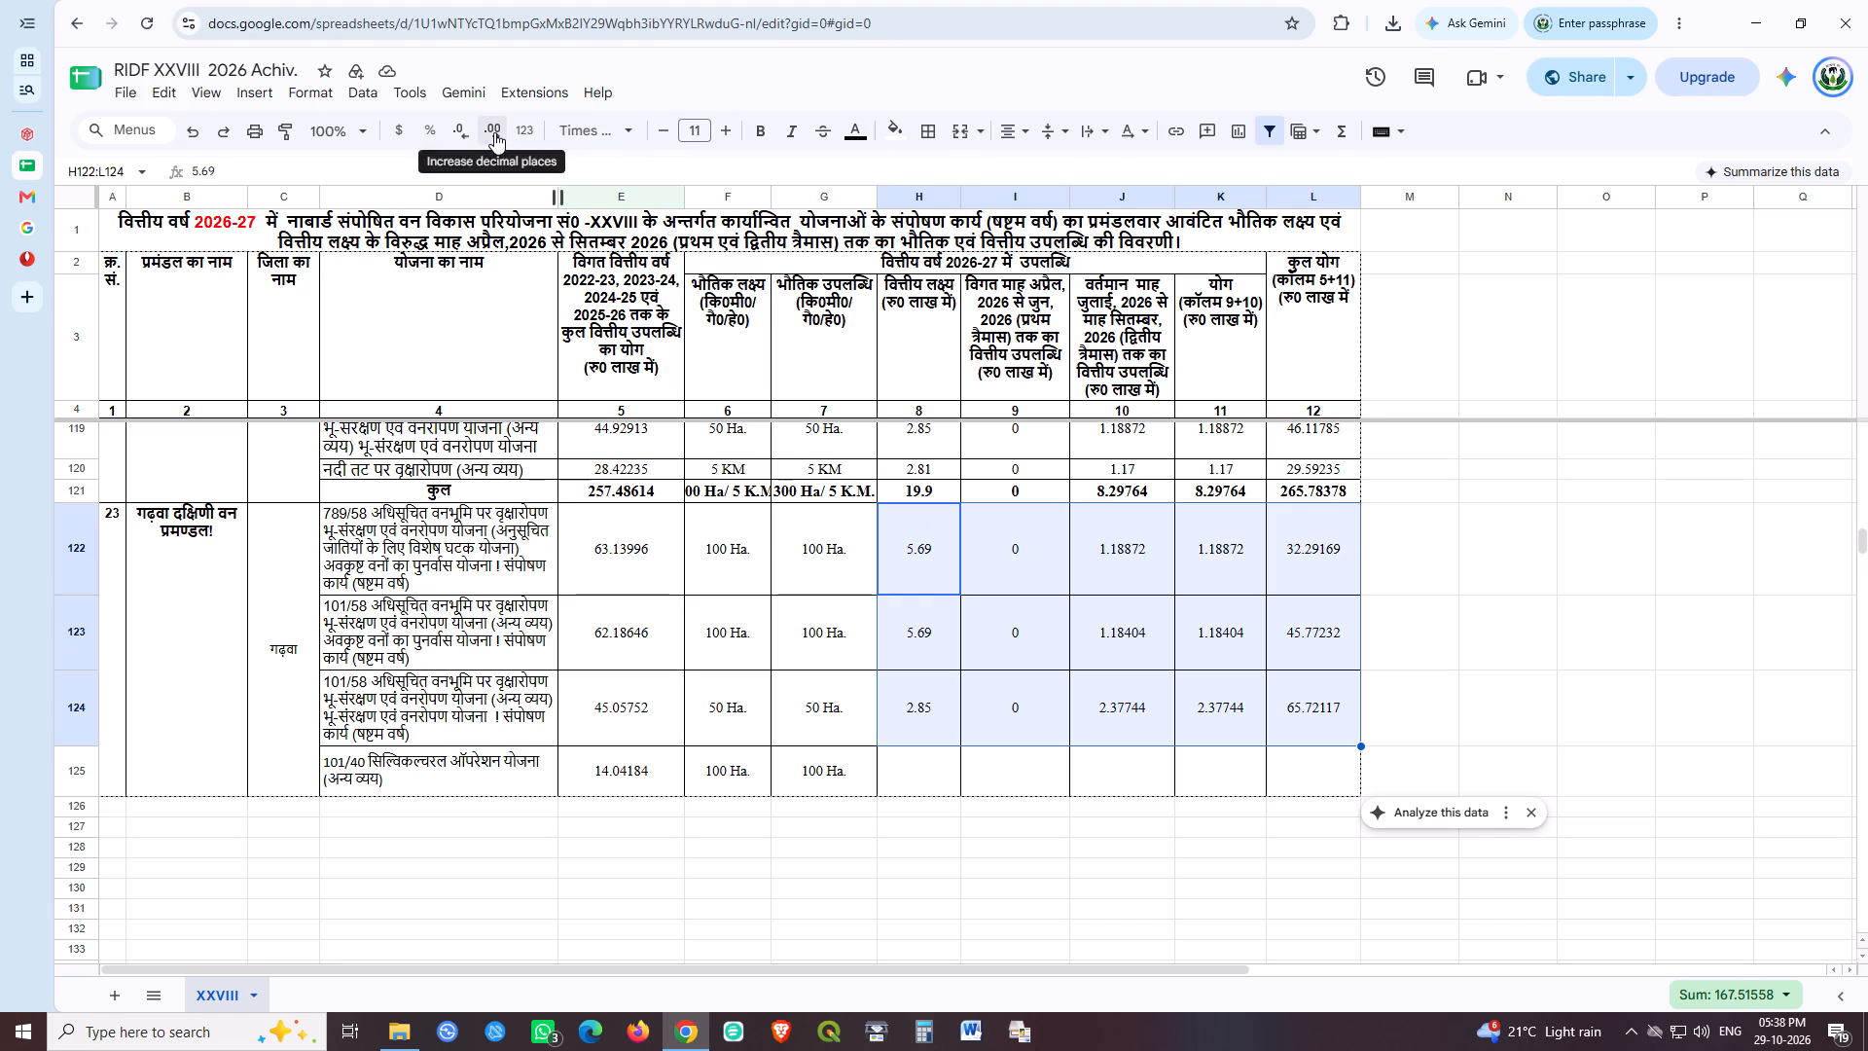
{"action": "left_click", "coordinate": [494, 132]}
{"action": "left_click", "coordinate": [494, 132]}
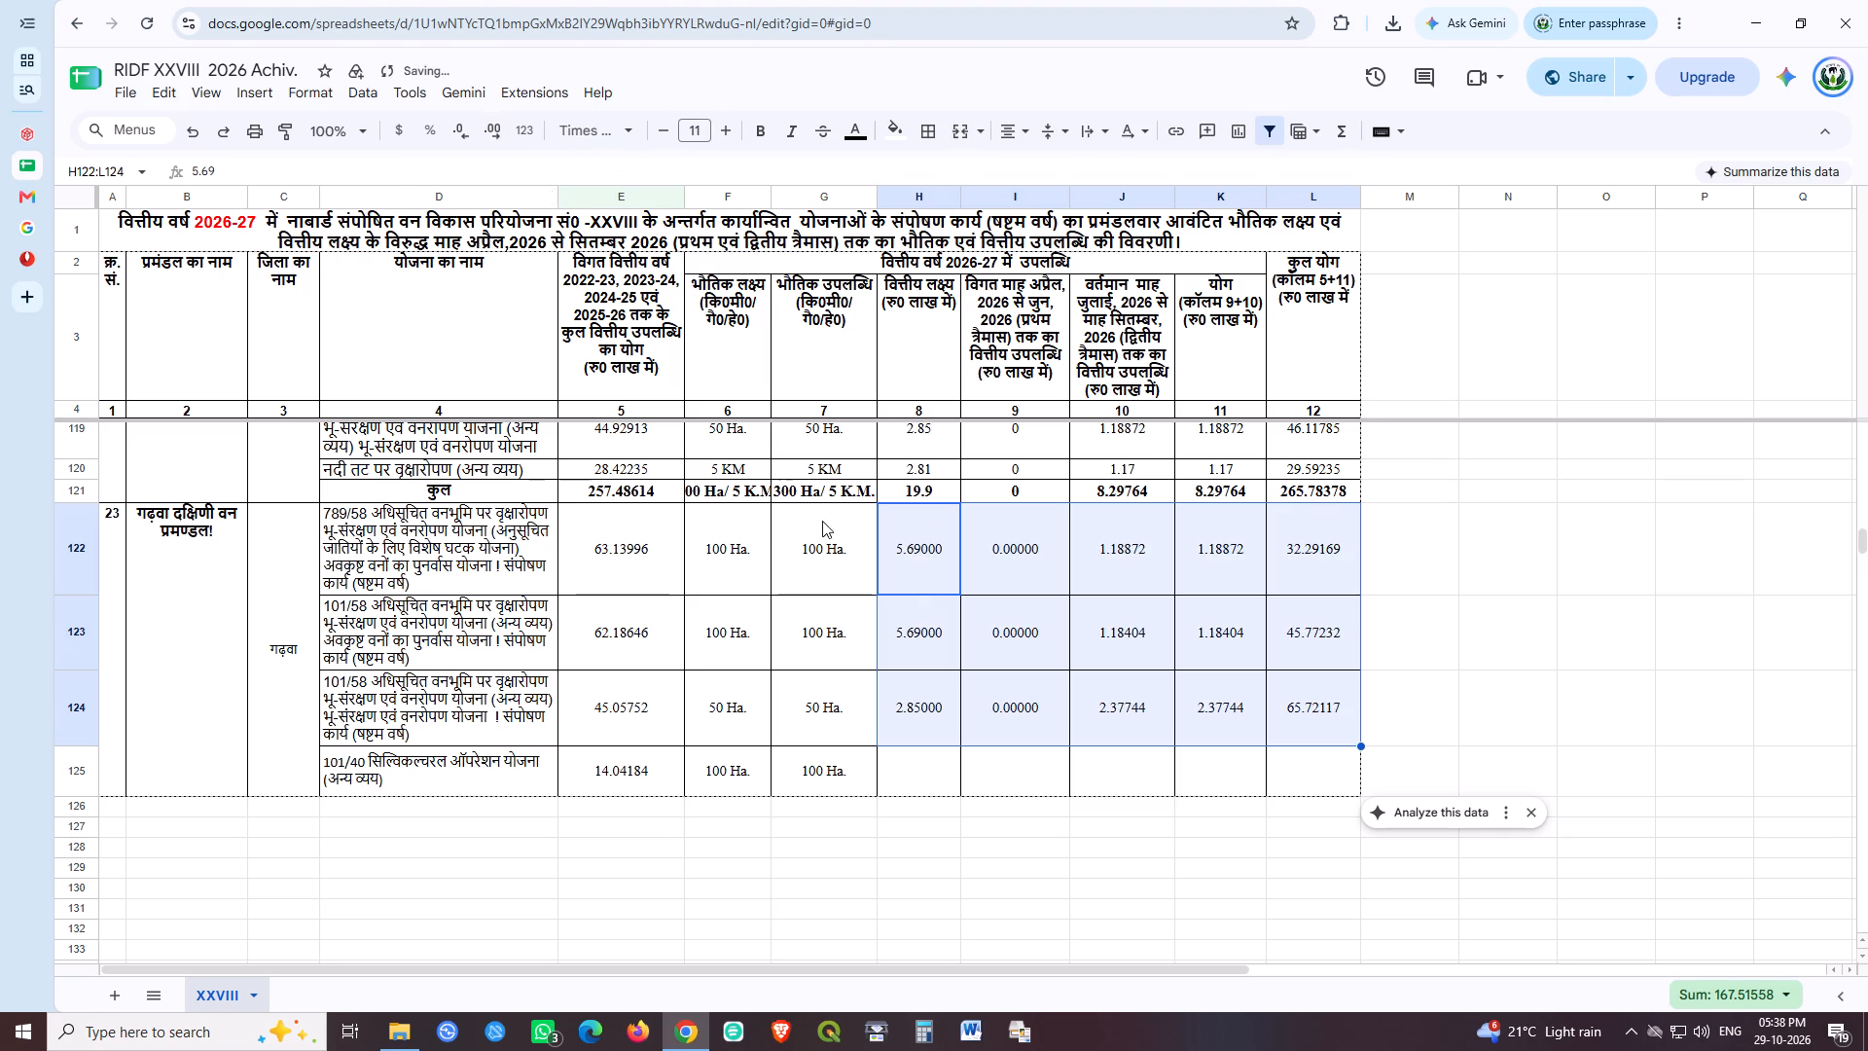
Set the July to September 2026 financial achievement in J122 to 2.37316.
{"action": "left_click", "coordinate": [997, 717]}
{"action": "left_click", "coordinate": [1016, 562]}
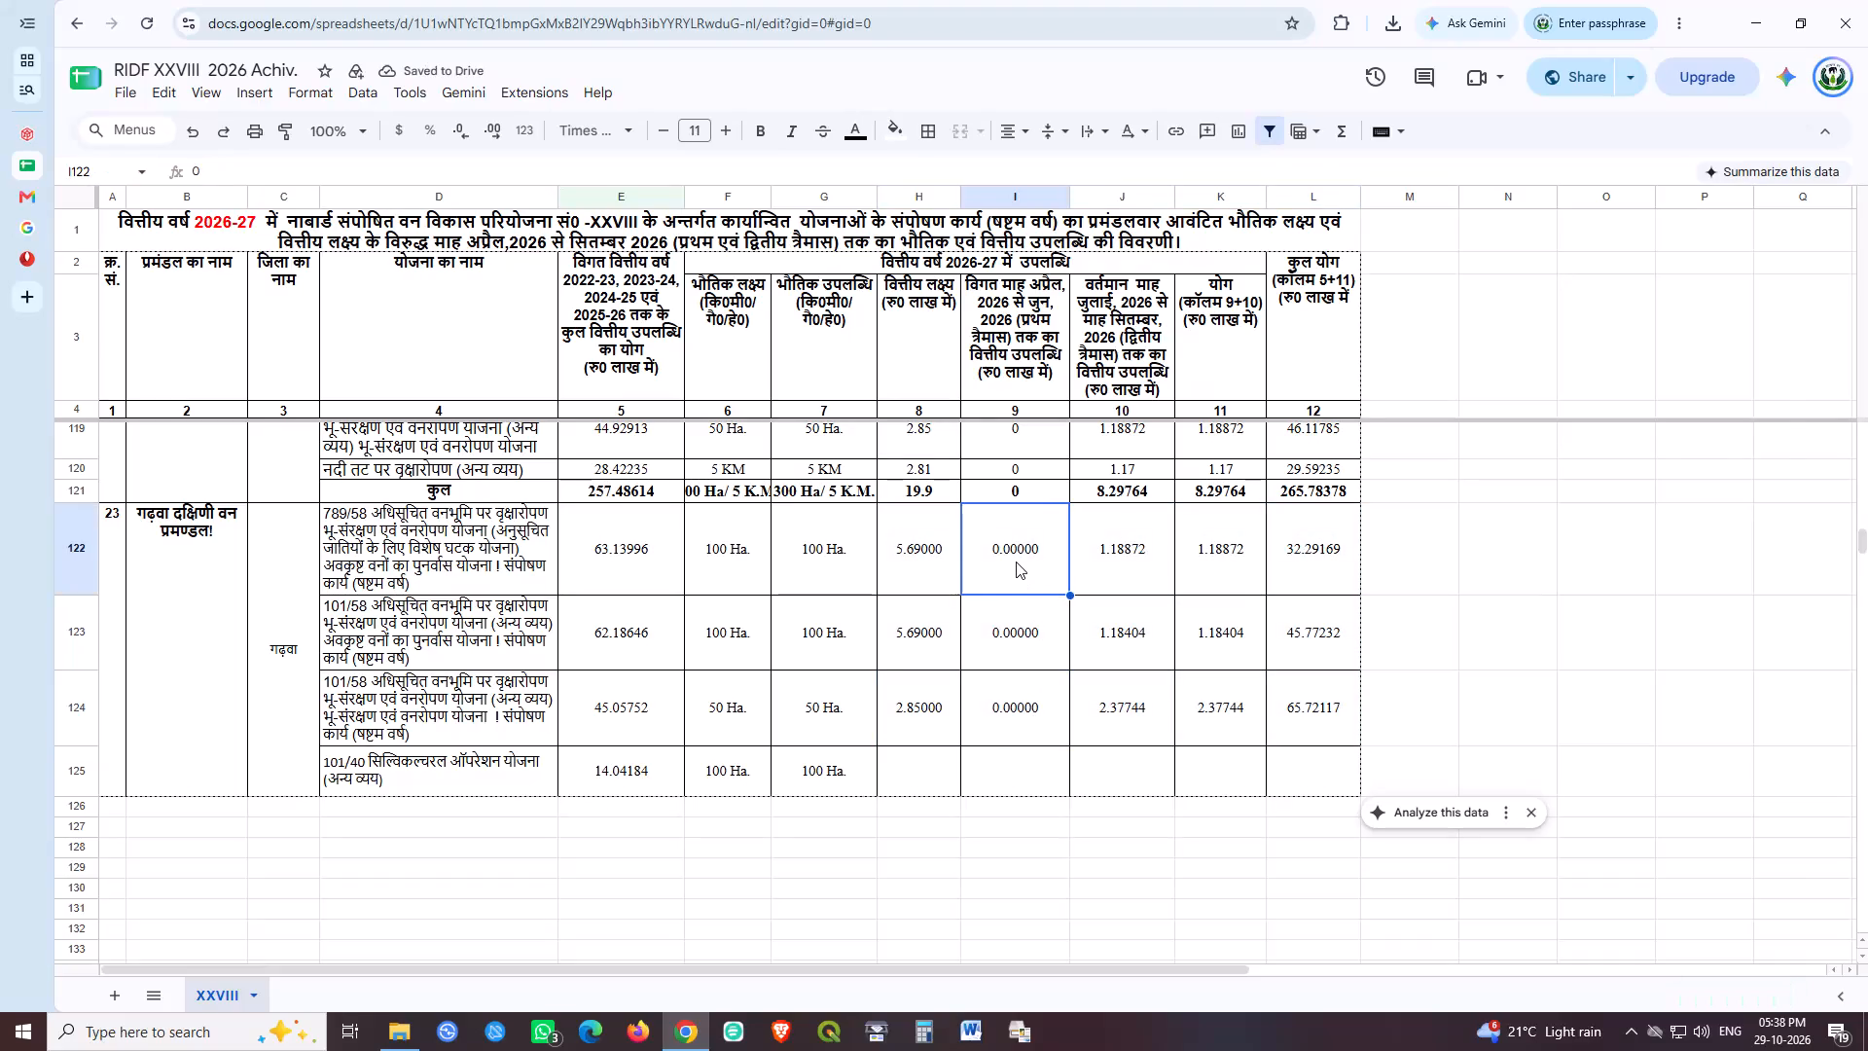
{"action": "left_click", "coordinate": [1131, 564]}
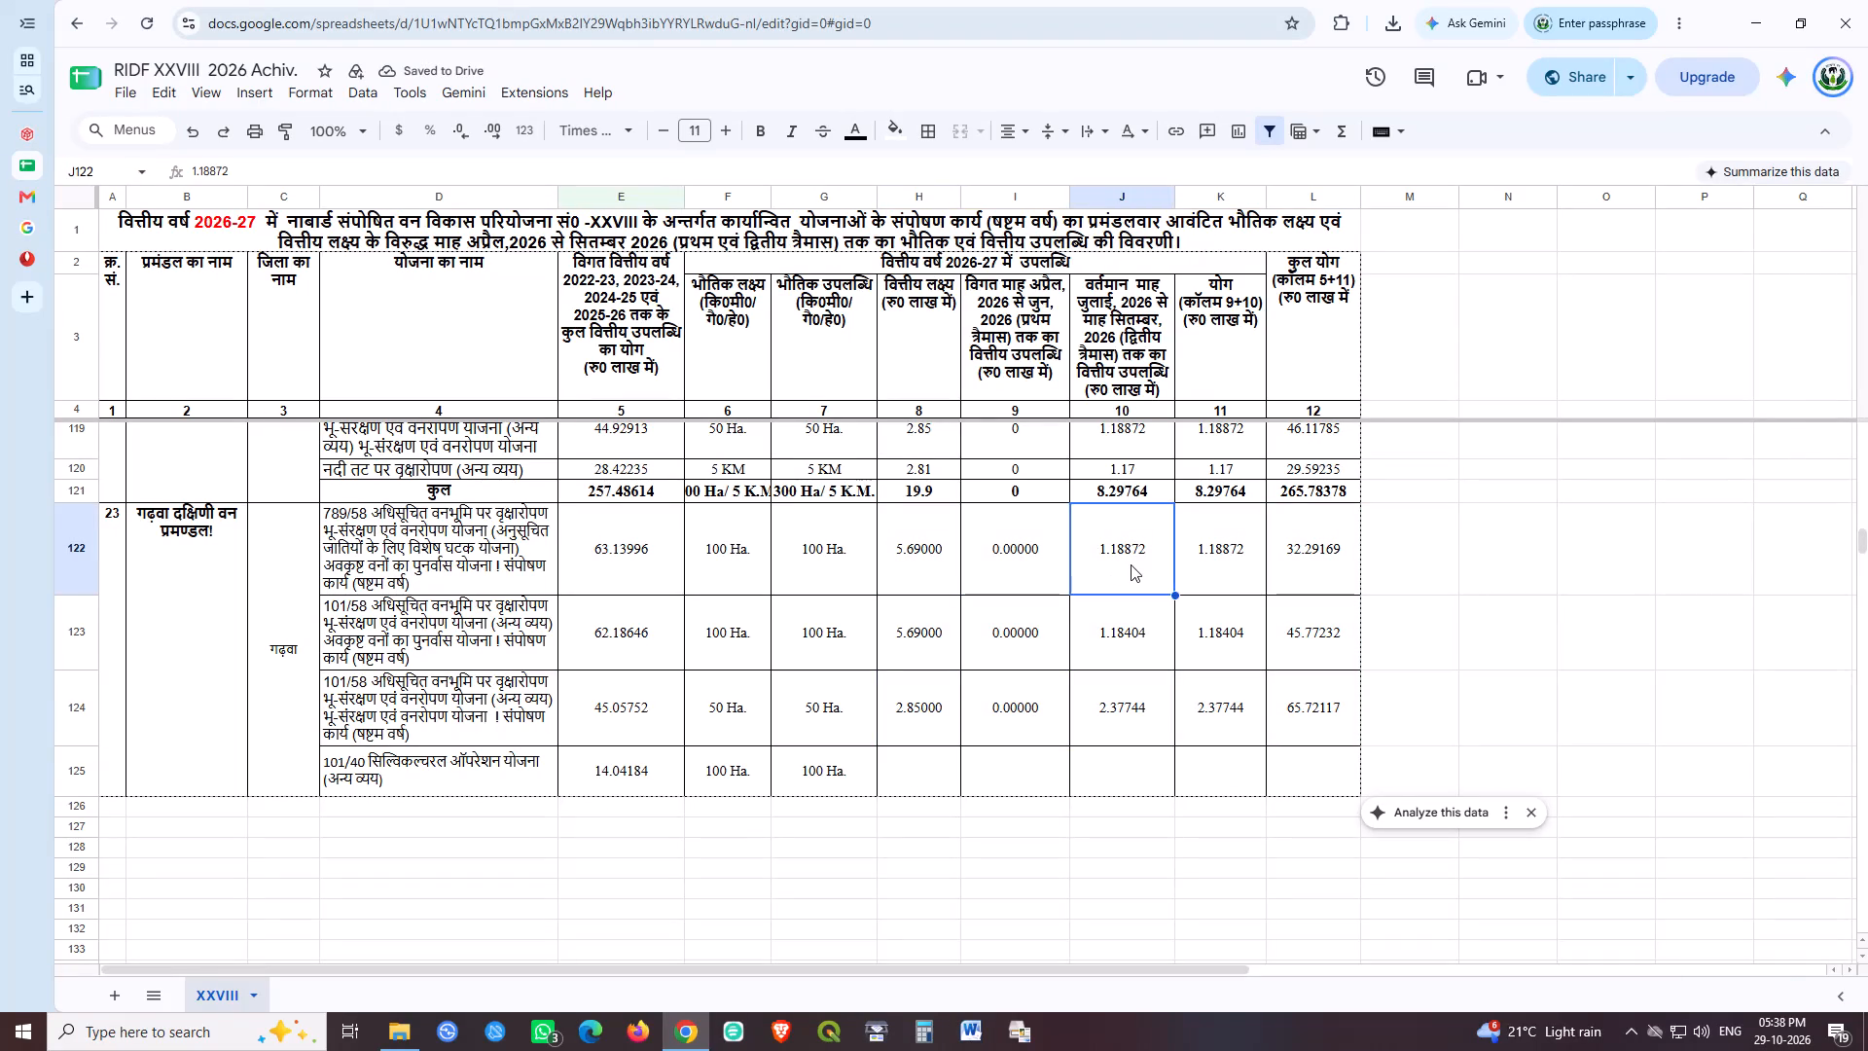
{"action": "type", "text": "2.37316"}
{"action": "key", "text": "Return"}
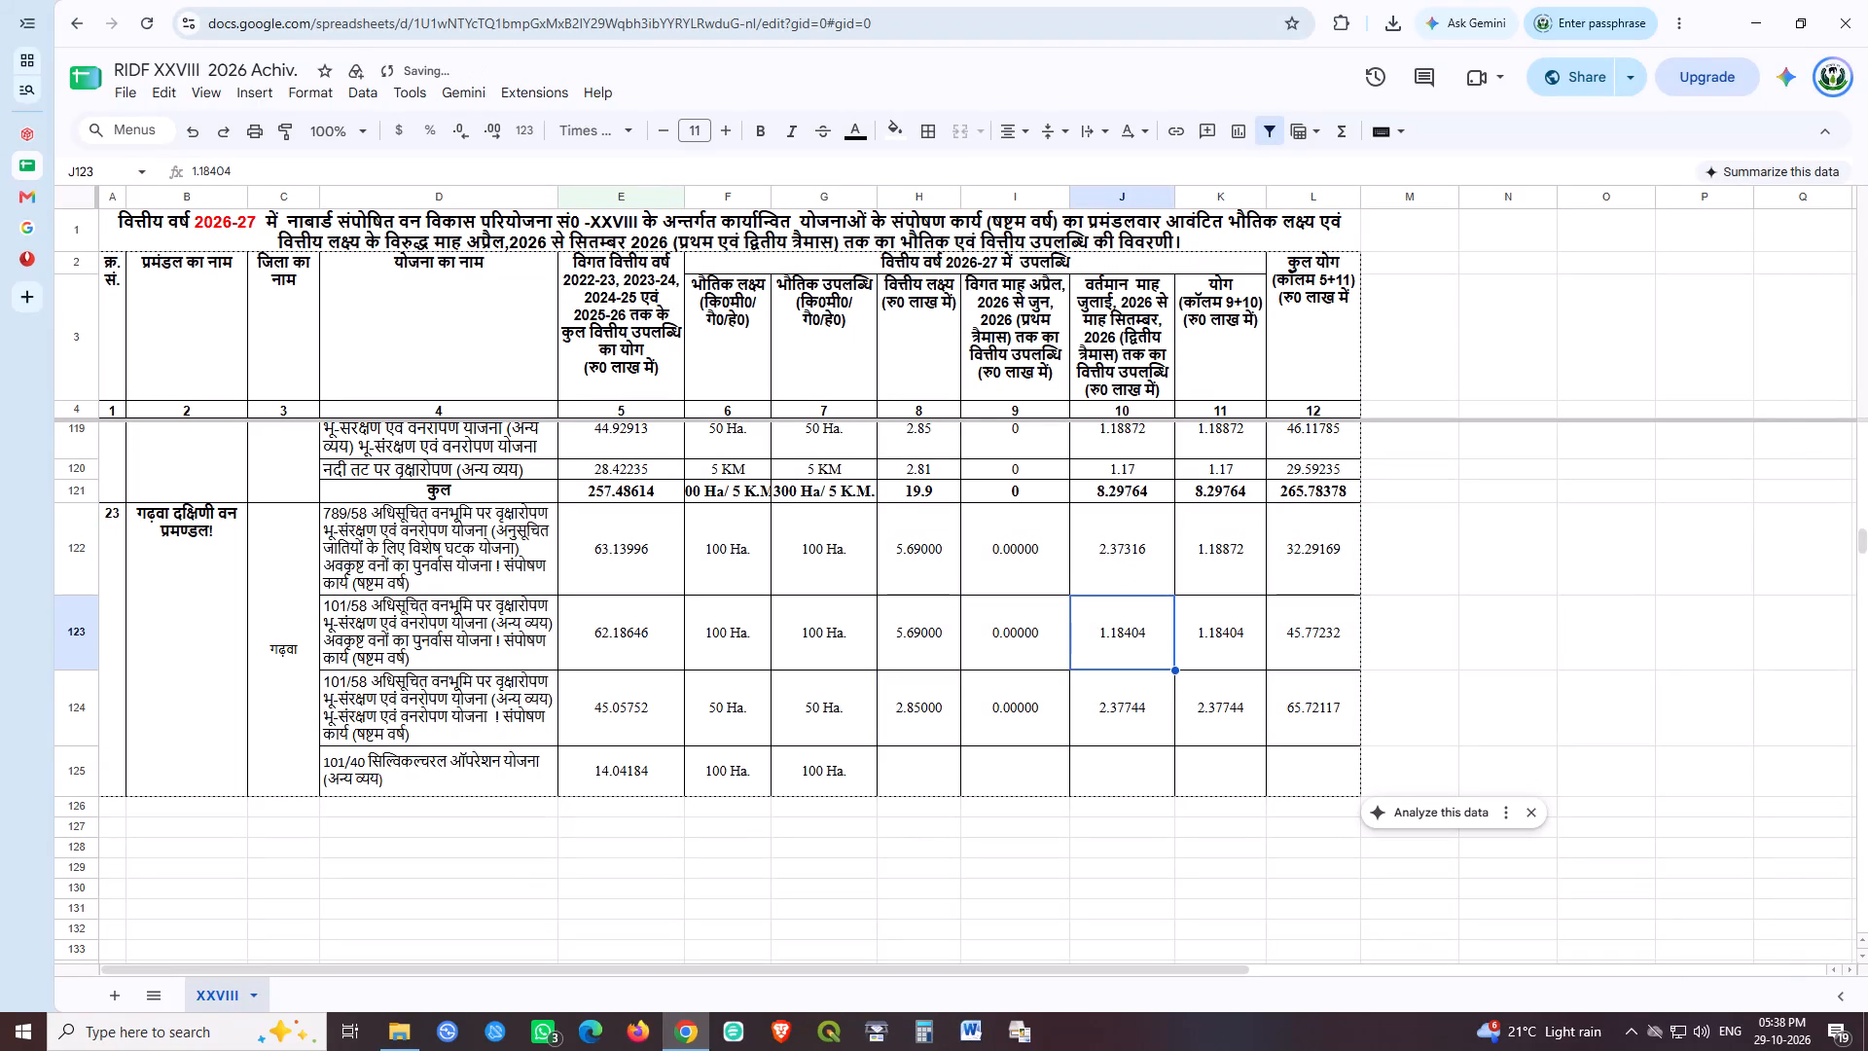
Set the July to September 2026 financial achievement to 2.37316 in J123 and 1.18658 in J124.
{"action": "type", "text": "2.37316"}
{"action": "key", "text": "Return"}
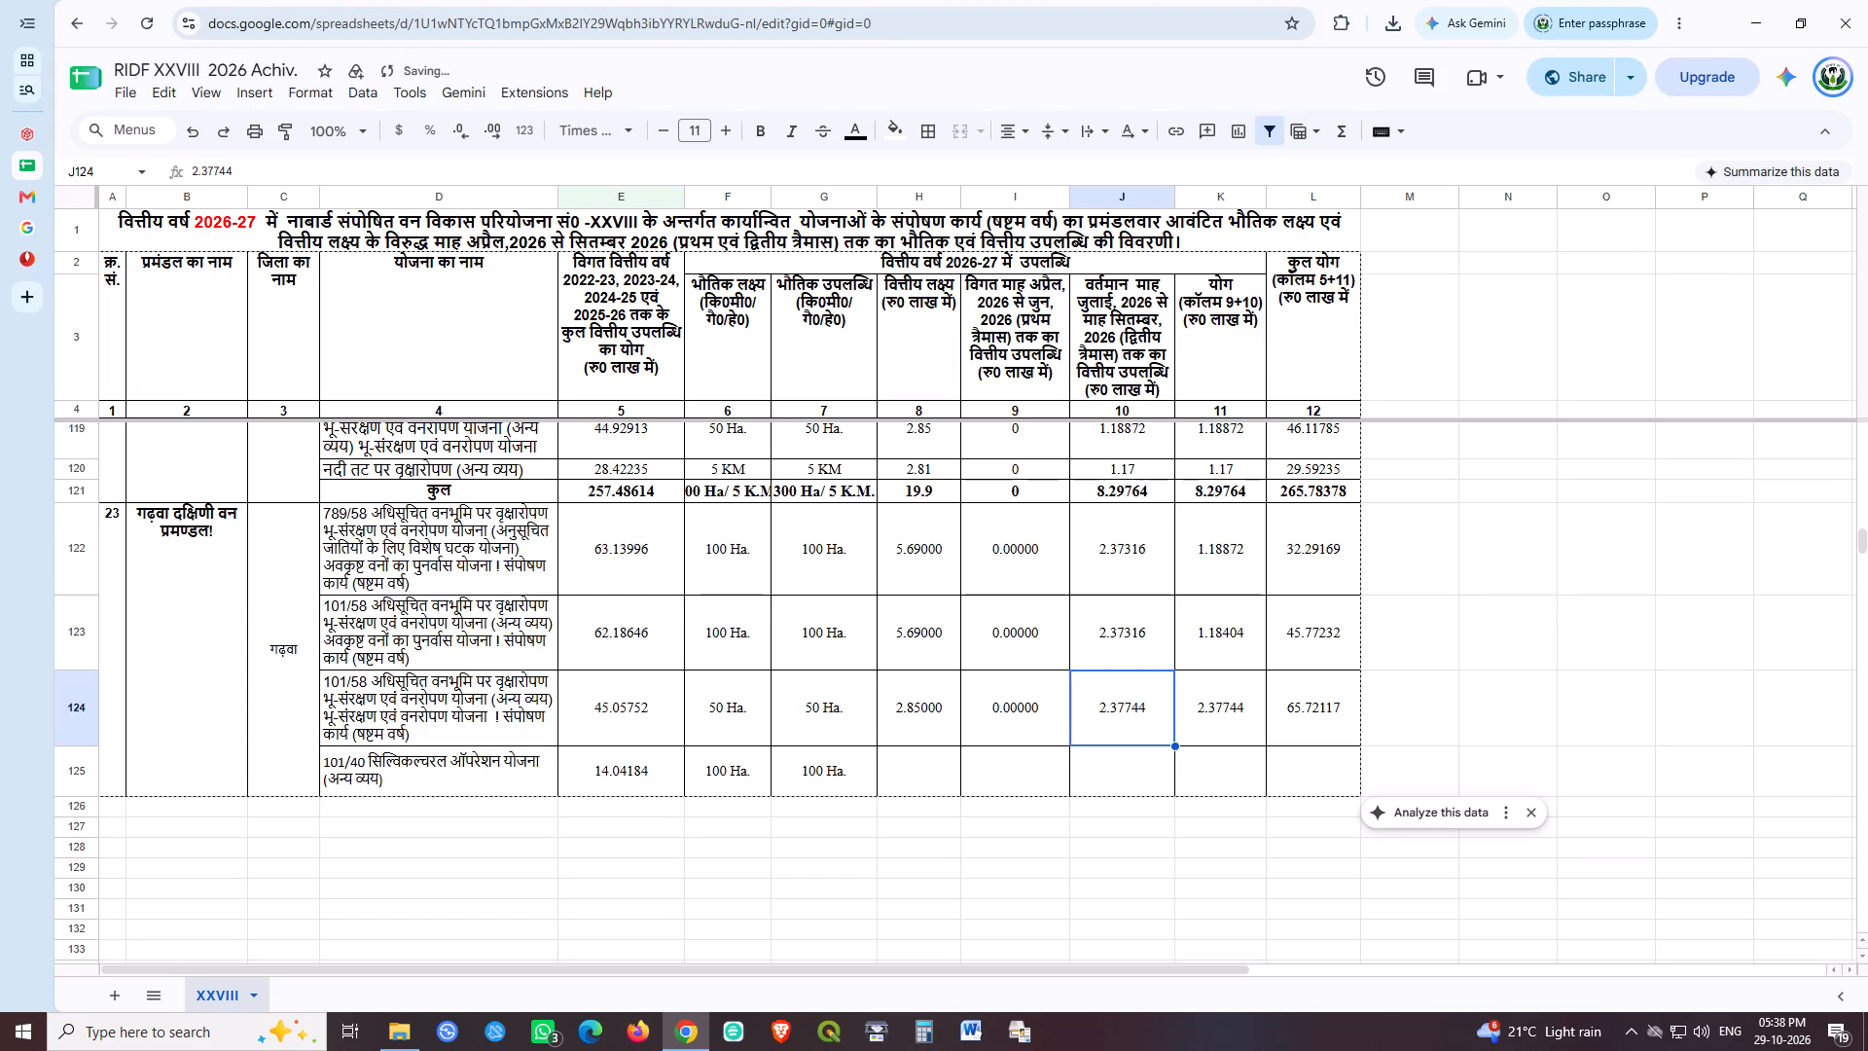
{"action": "type", "text": "1.18658"}
{"action": "key", "text": "Return"}
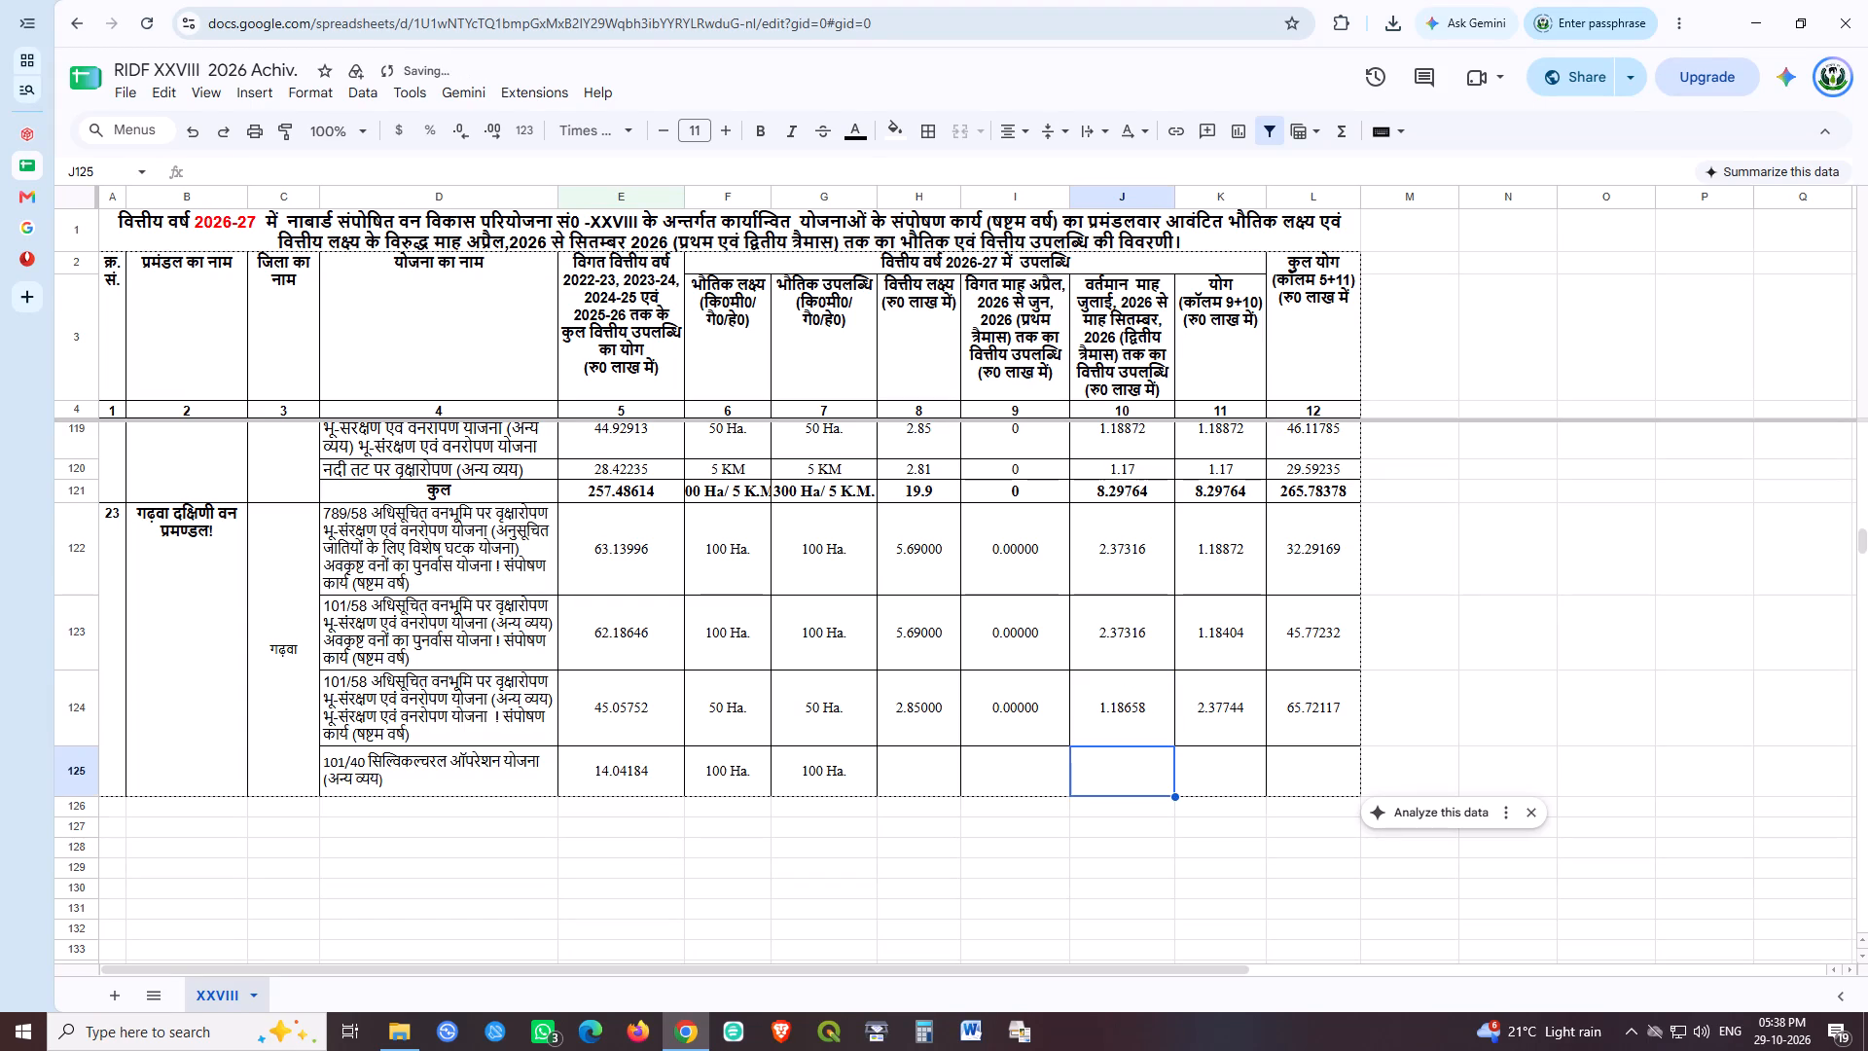
Calculate K122 as =I122+J122 and fill the formula down through K124, leaving K125 empty.
{"action": "left_click", "coordinate": [1238, 572]}
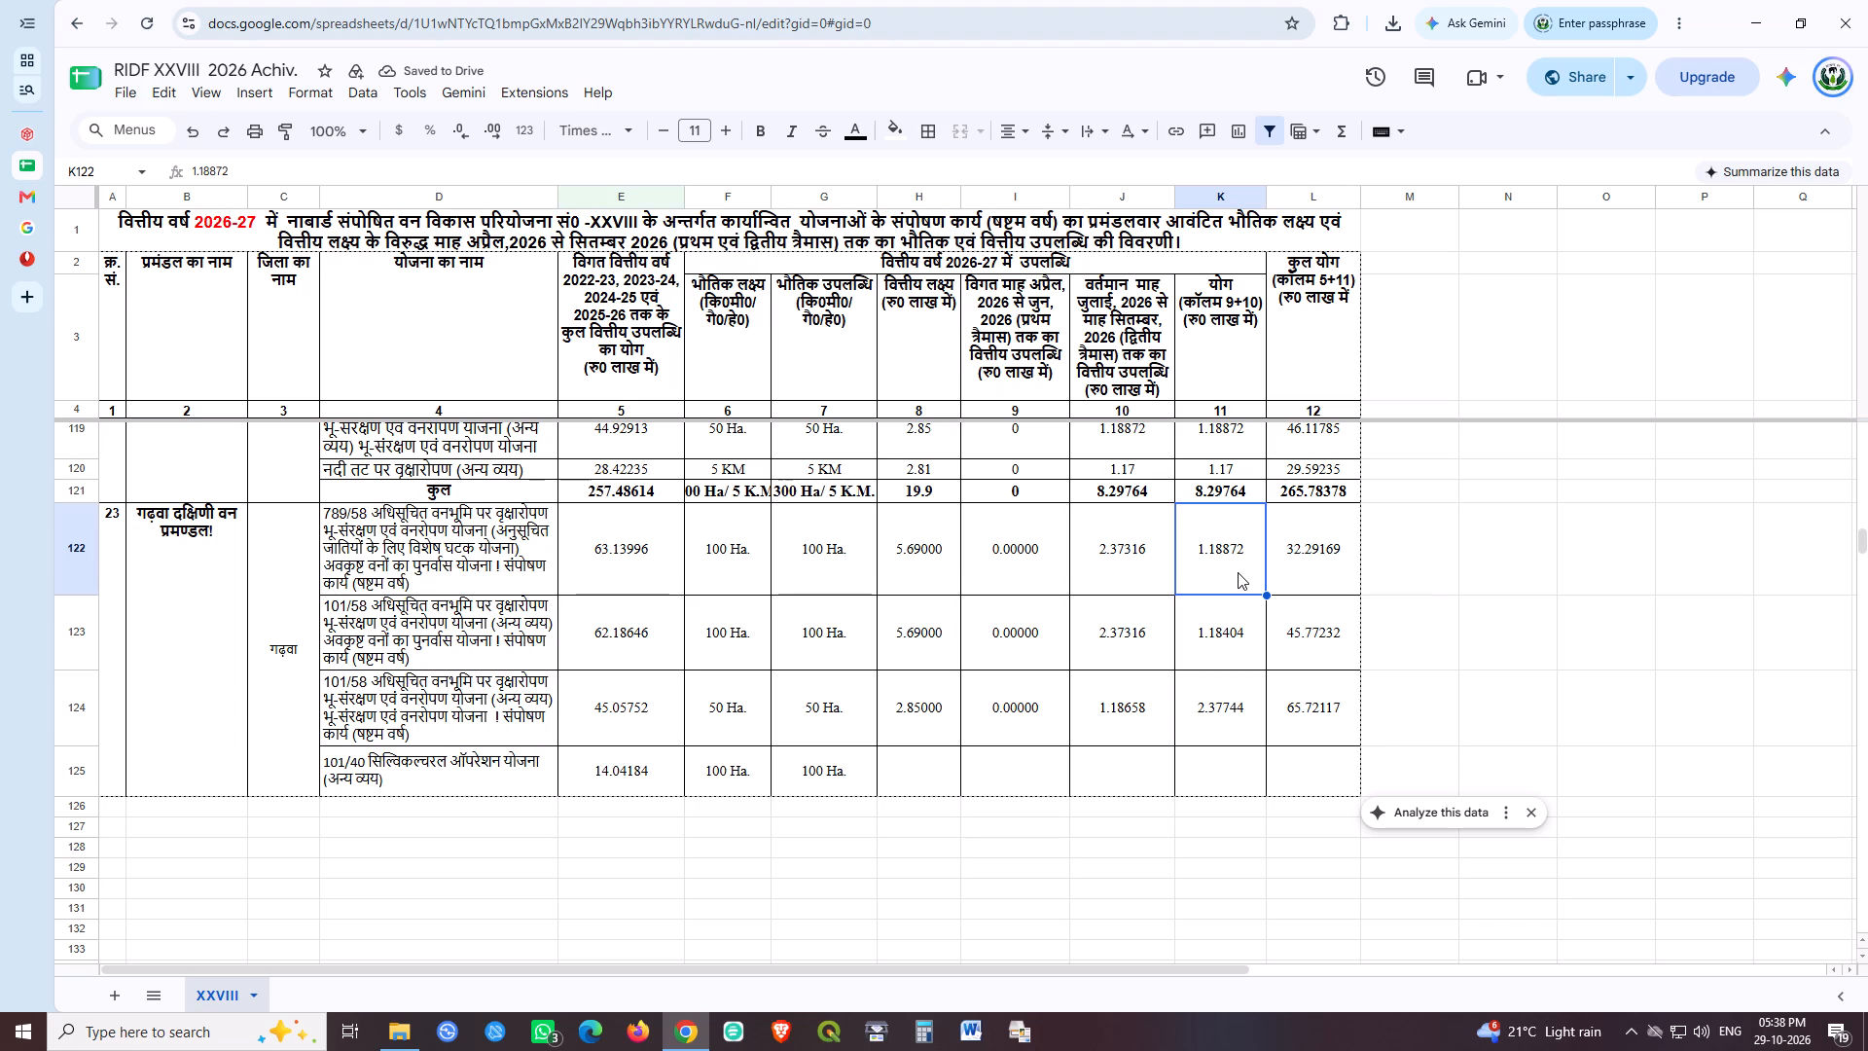
{"action": "key", "text": "equal"}
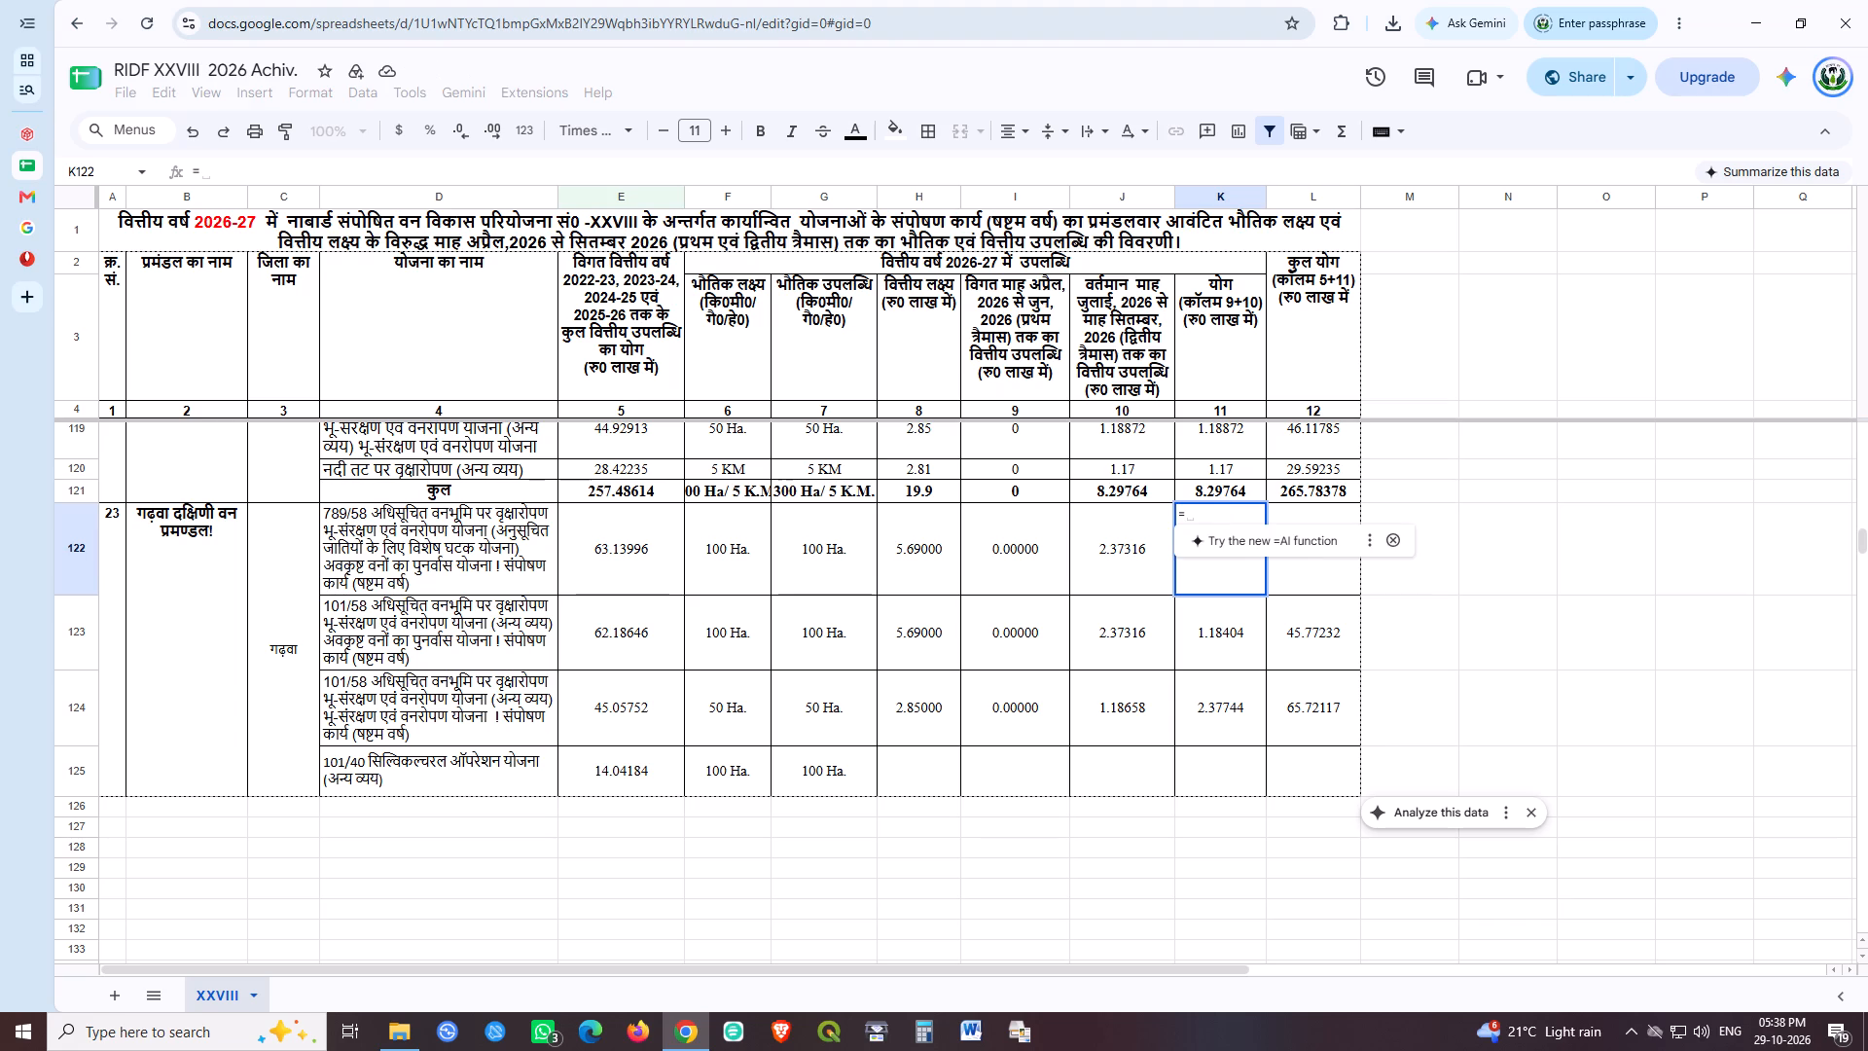
{"action": "left_click", "coordinate": [1033, 564]}
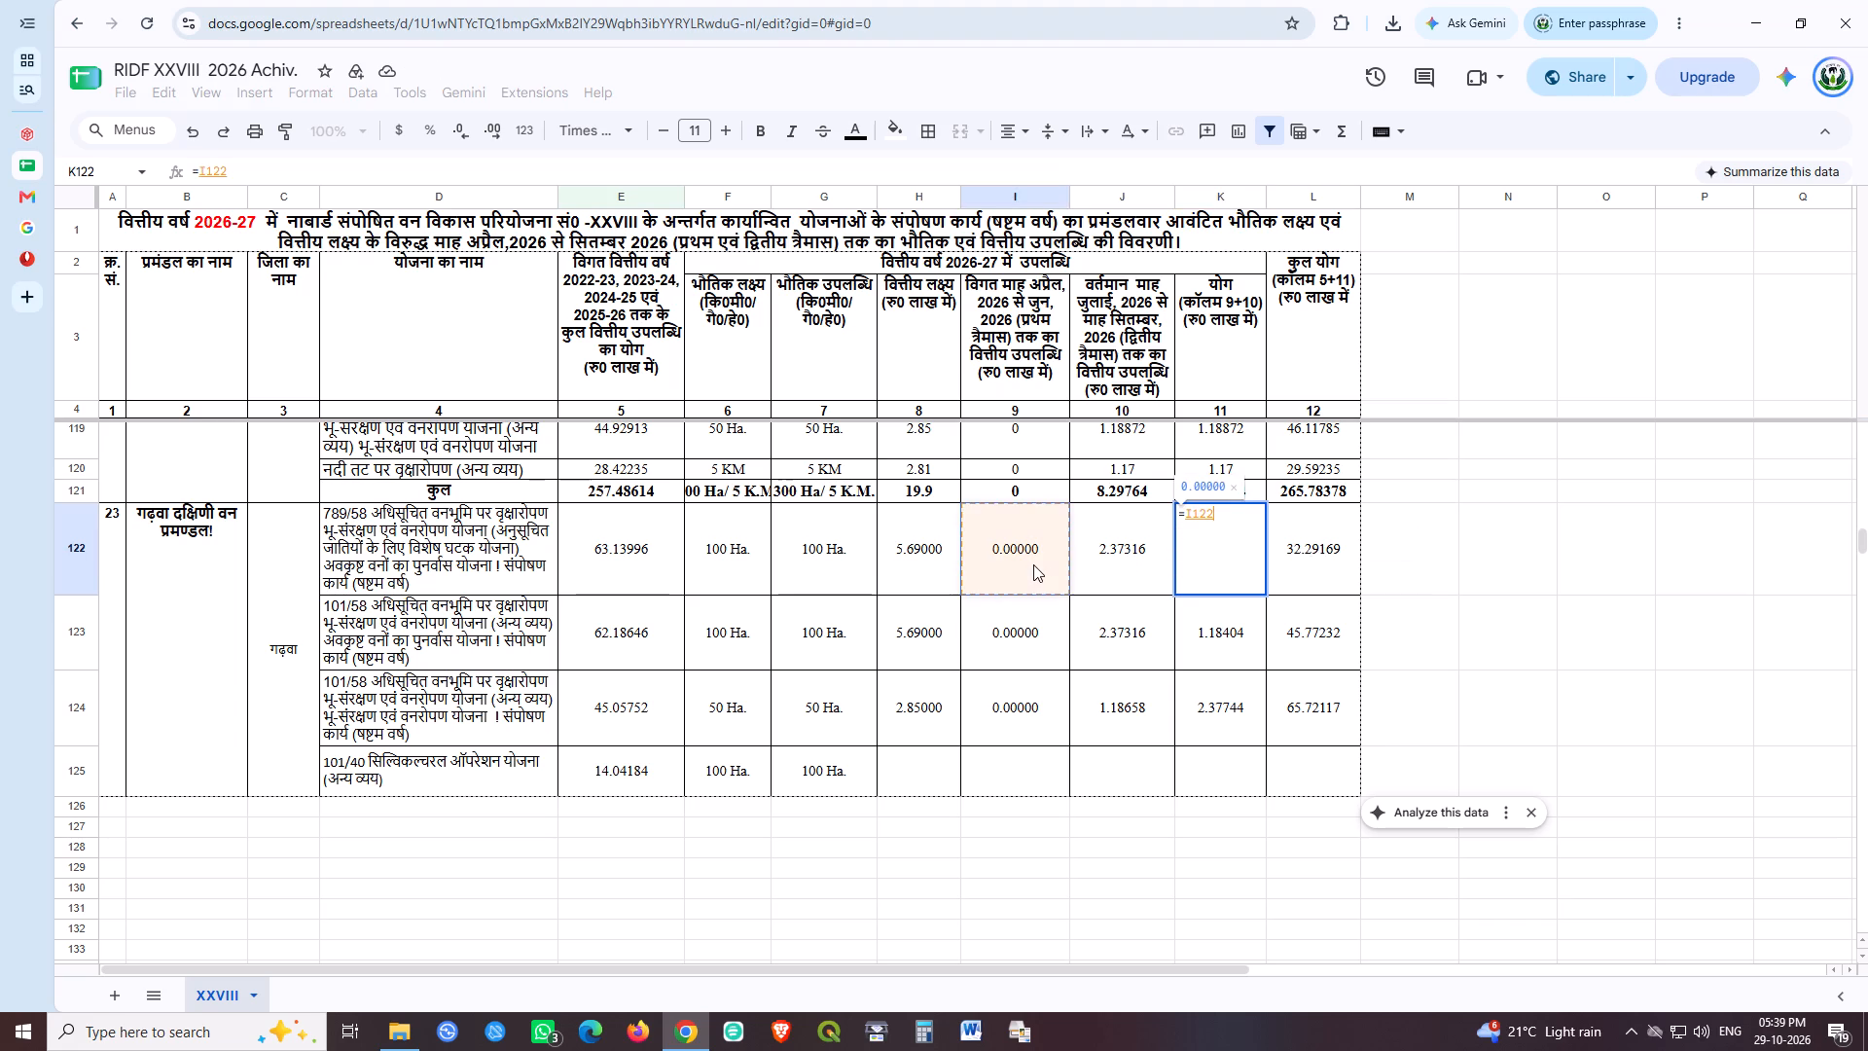
{"action": "key", "text": "plus"}
{"action": "left_click", "coordinate": [1101, 558]}
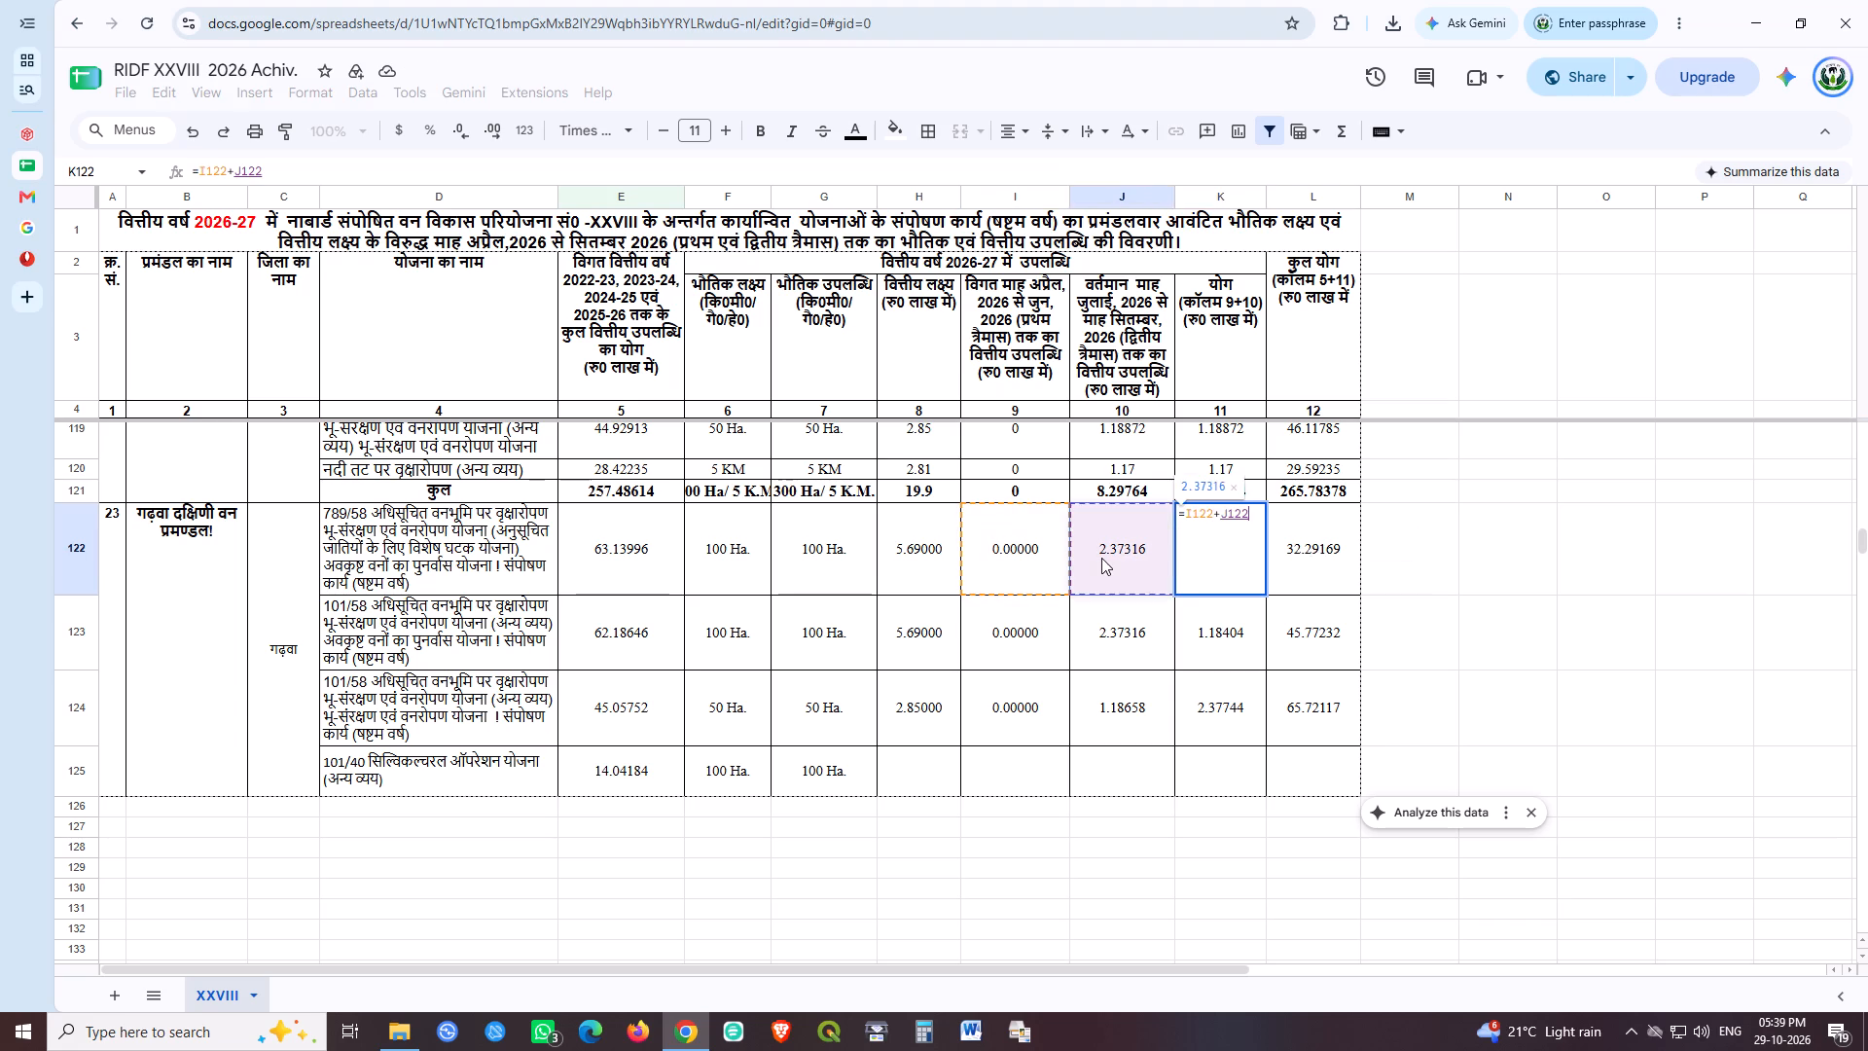
{"action": "key", "text": "Return"}
{"action": "left_click", "coordinate": [1268, 535]}
{"action": "left_click", "coordinate": [1244, 543]}
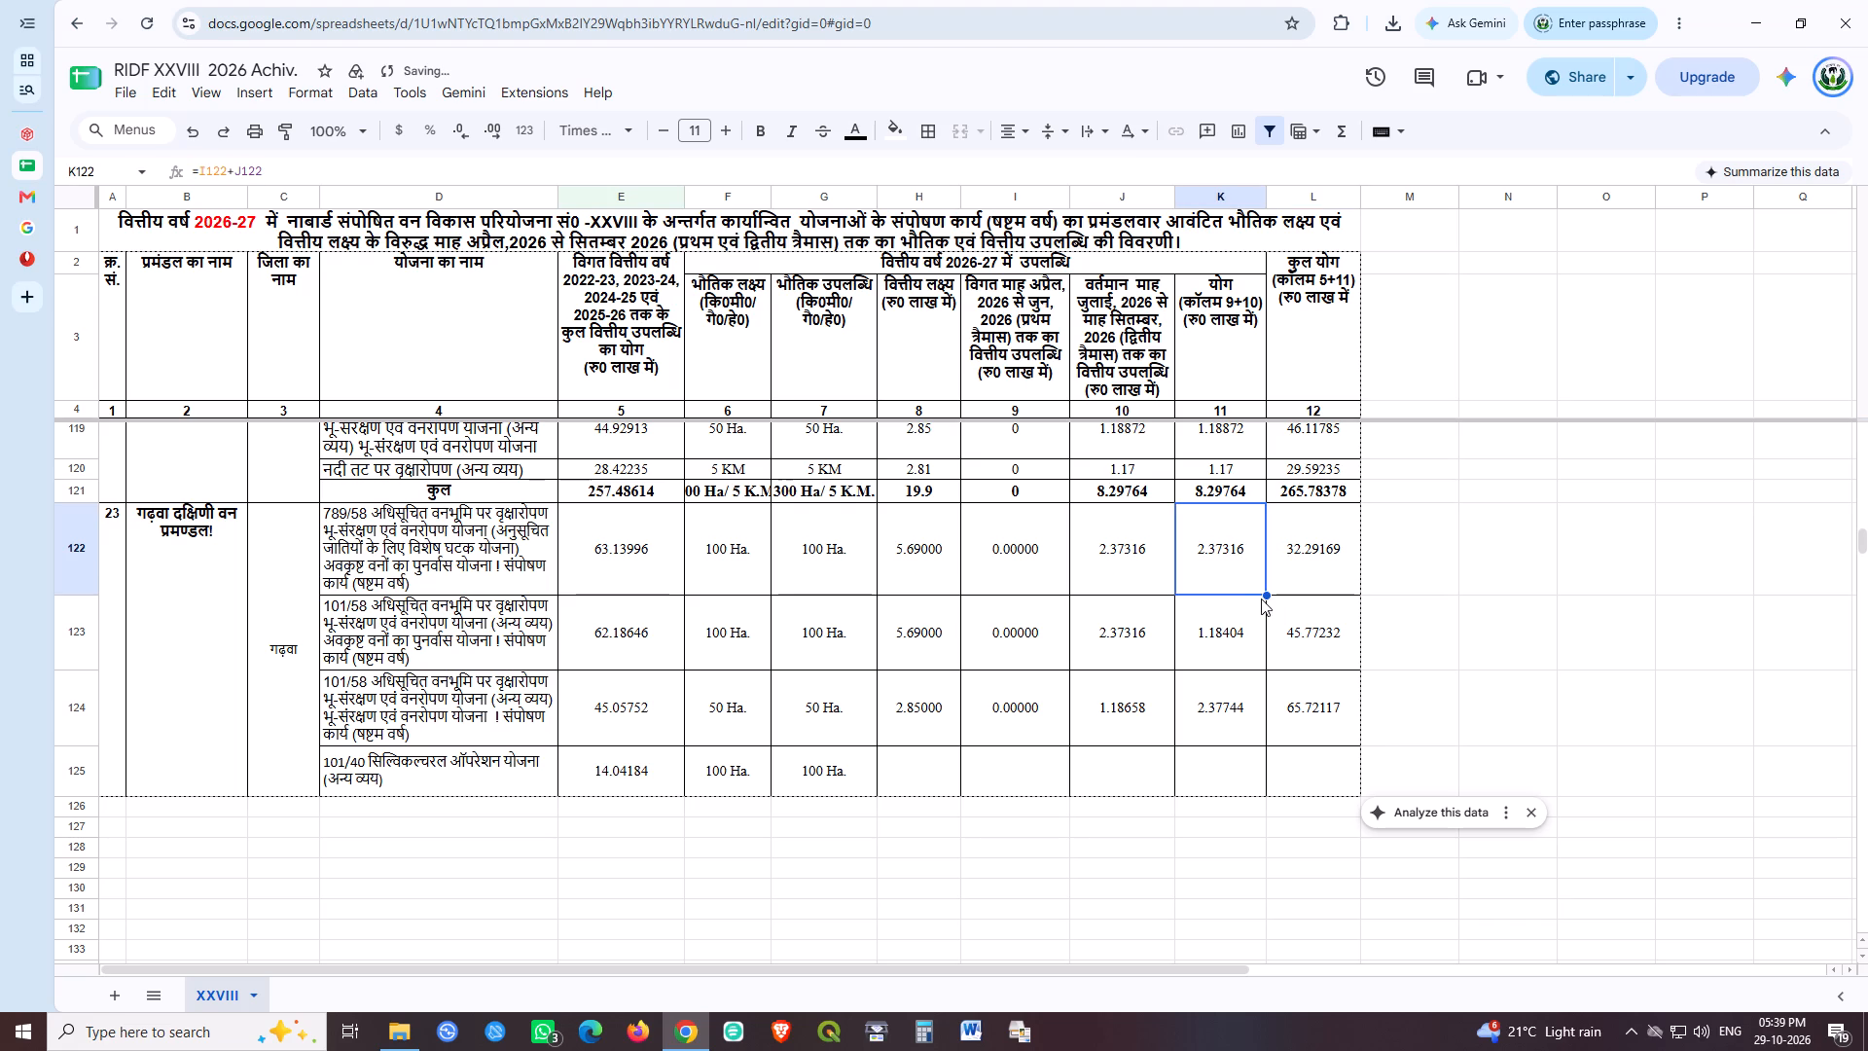
{"action": "left_click_drag", "start_coordinate": [1263, 597], "coordinate": [1269, 749]}
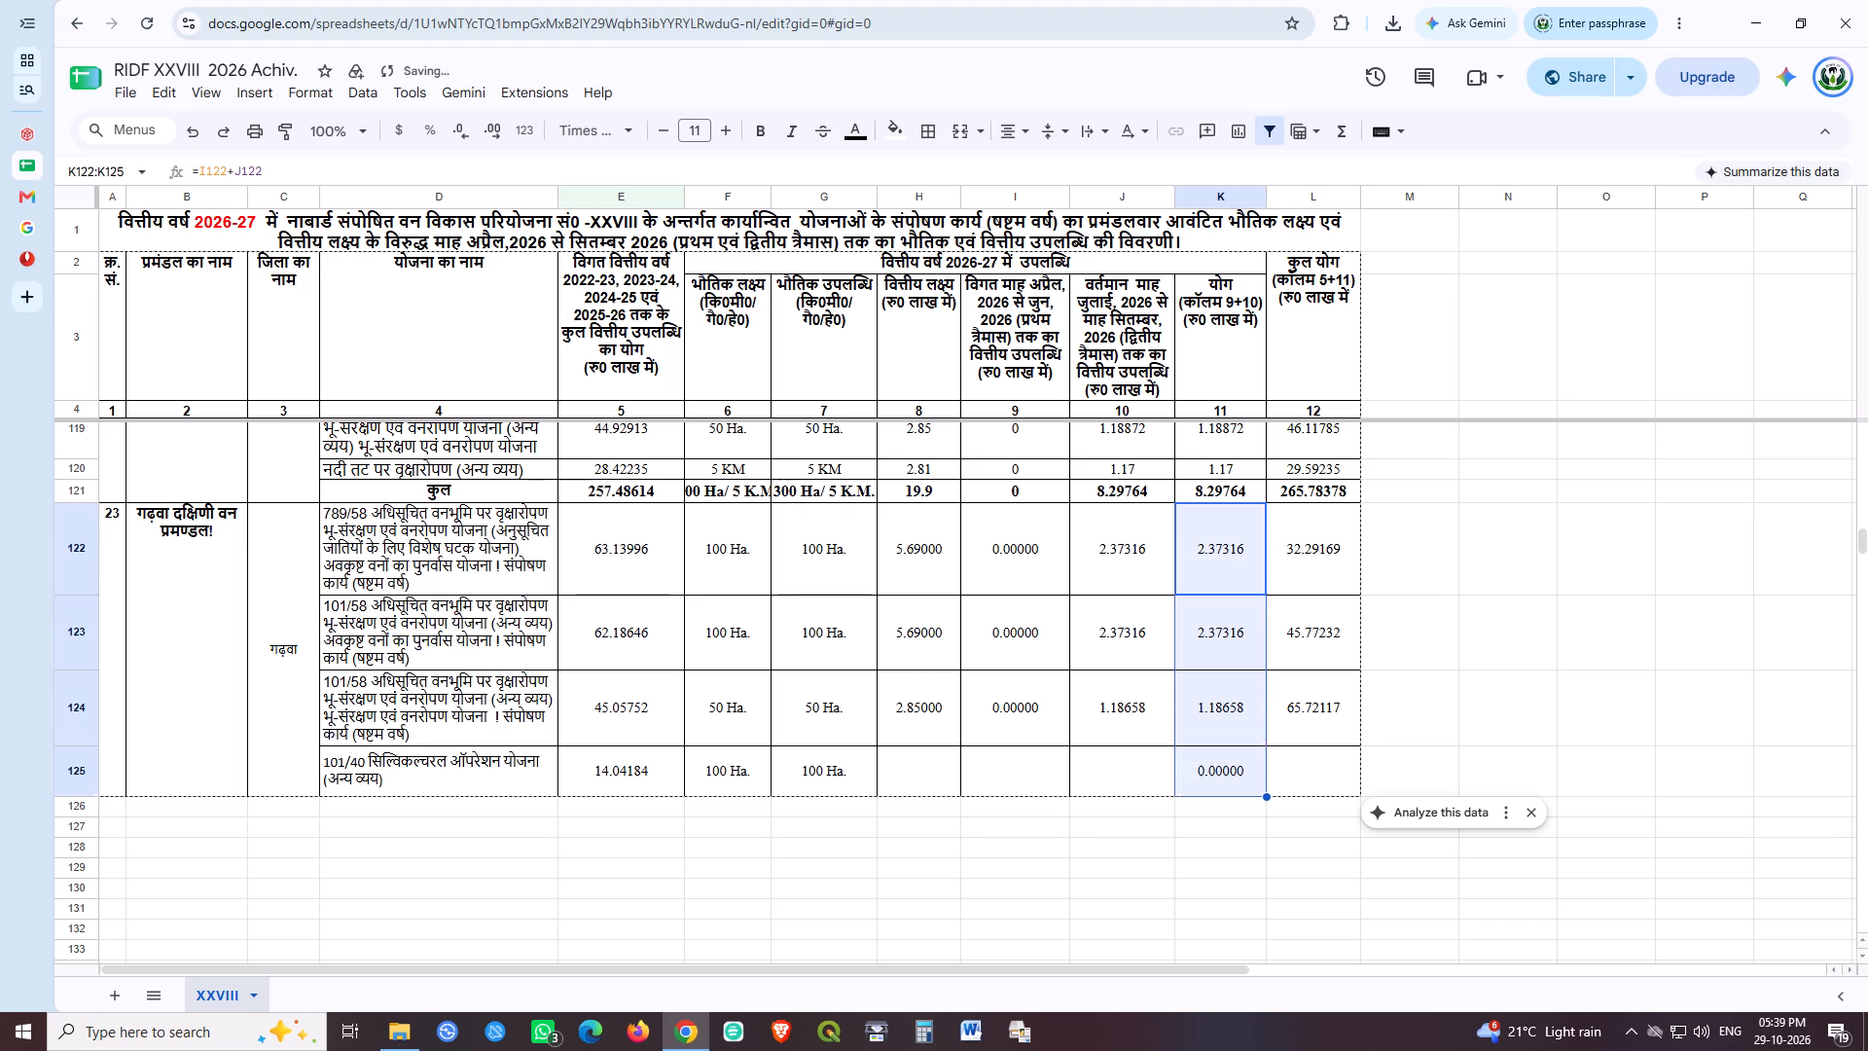
{"action": "left_click", "coordinate": [1228, 759]}
{"action": "key", "text": "Delete"}
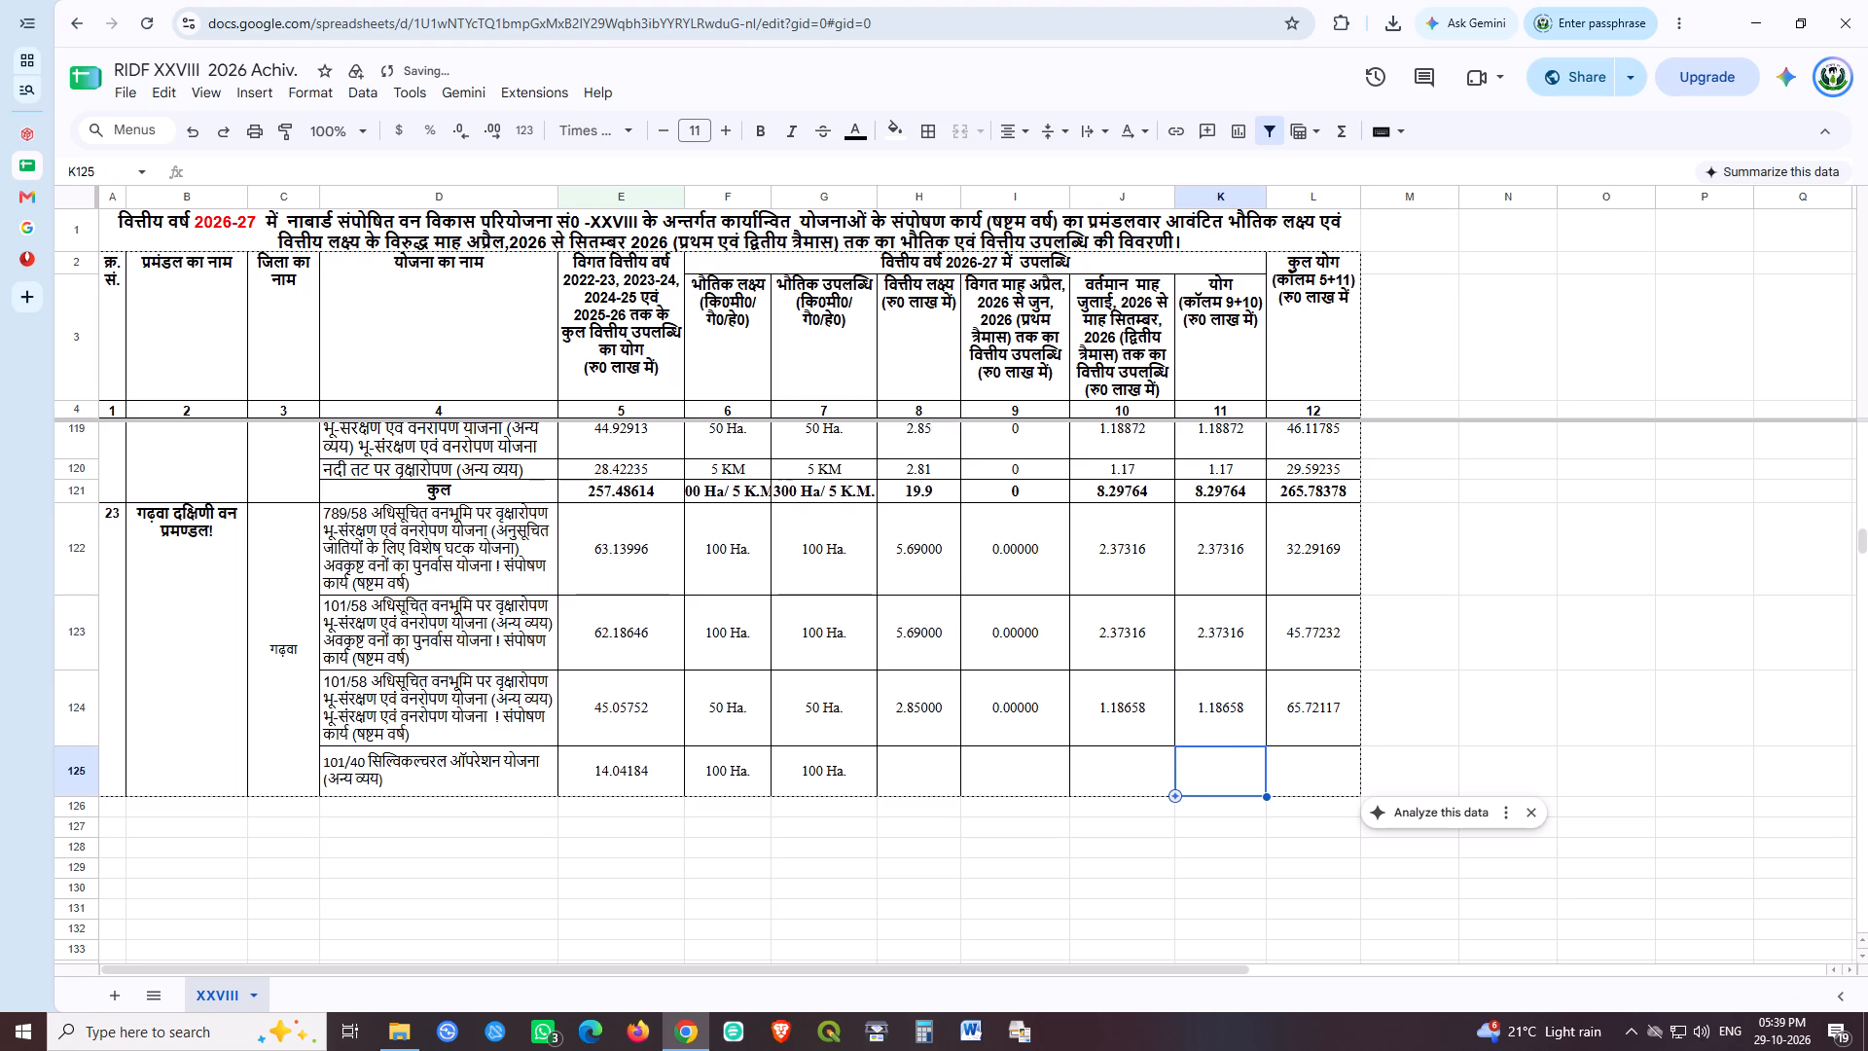
Calculate the grand total in L122 as =E122+K122, fill it down through L124 leaving L125 empty, and check the formulas.
{"action": "double_click", "coordinate": [1325, 563]}
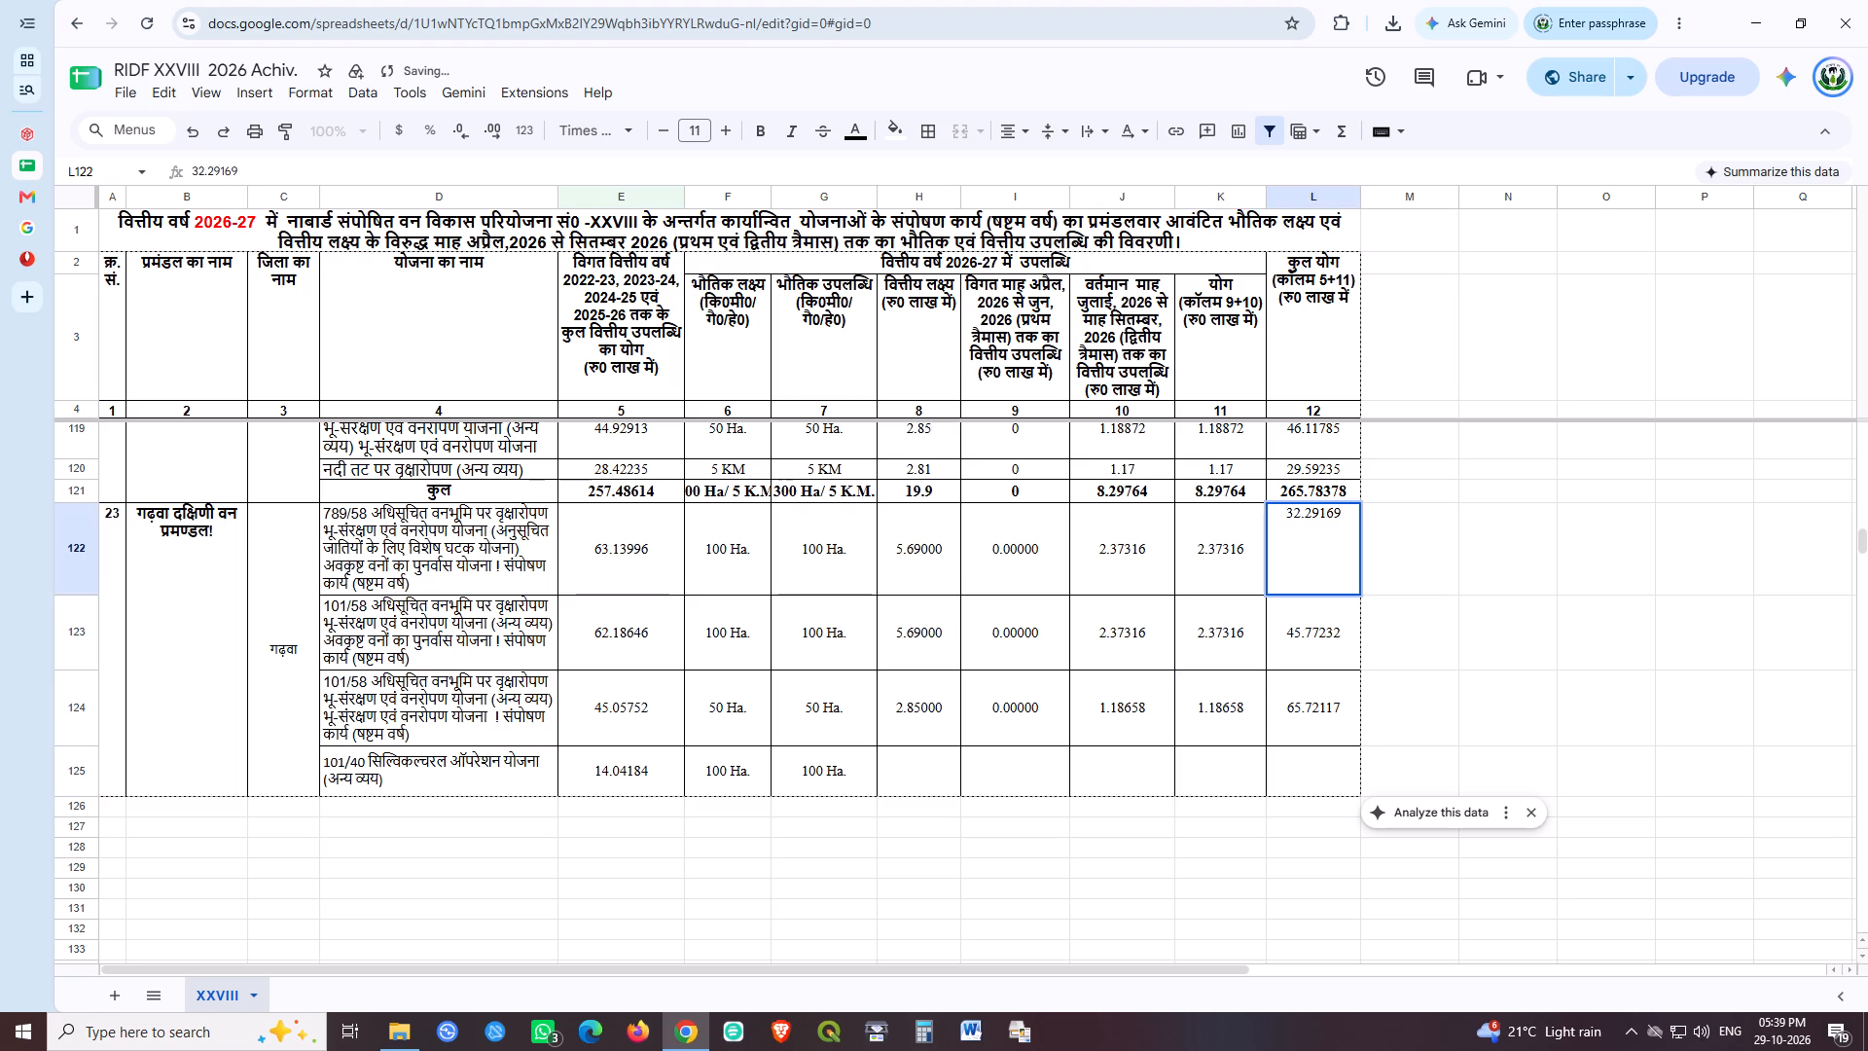
{"action": "key", "text": "Return"}
{"action": "key", "text": "Up"}
{"action": "key", "text": "equal"}
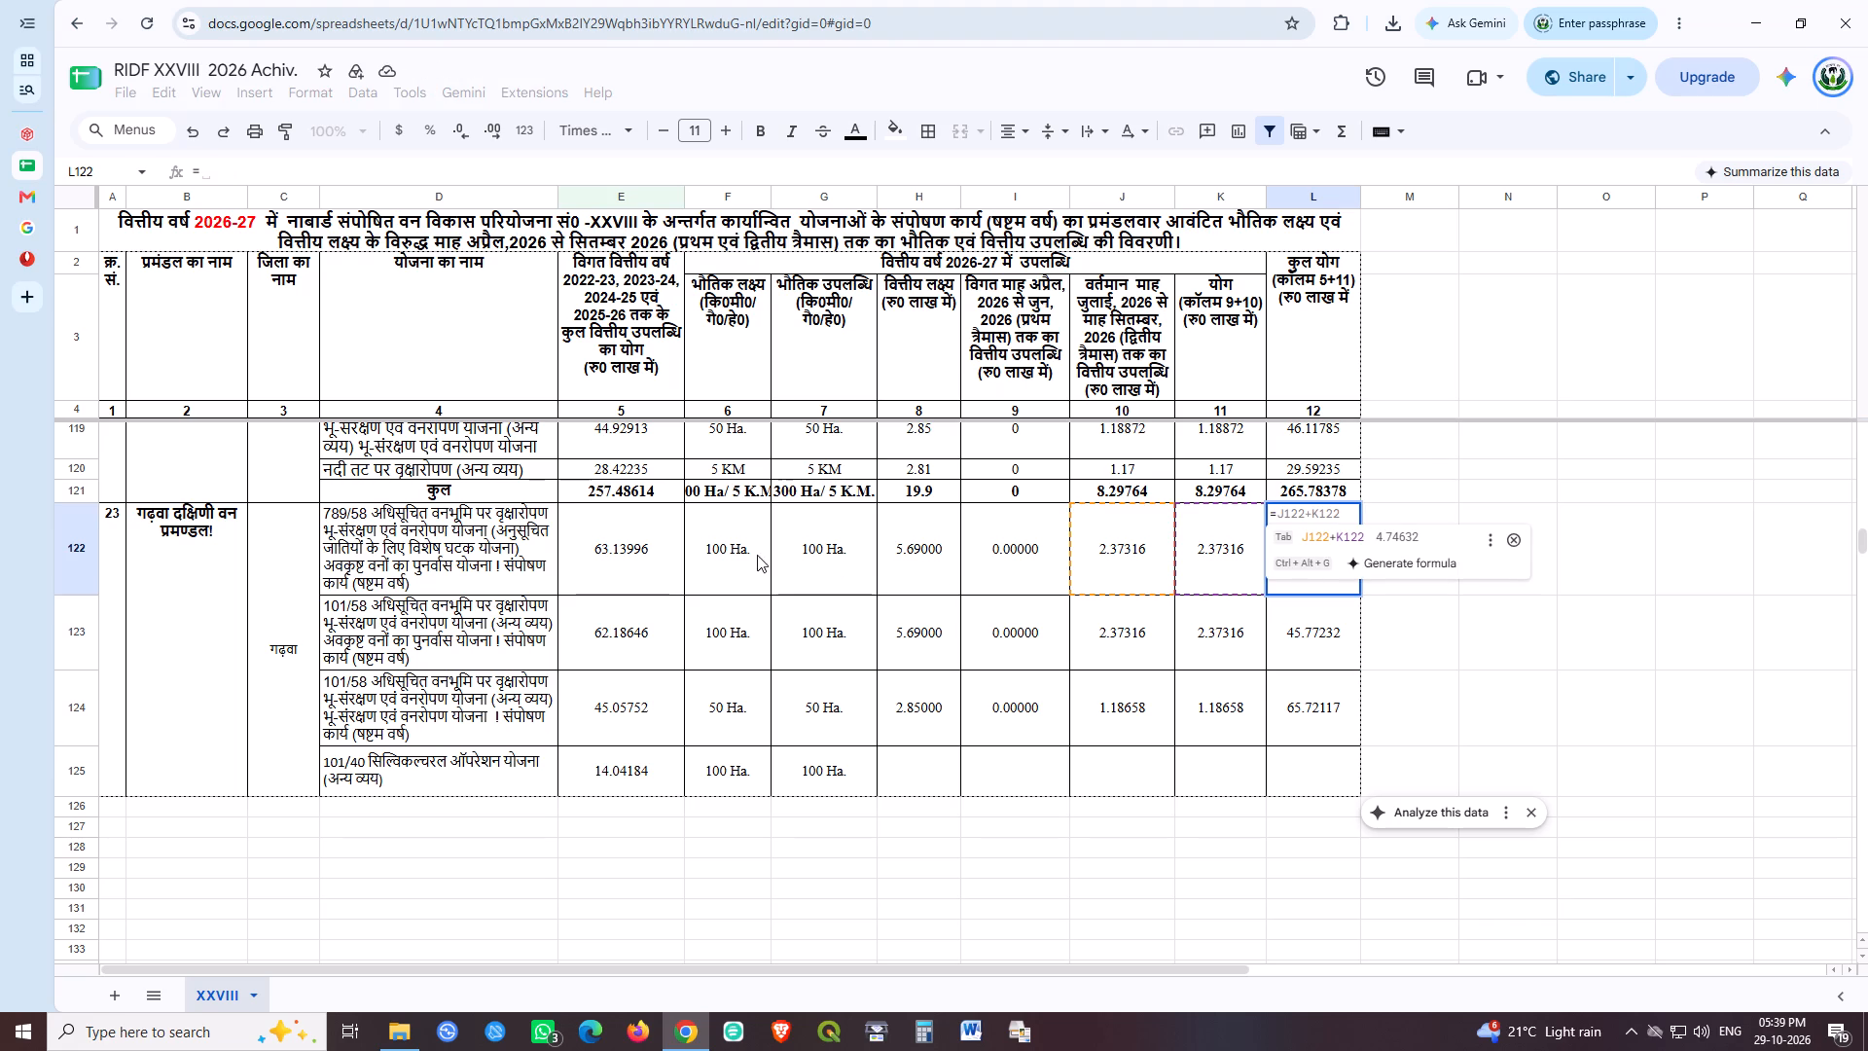
{"action": "left_click", "coordinate": [658, 552]}
{"action": "key", "text": "plus"}
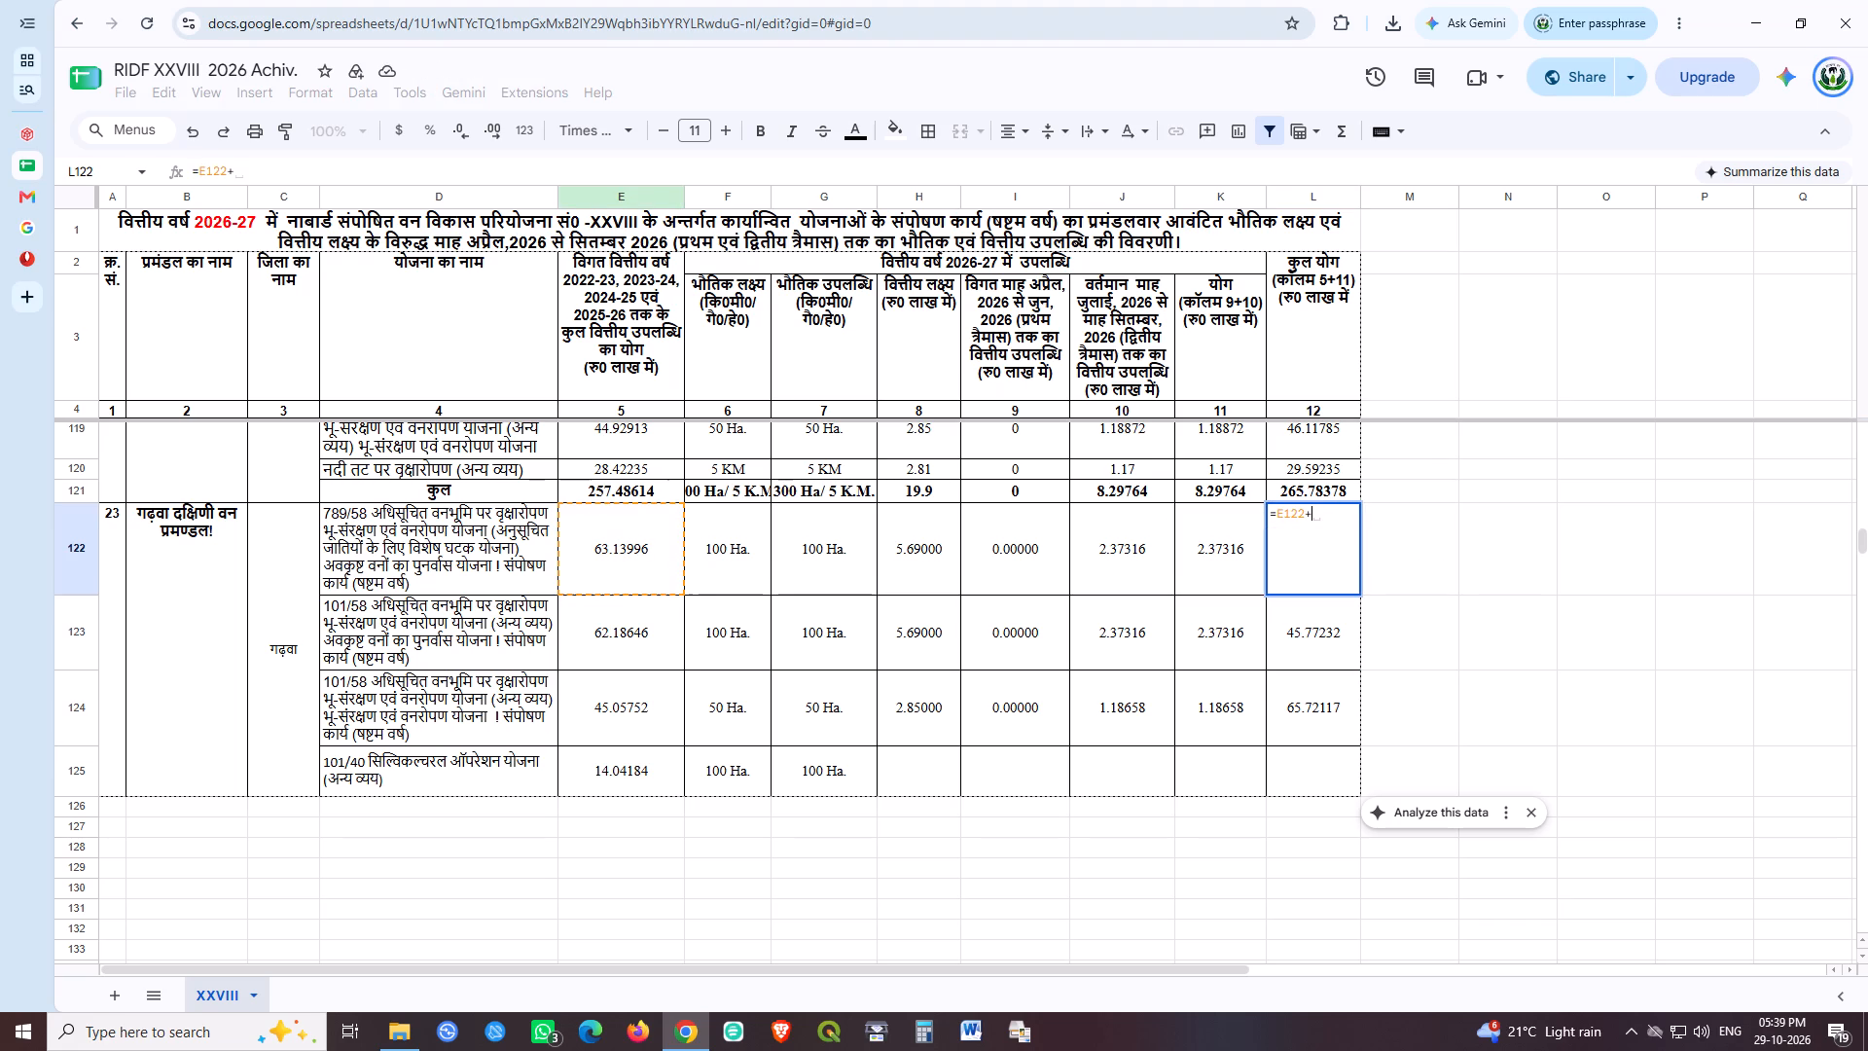
{"action": "left_click", "coordinate": [1200, 555]}
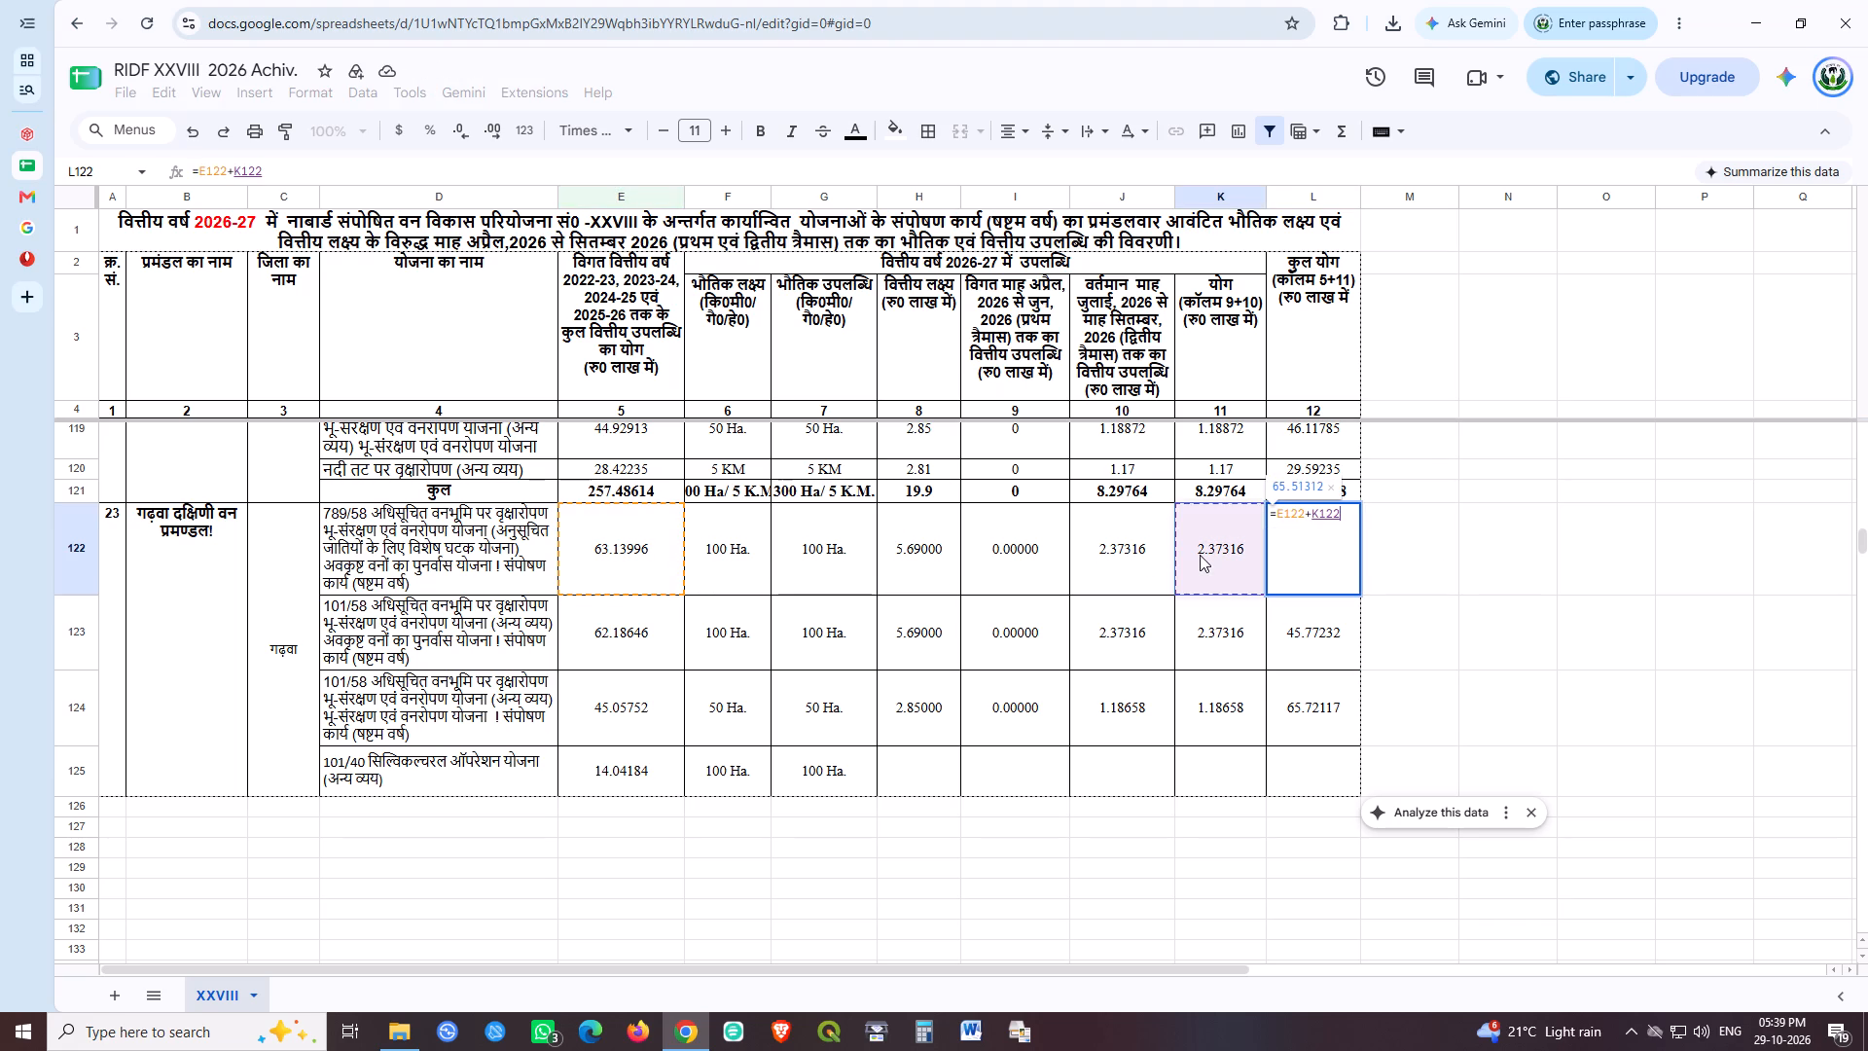
{"action": "key", "text": "Return"}
{"action": "left_click", "coordinate": [1338, 560]}
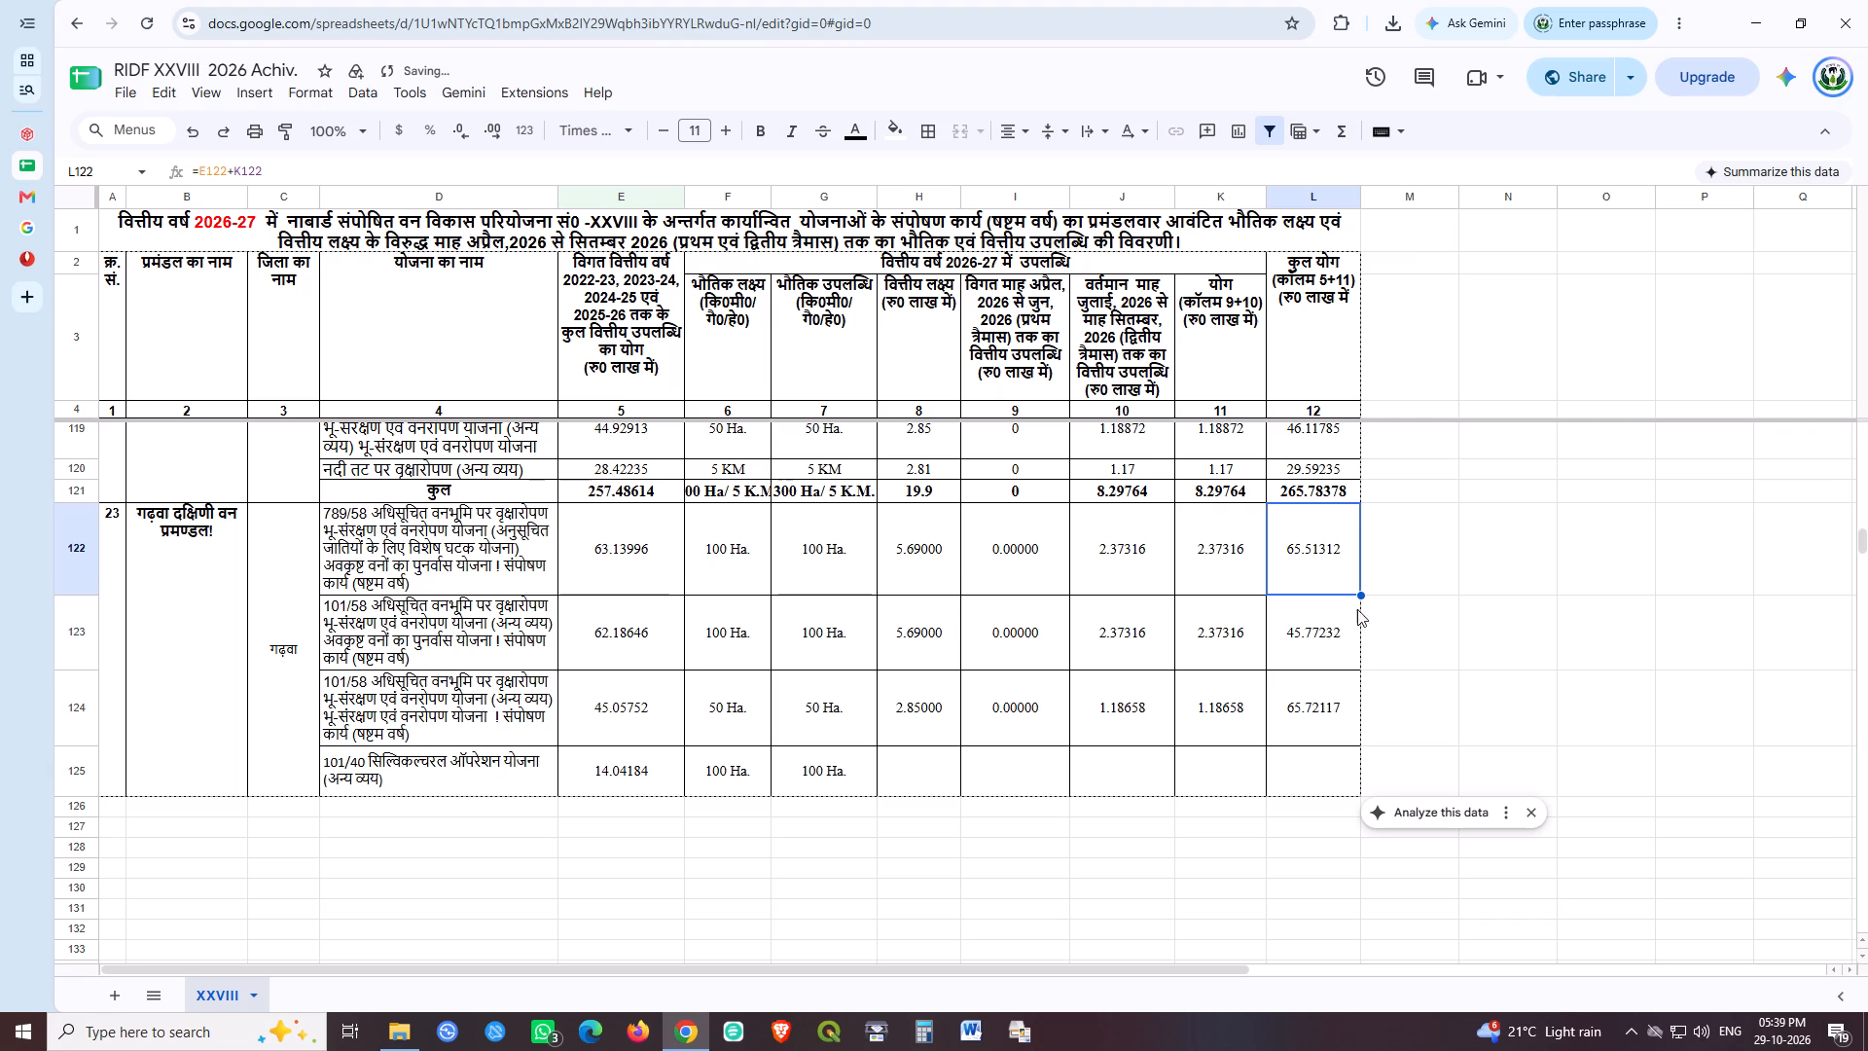
{"action": "left_click_drag", "start_coordinate": [1360, 596], "coordinate": [1365, 748]}
{"action": "left_click", "coordinate": [1333, 770]}
{"action": "key", "text": "Delete"}
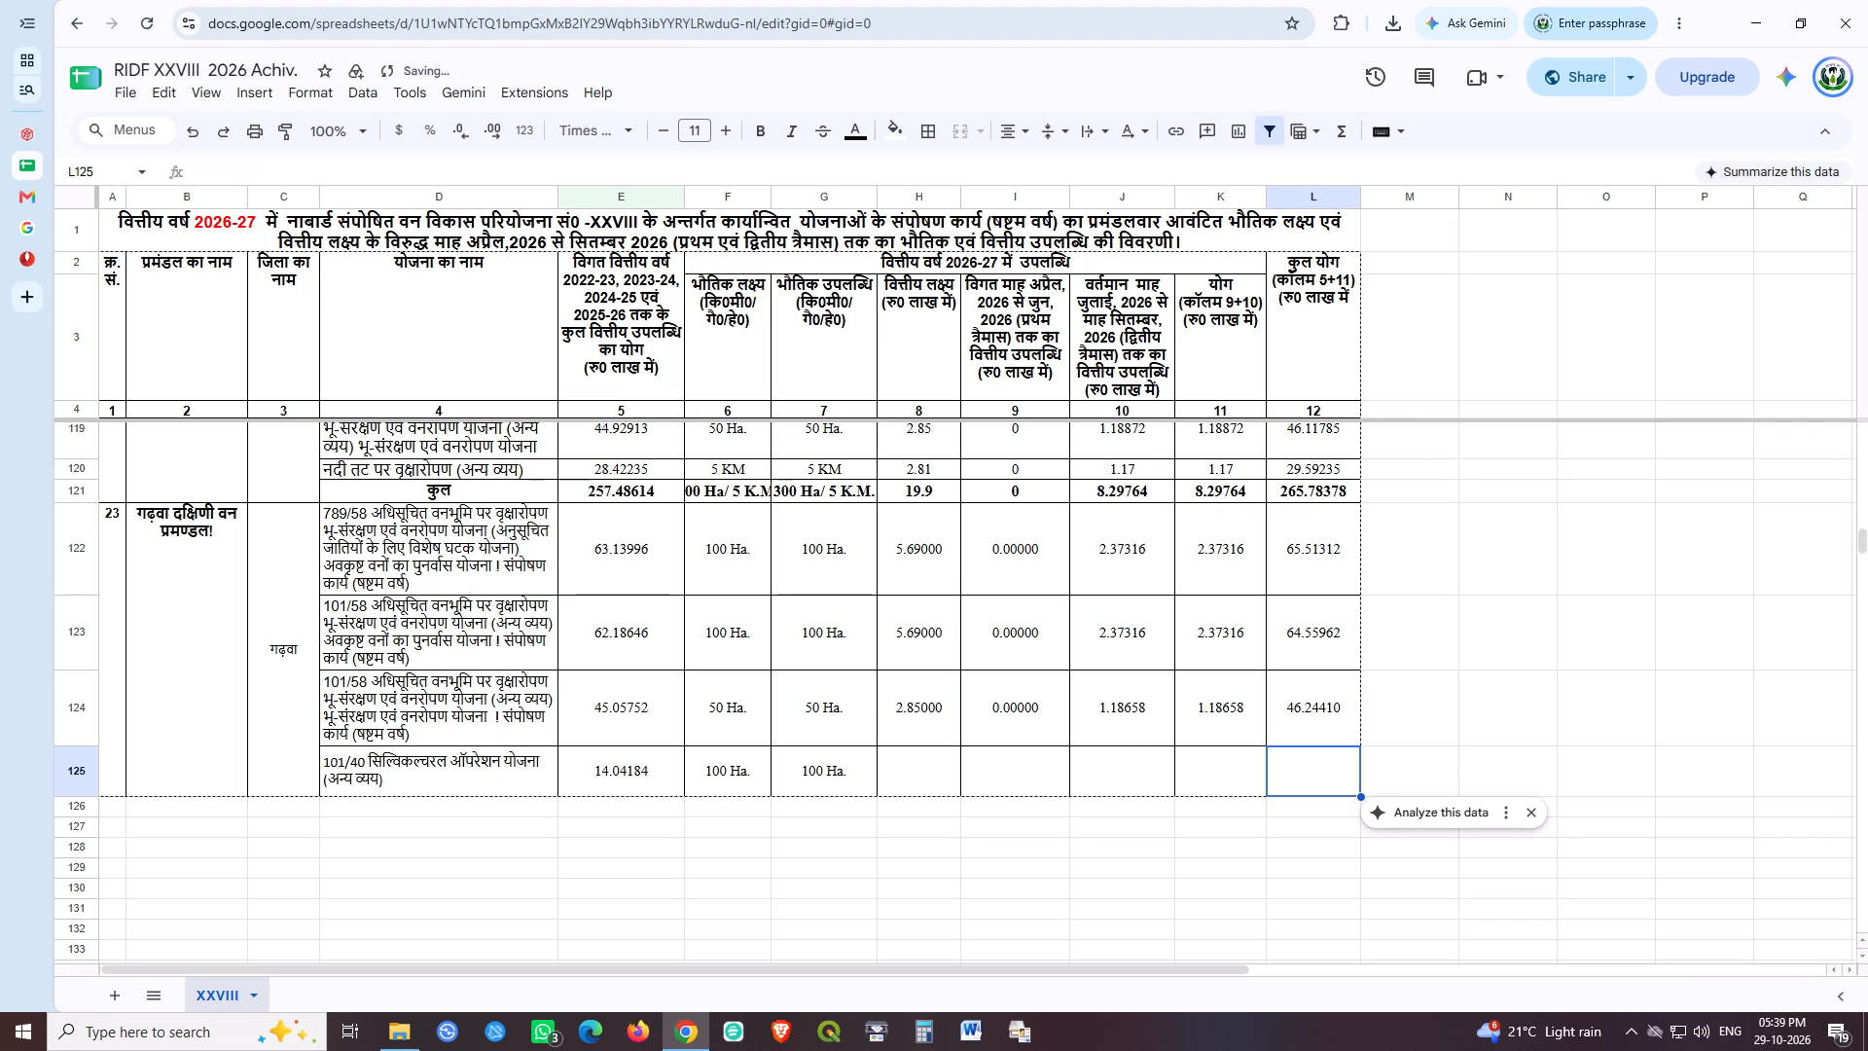
{"action": "left_click", "coordinate": [1624, 588]}
{"action": "left_click", "coordinate": [1326, 556]}
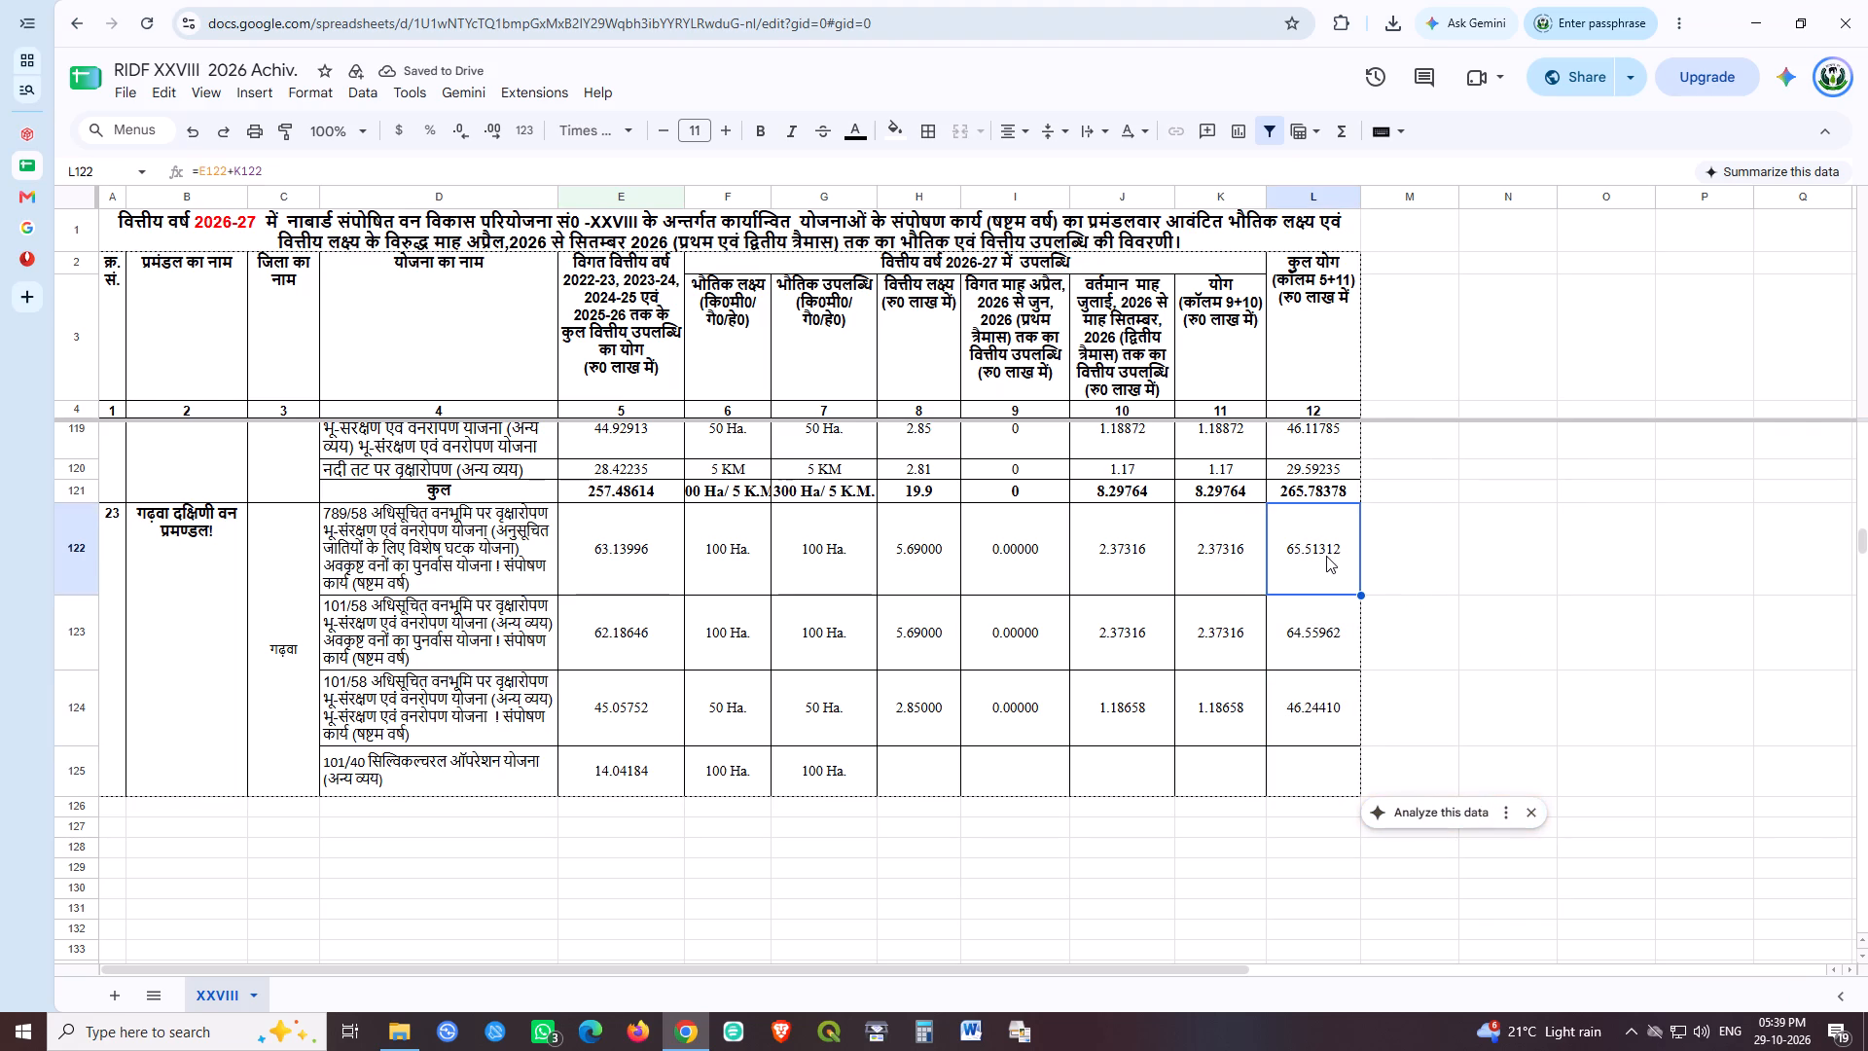
{"action": "left_click", "coordinate": [1351, 643]}
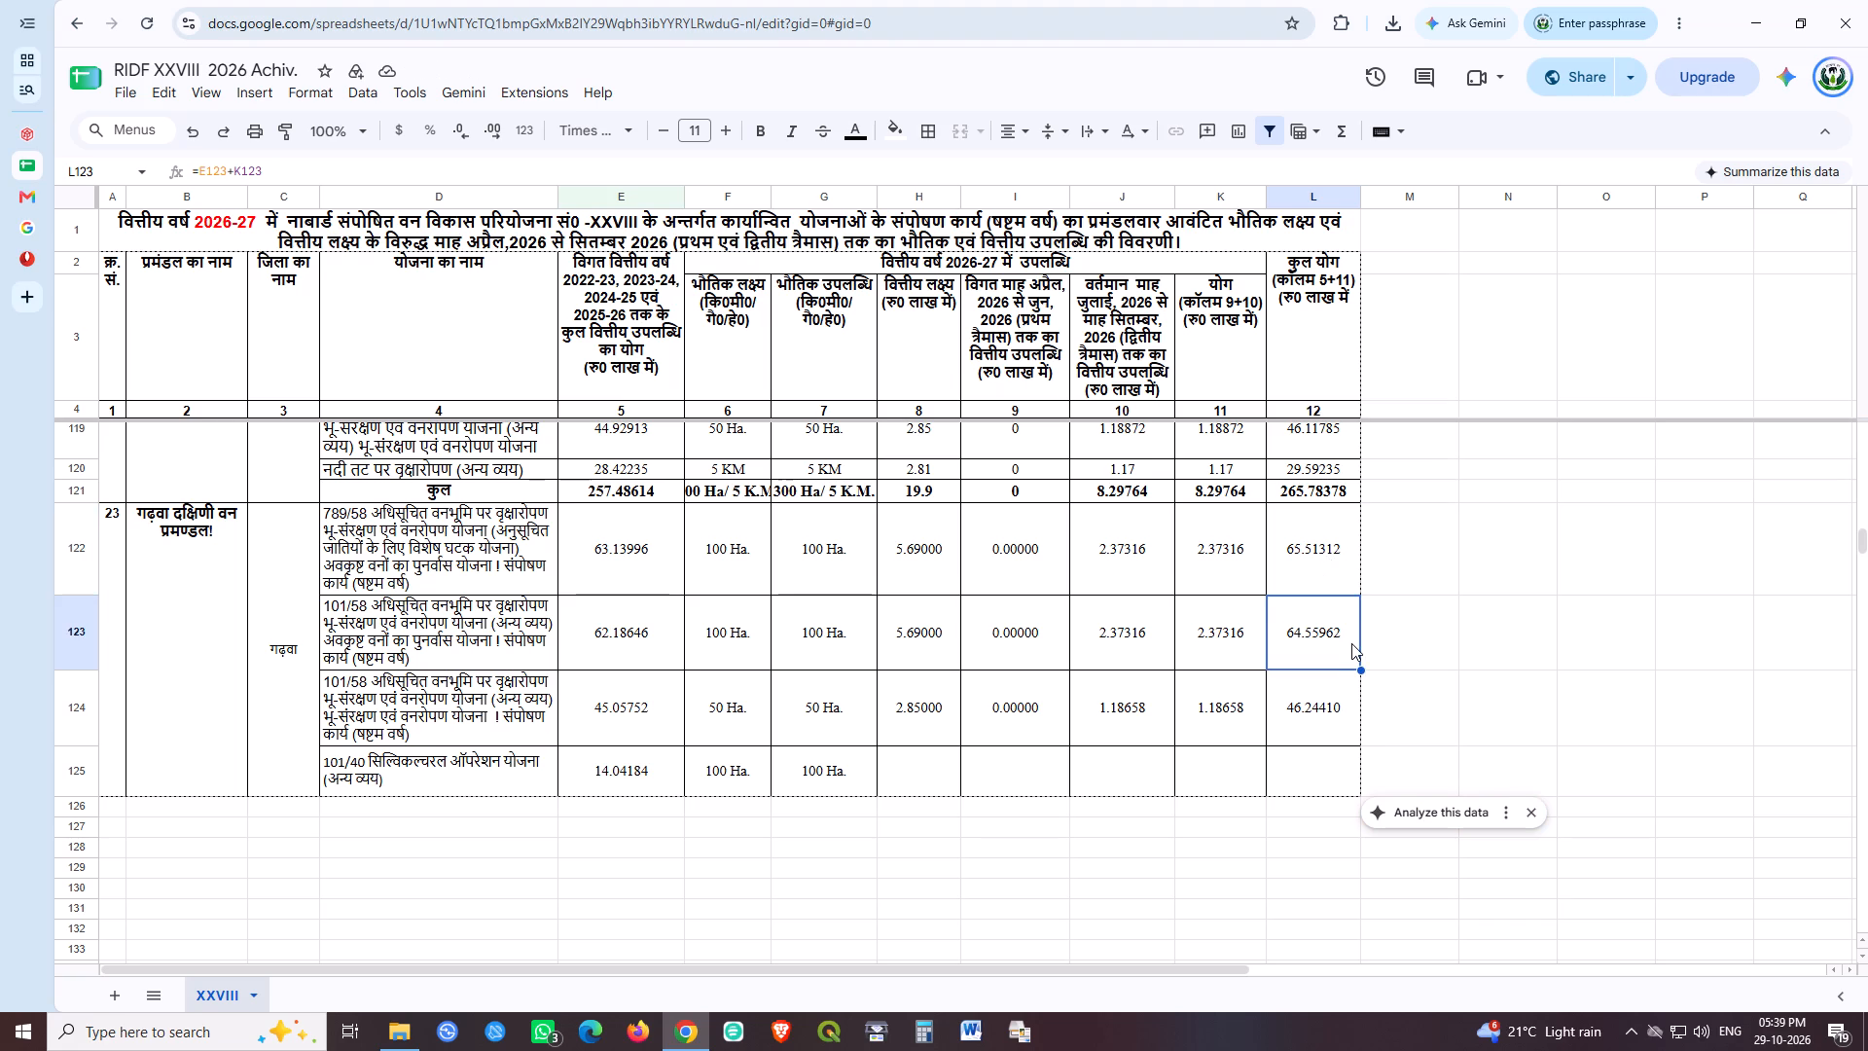
{"action": "left_click", "coordinate": [1329, 701]}
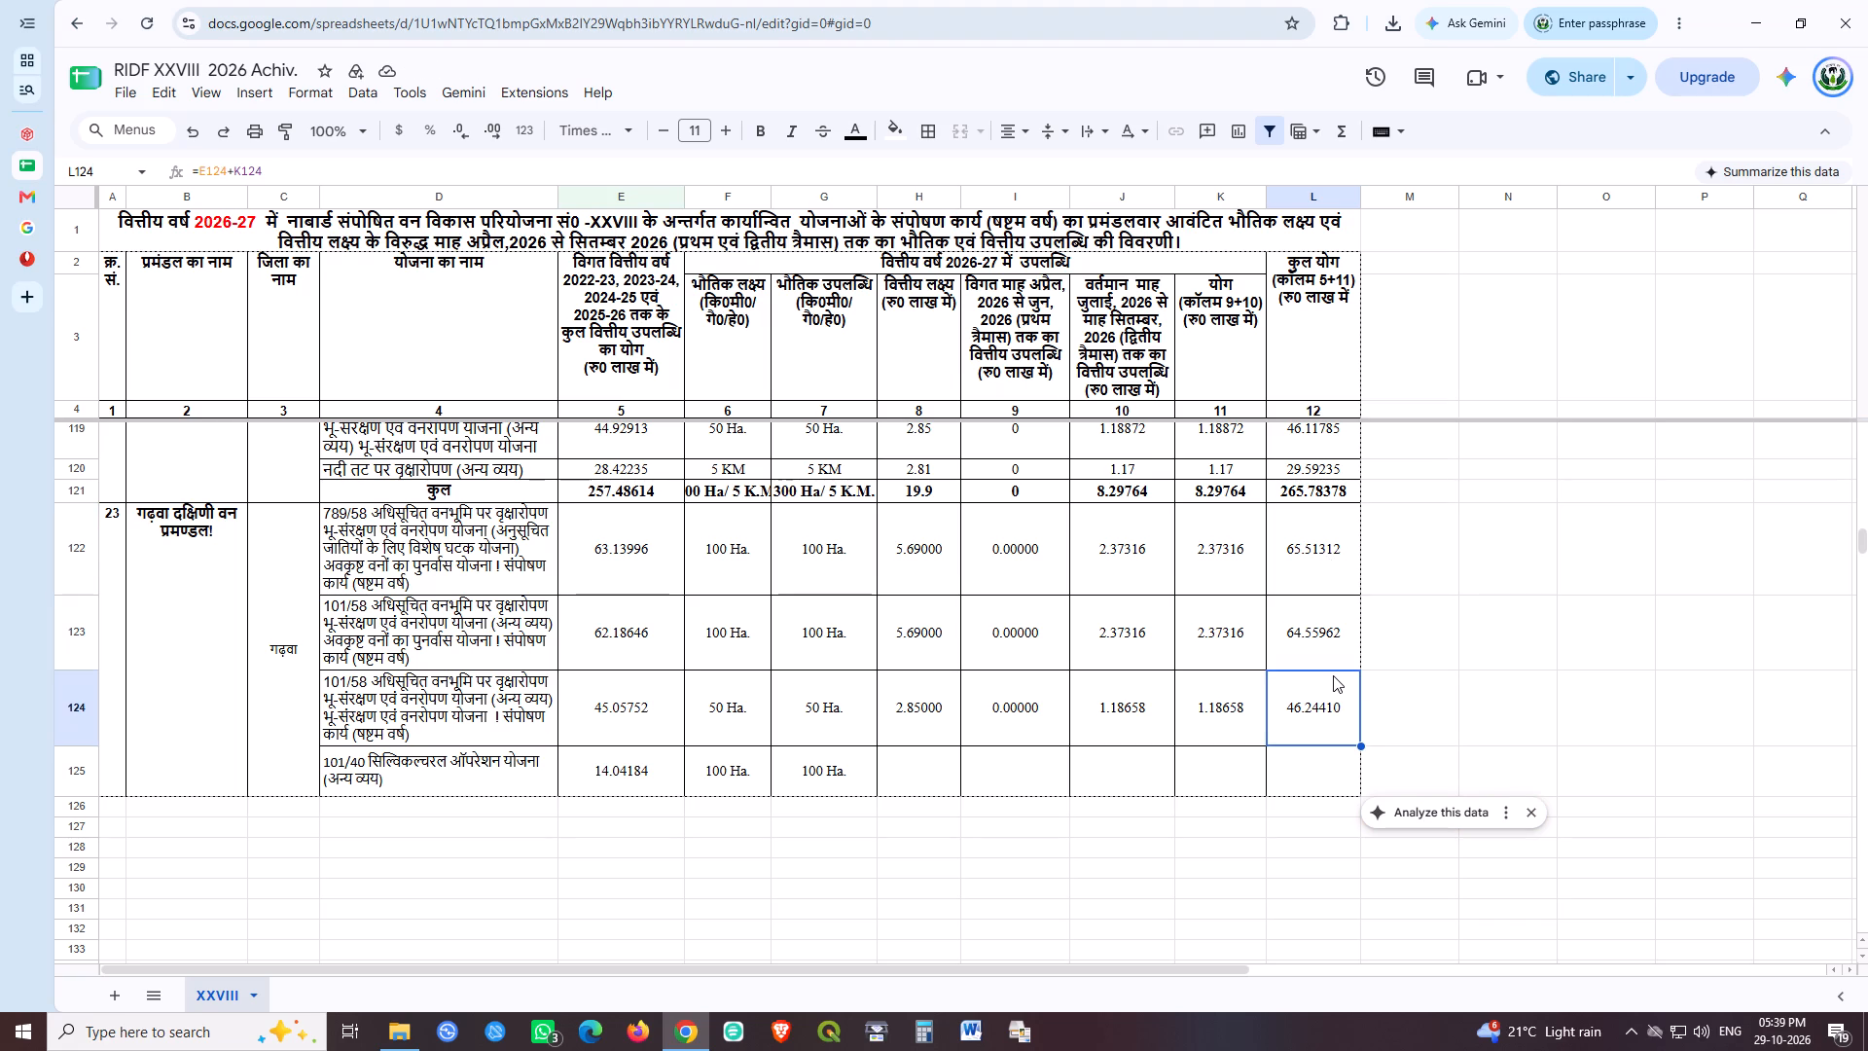
Merge the empty cells H125:L125 in the 101/40 silvicultural operation scheme row.
{"action": "left_click", "coordinate": [1285, 787]}
{"action": "left_click_drag", "start_coordinate": [925, 783], "coordinate": [1307, 791]}
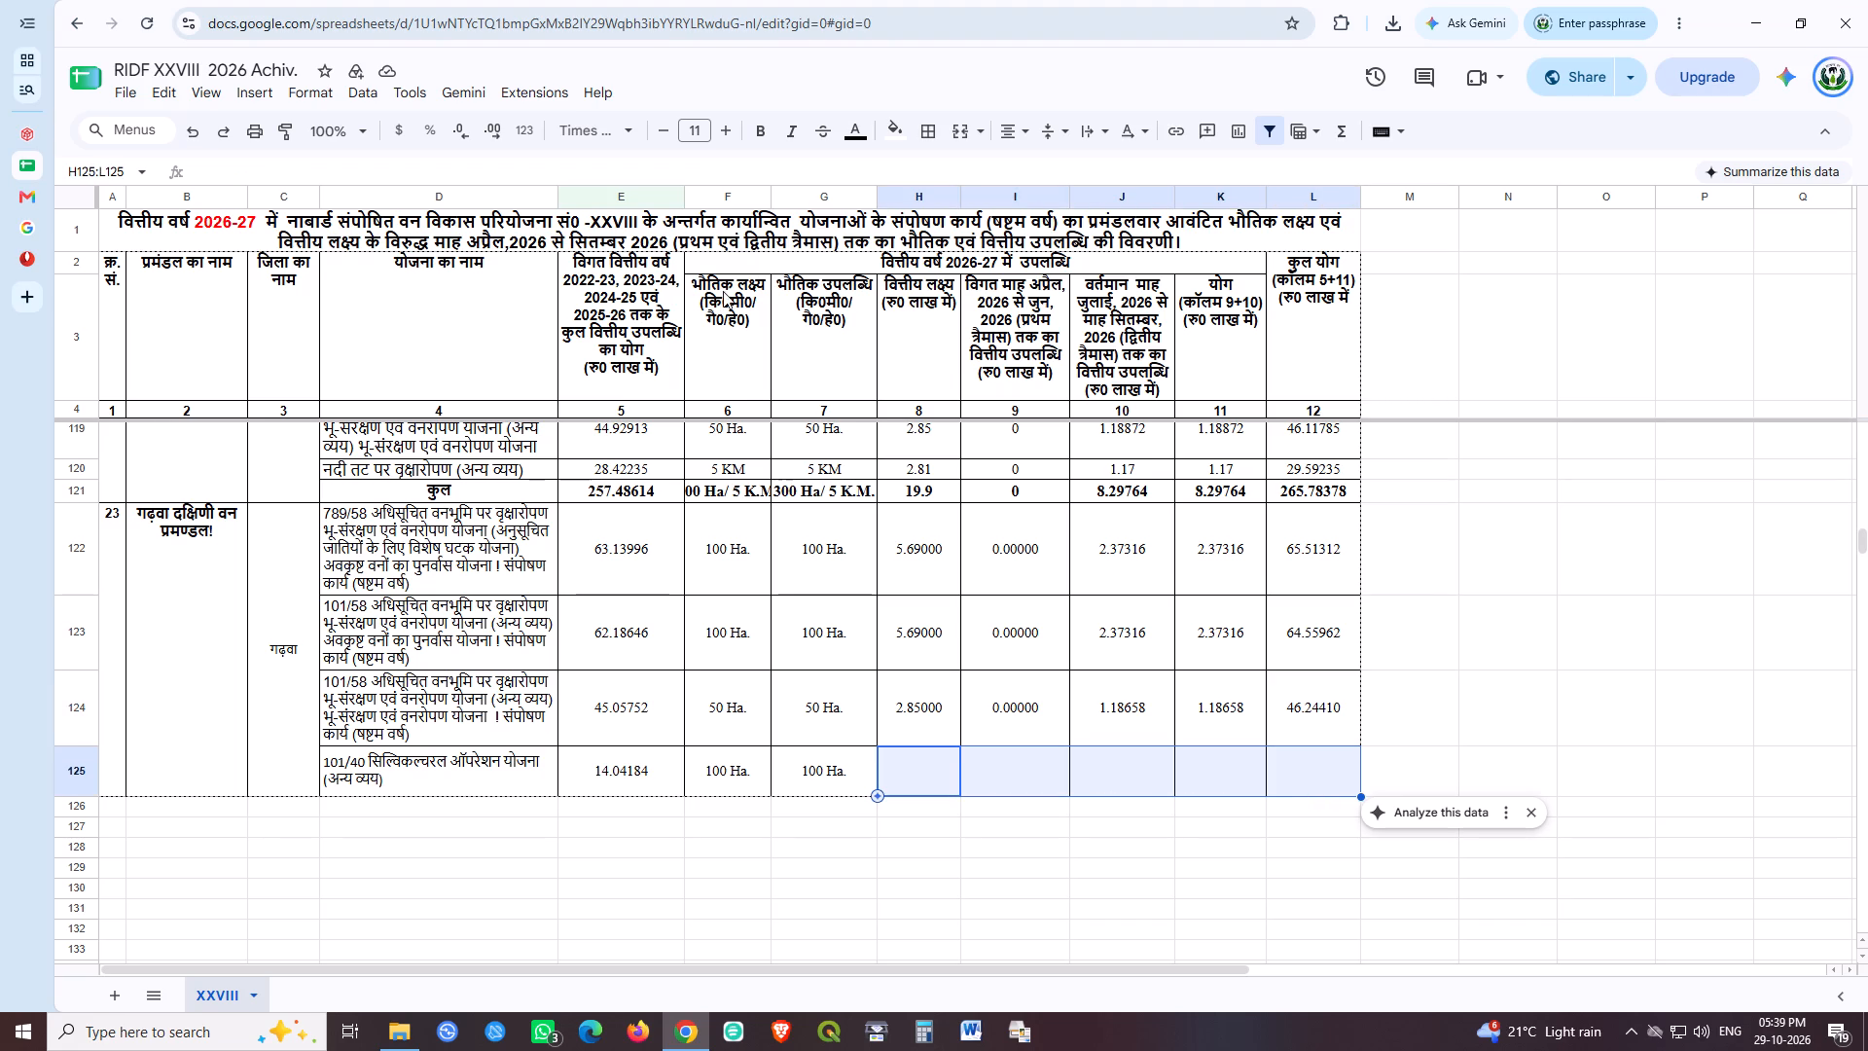
{"action": "left_click", "coordinate": [961, 130]}
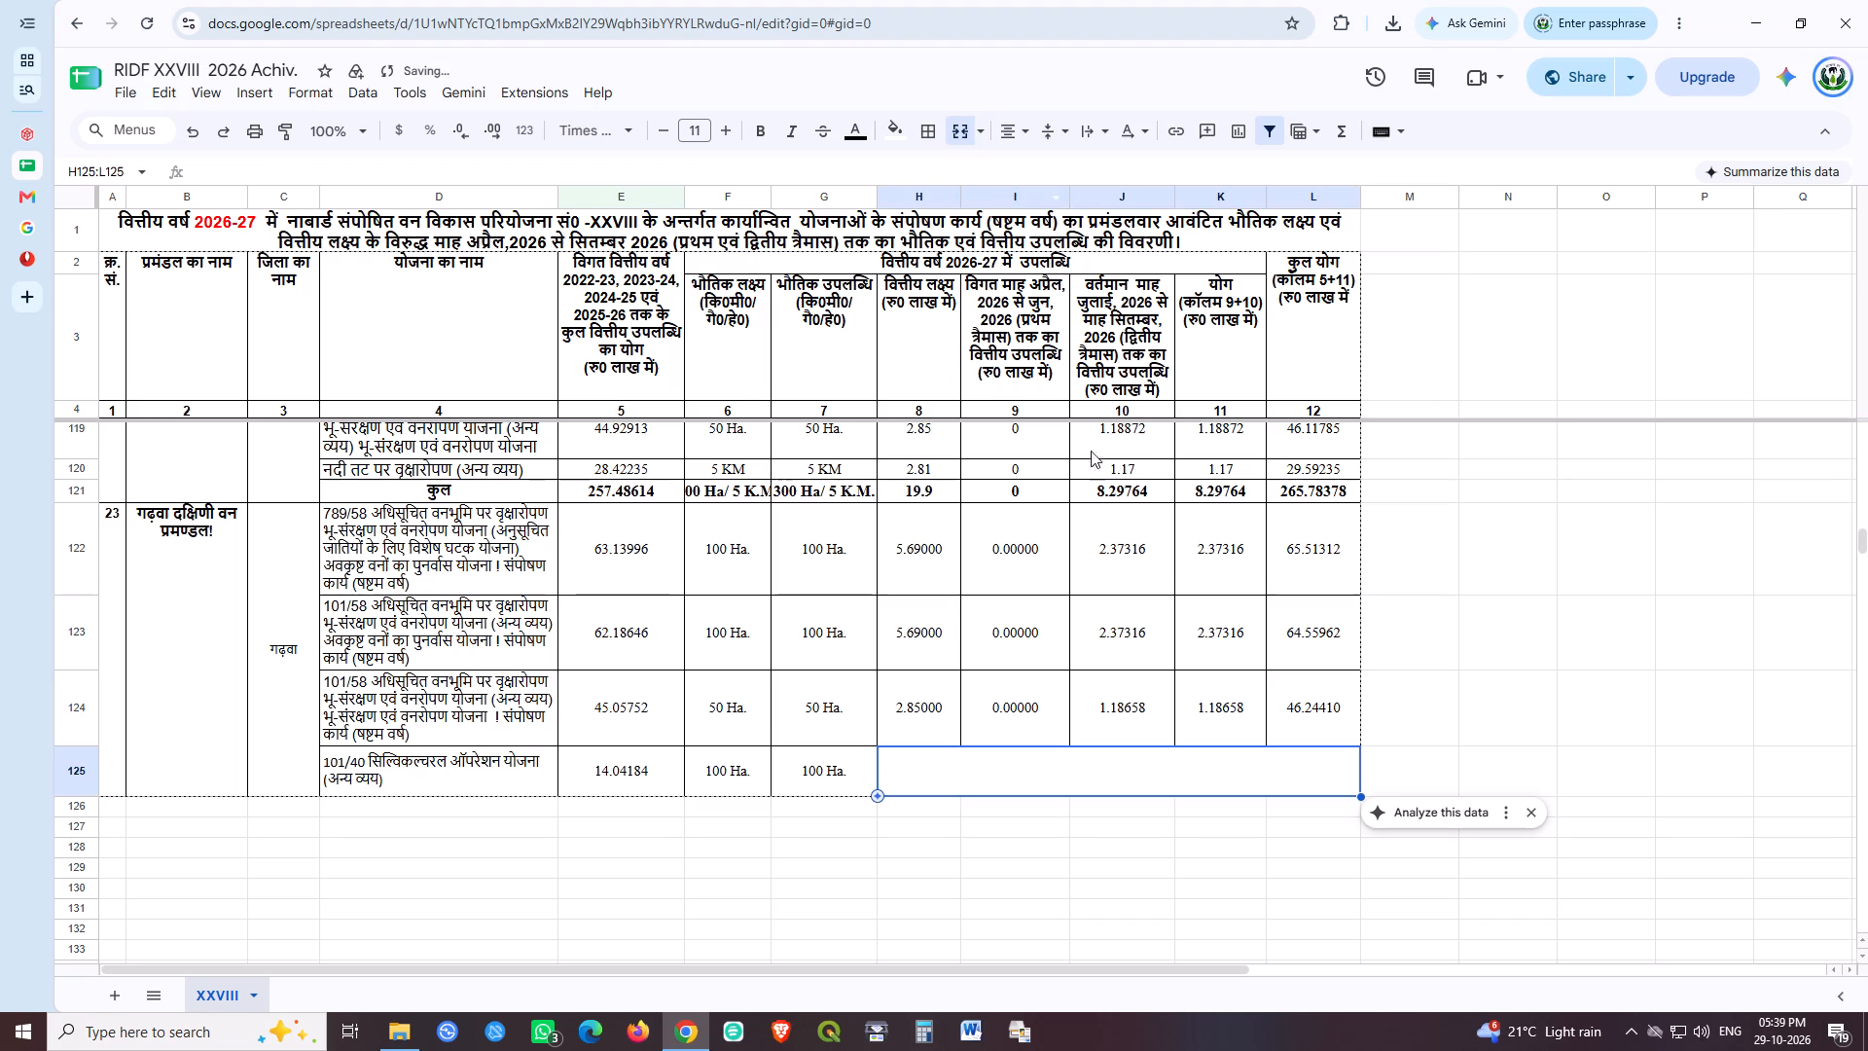
{"action": "left_click", "coordinate": [1522, 650]}
{"action": "left_click", "coordinate": [1090, 773]}
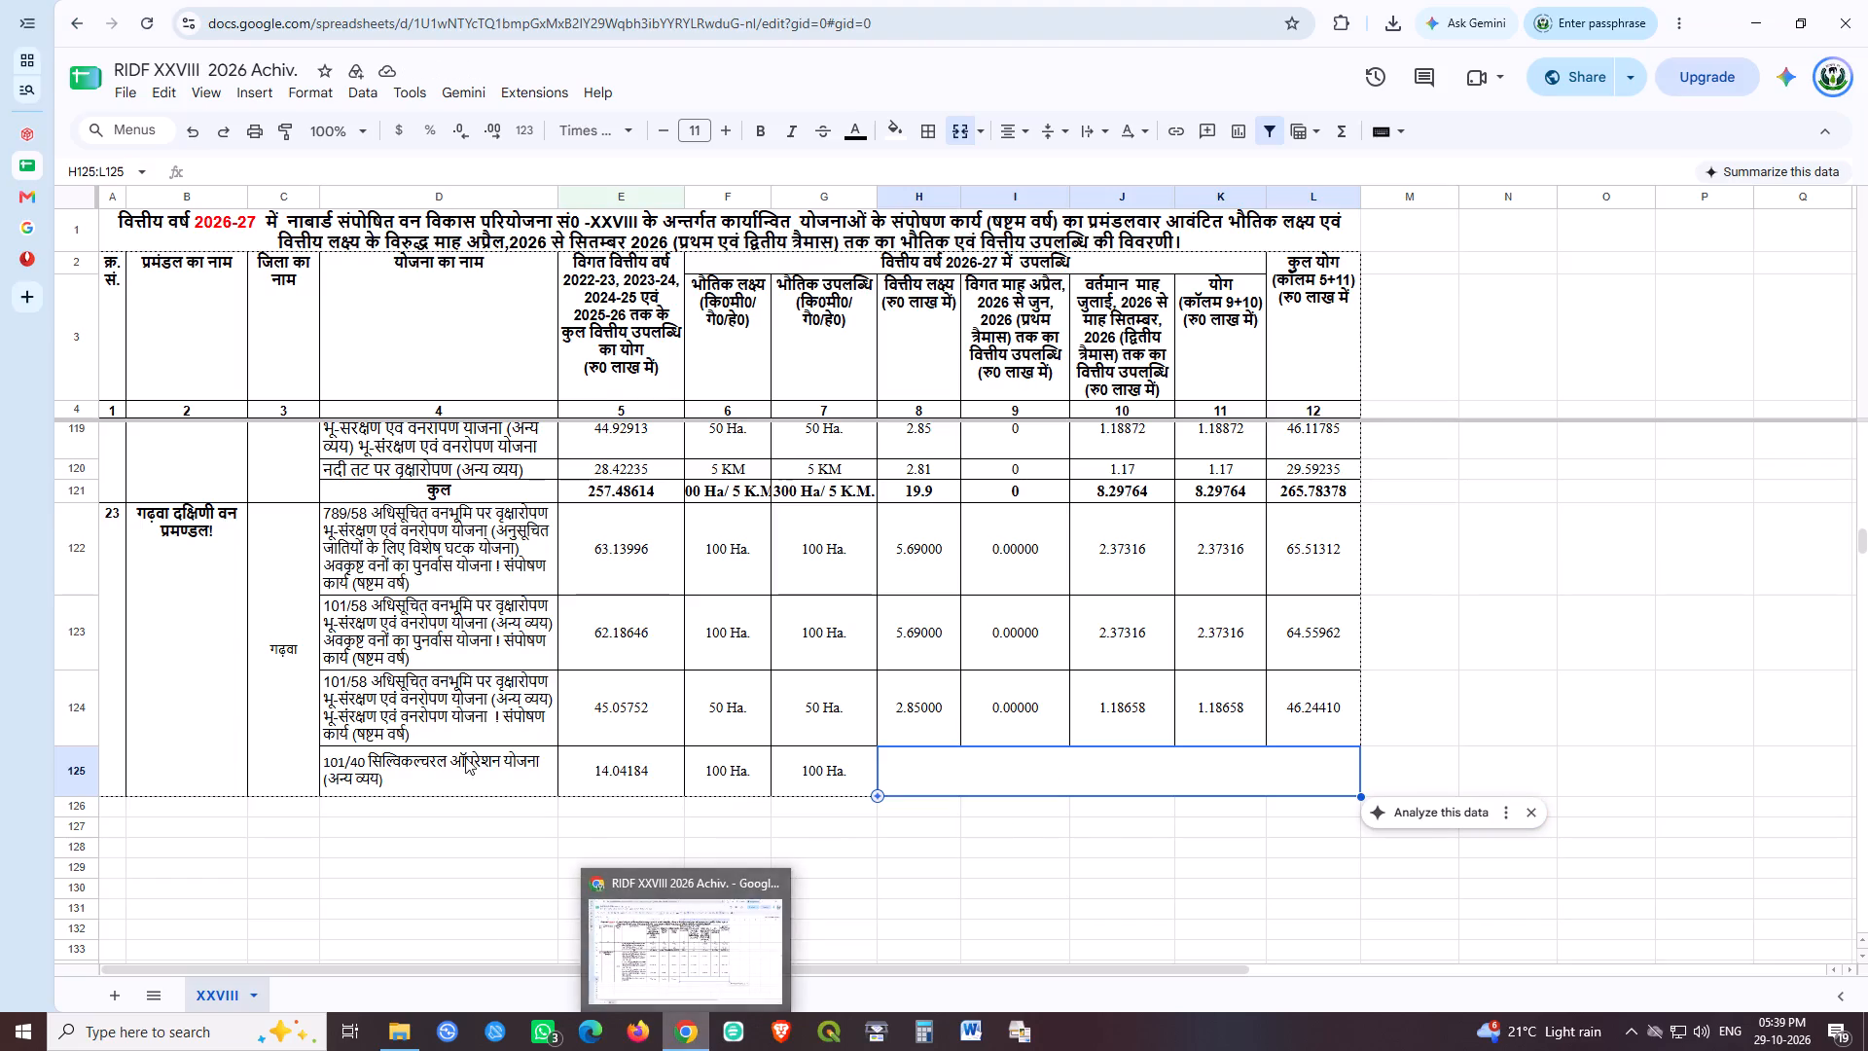
Search the web for "unicode to kruti dev 010" in a new tab and open the updes KrutiDev To Unicode Converter.
{"action": "left_click", "coordinate": [99, 281]}
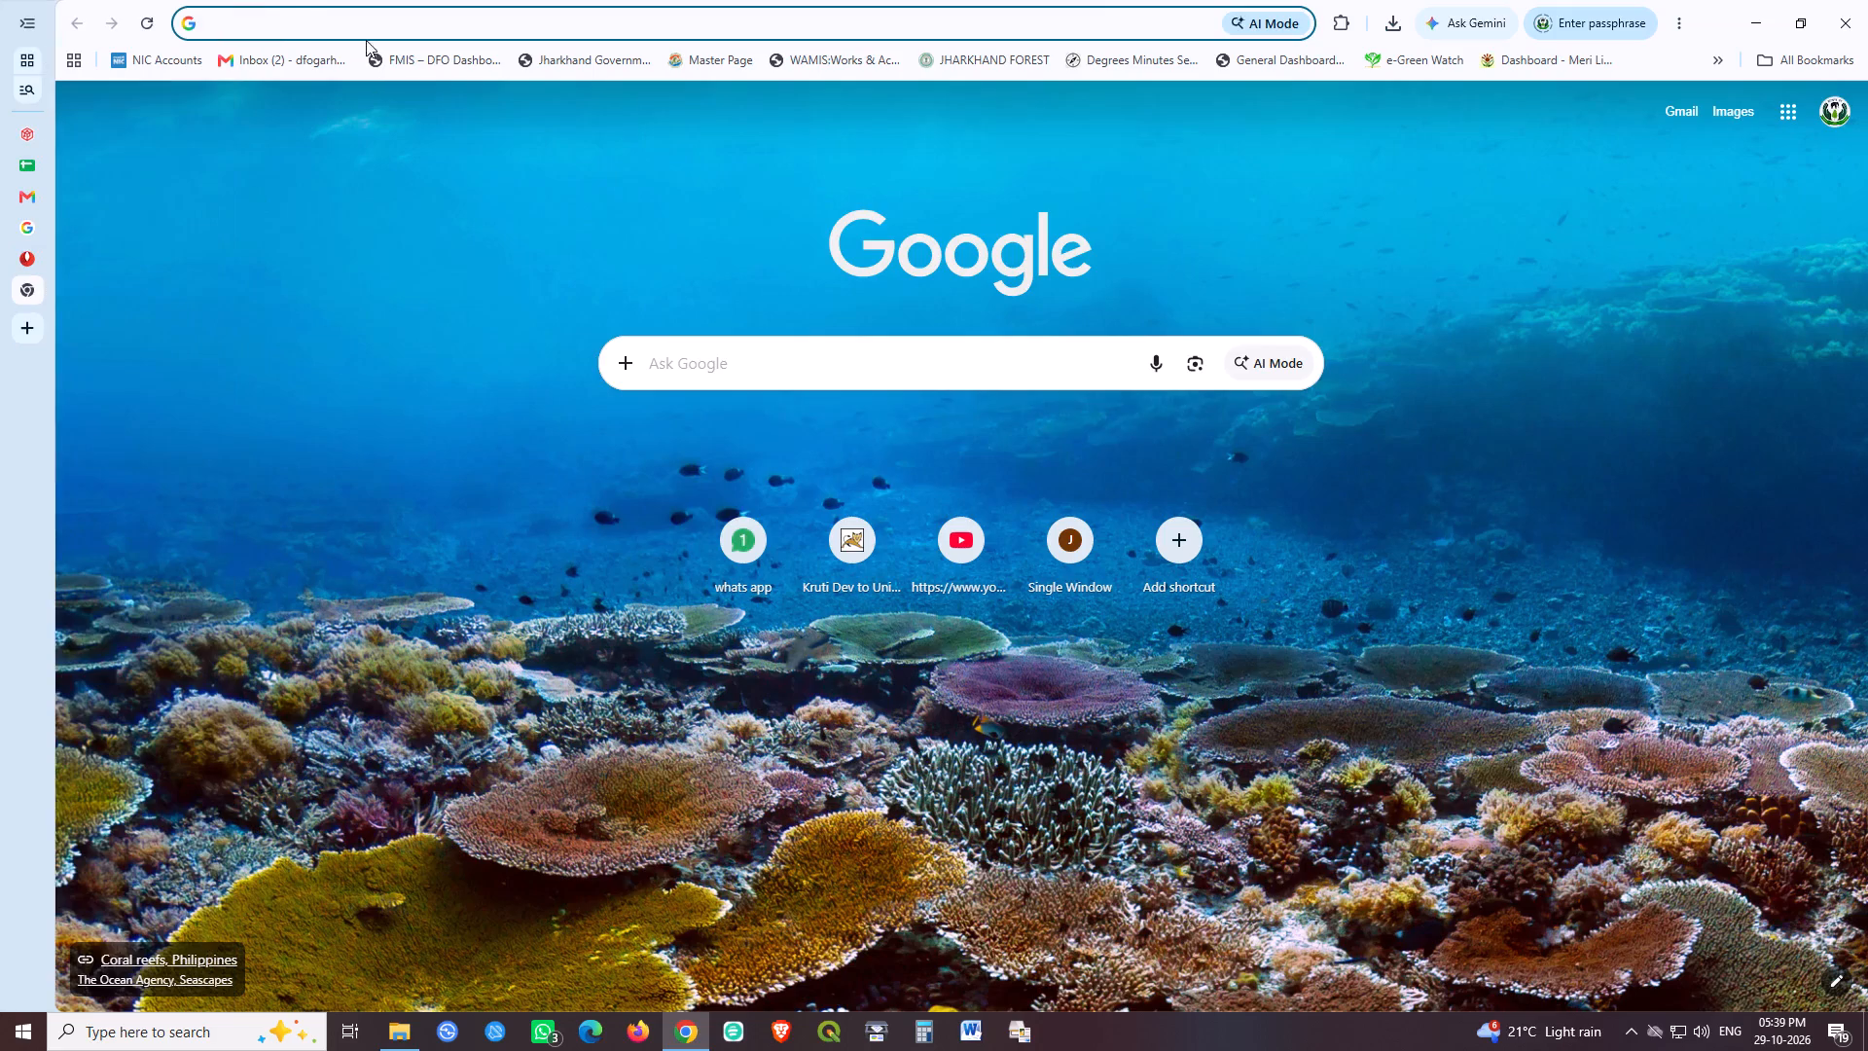
{"action": "type", "text": "uni"}
{"action": "key", "text": "Down"}
{"action": "key", "text": "Return"}
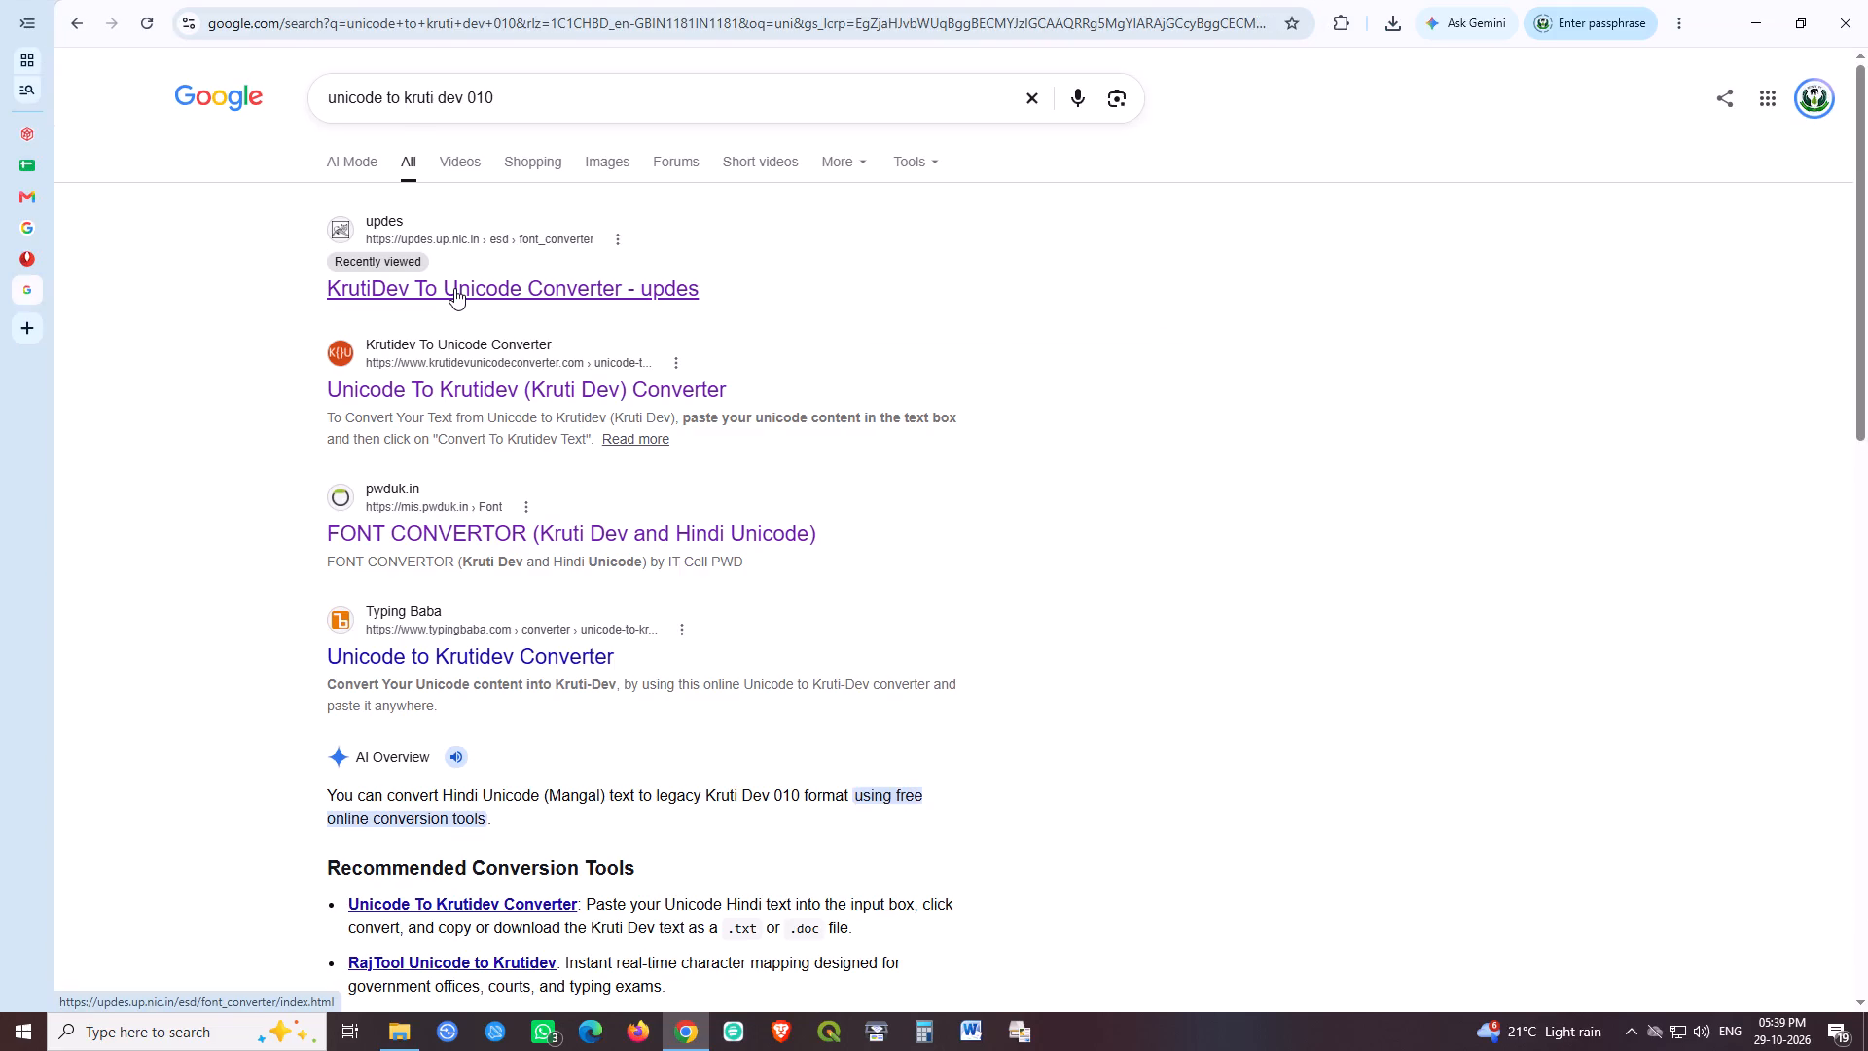
{"action": "left_click", "coordinate": [457, 394]}
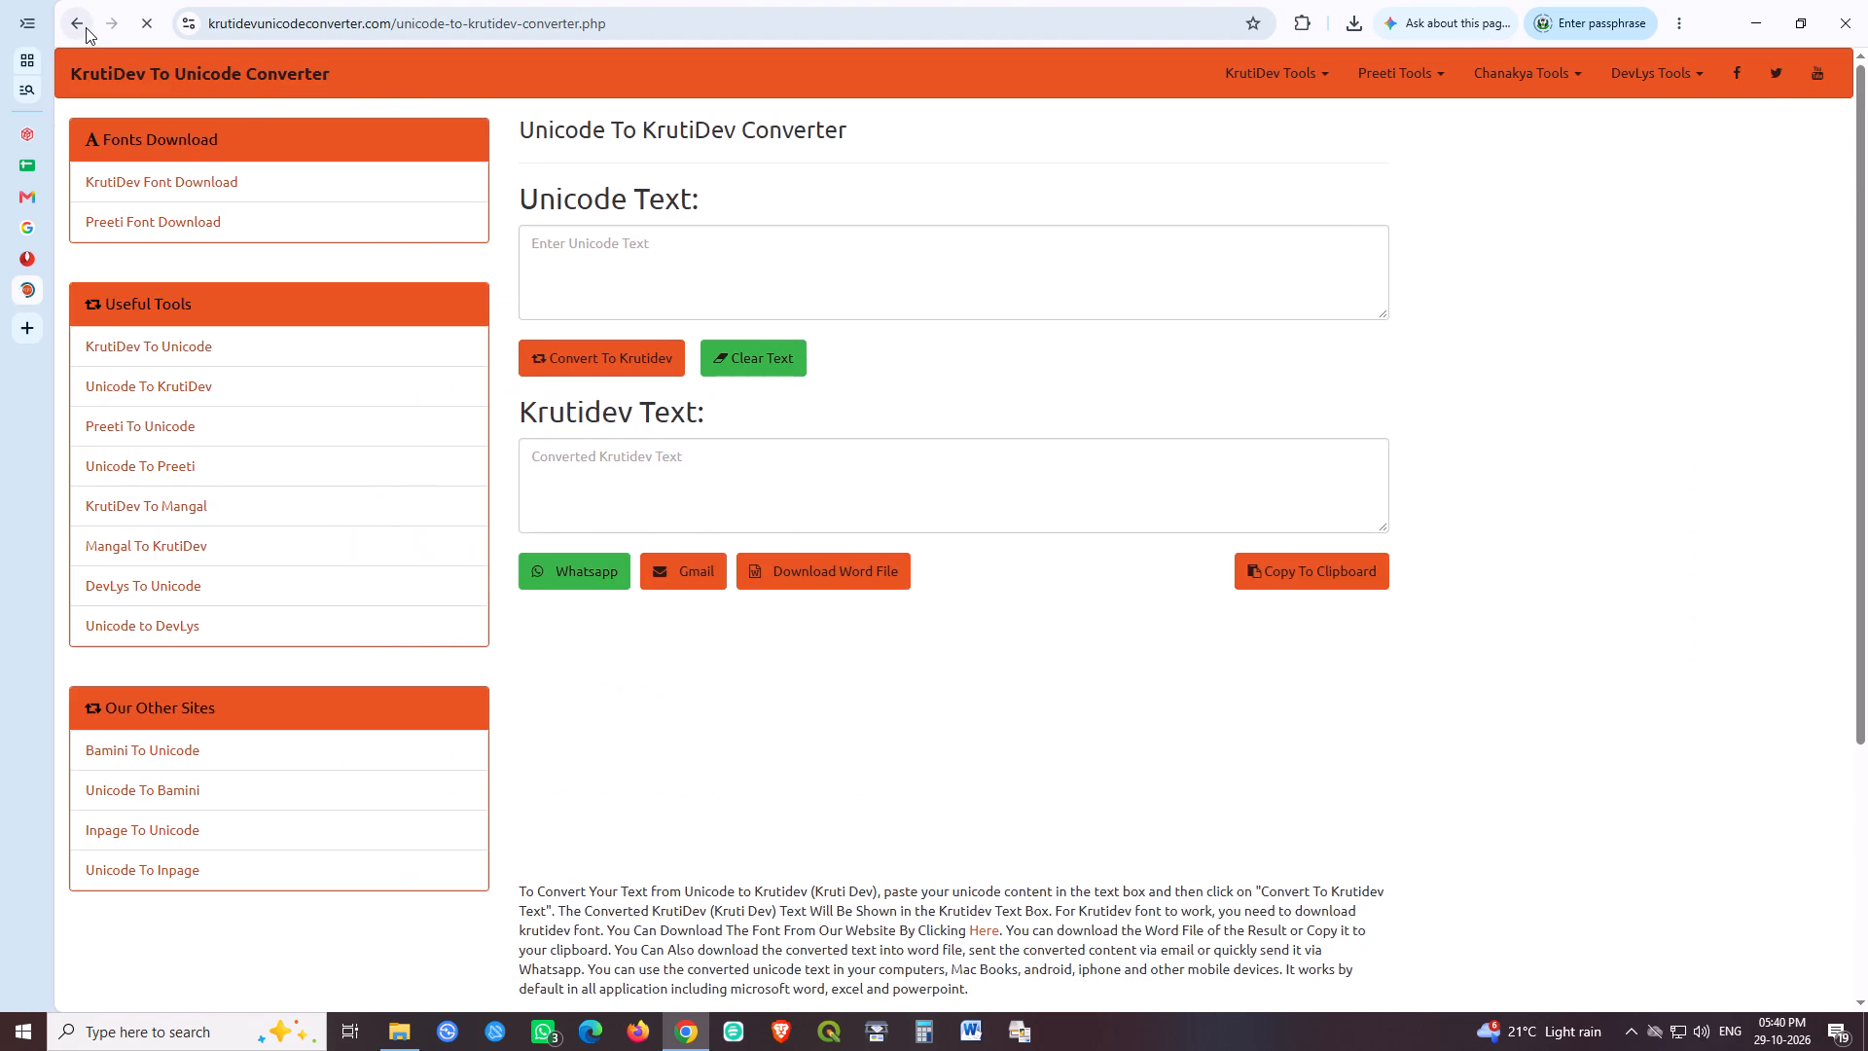
{"action": "left_click", "coordinate": [86, 27]}
{"action": "left_click", "coordinate": [448, 287]}
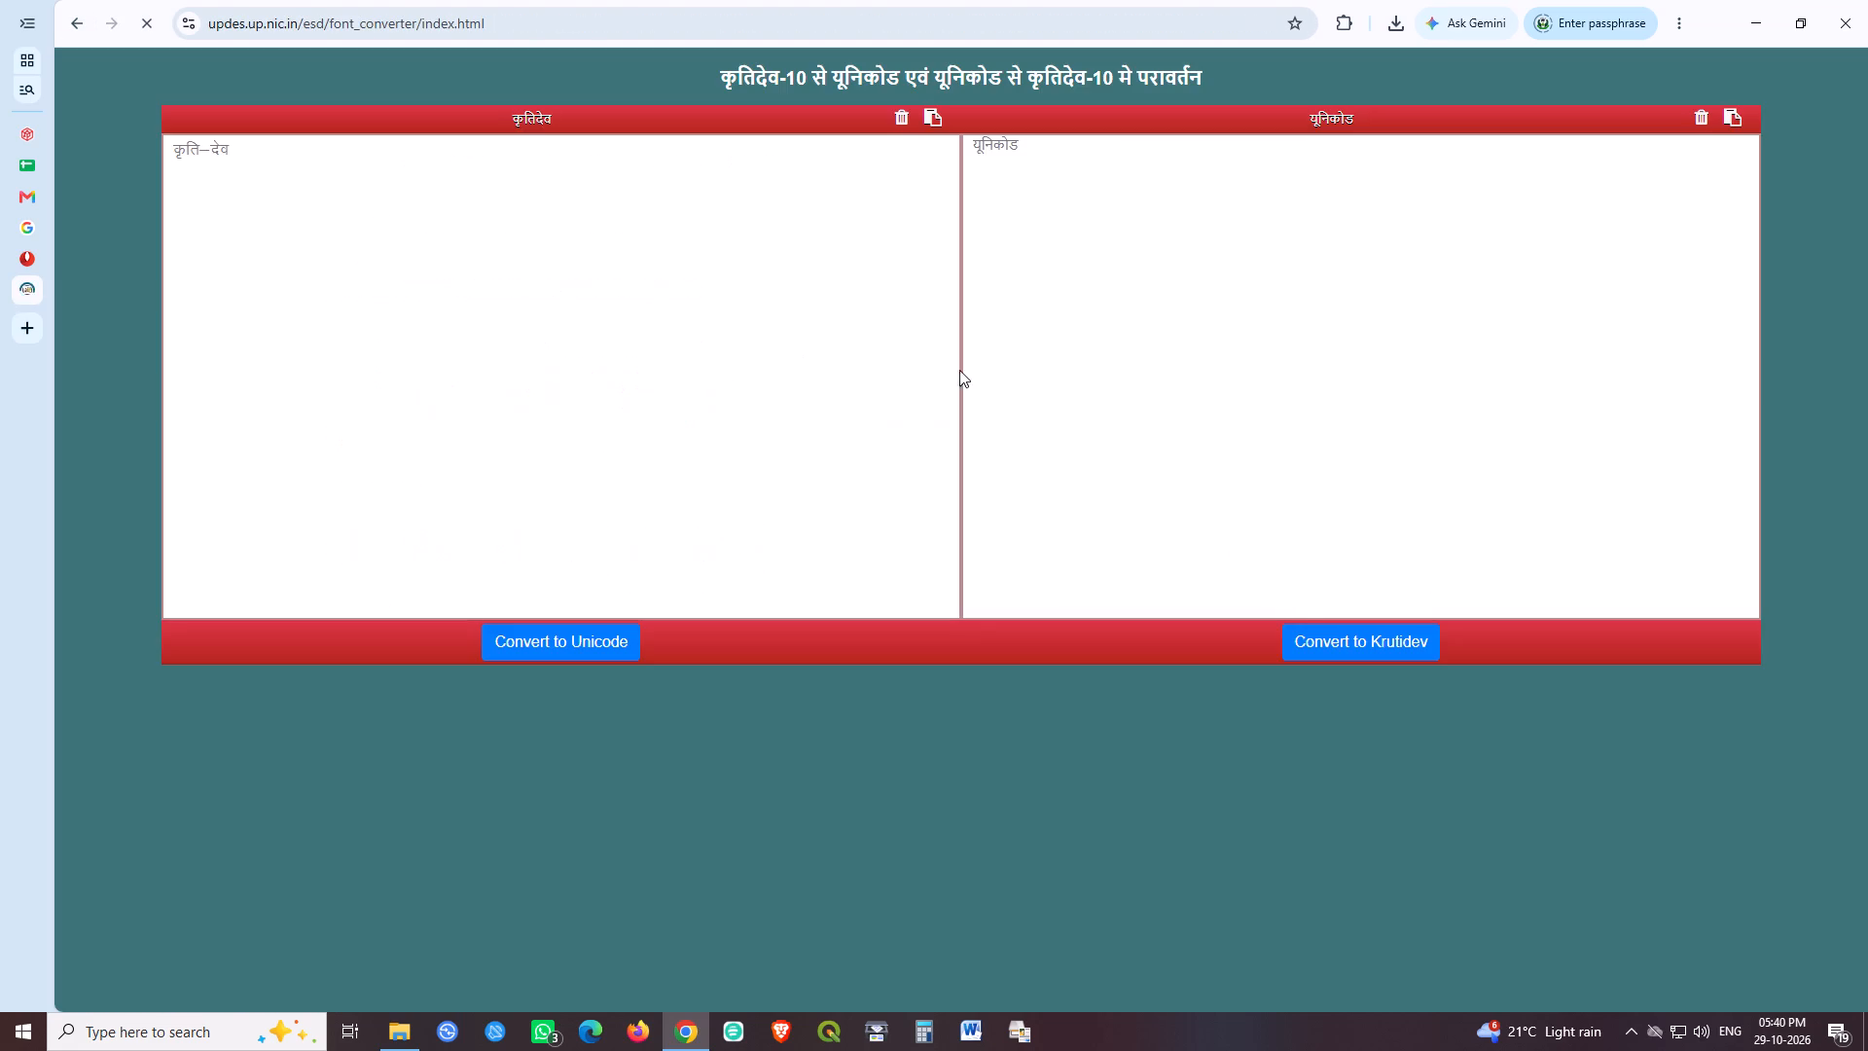
Enter the opening of the remark in the converter's Krutidev box: "यह योजना चार वर्षीय स्वीकृत था, जो".
{"action": "left_click", "coordinate": [521, 272]}
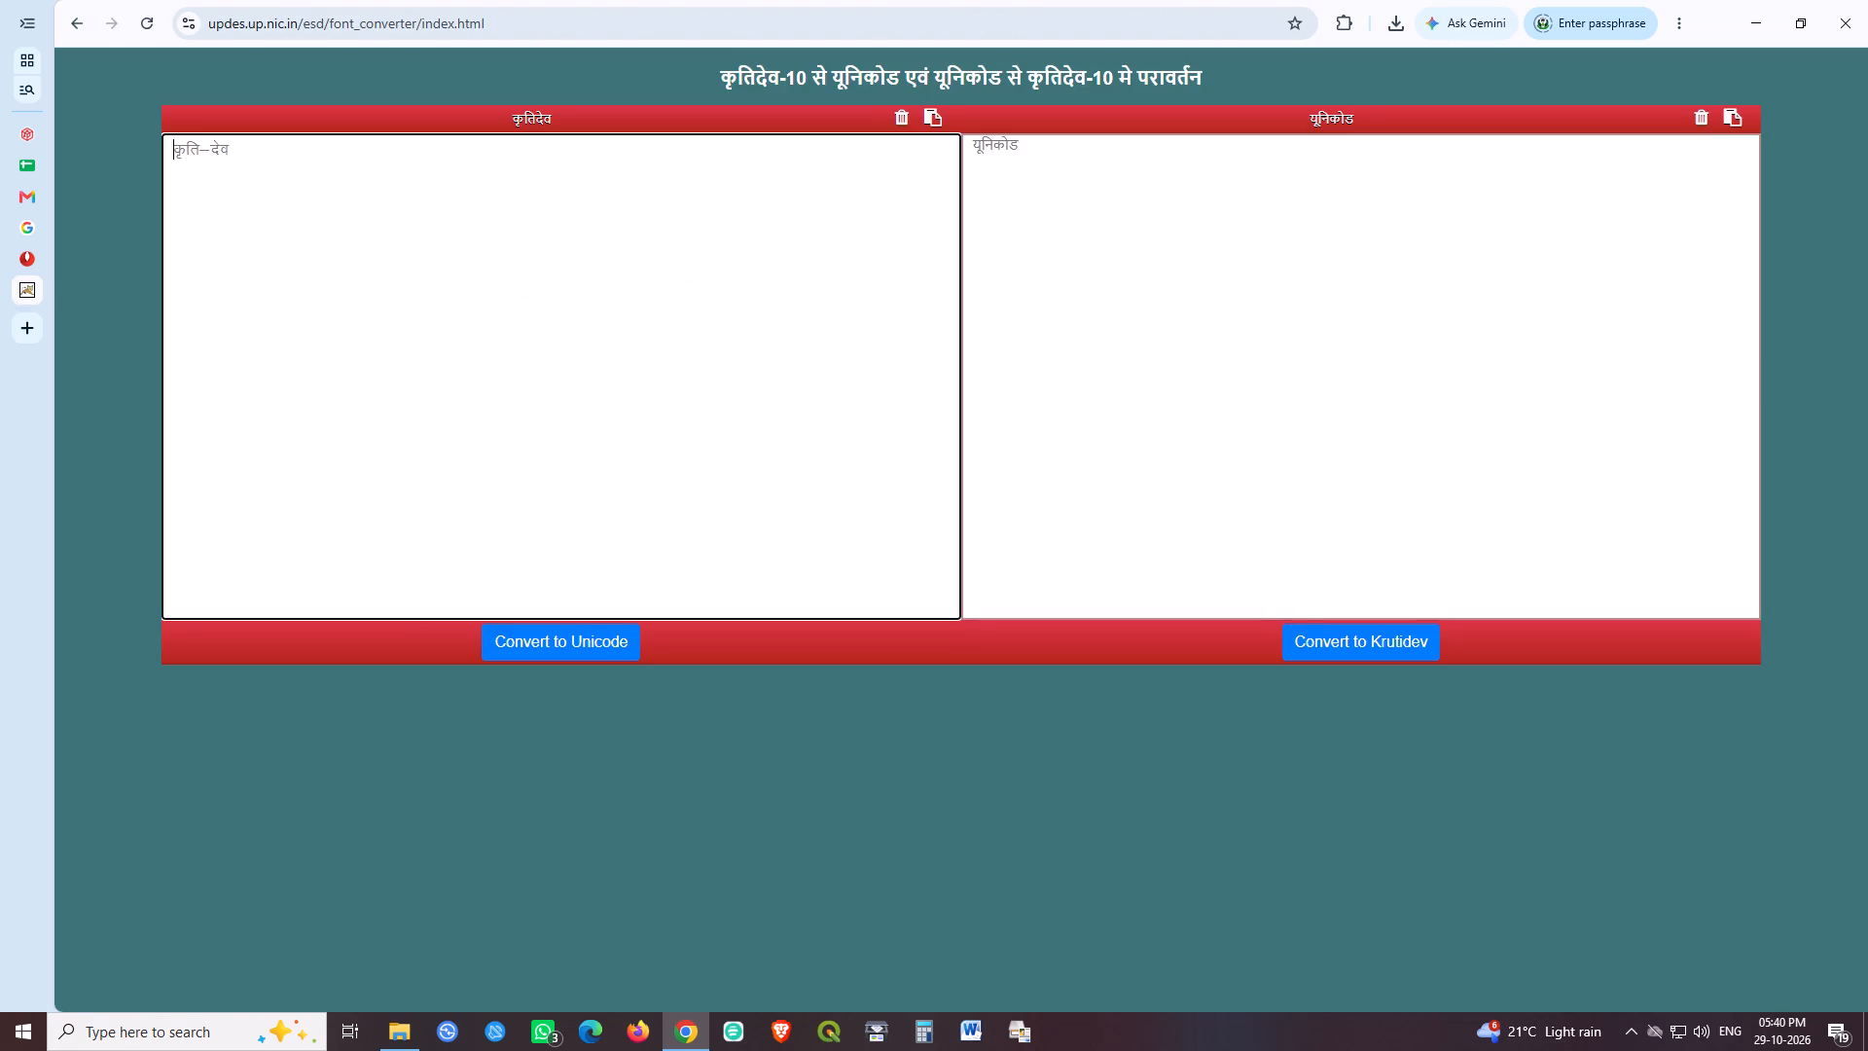
{"action": "type", "text": ";g"}
{"action": "key", "text": "space"}
{"action": "type", "text": ";kstuk"}
{"action": "key", "text": "space"}
{"action": "type", "text": "pkj o'k"}
{"action": "key", "text": "BackSpace"}
{"action": "key", "text": "BackSpace"}
{"action": "type", "text": "\"khZ;"}
{"action": "key", "text": "space"}
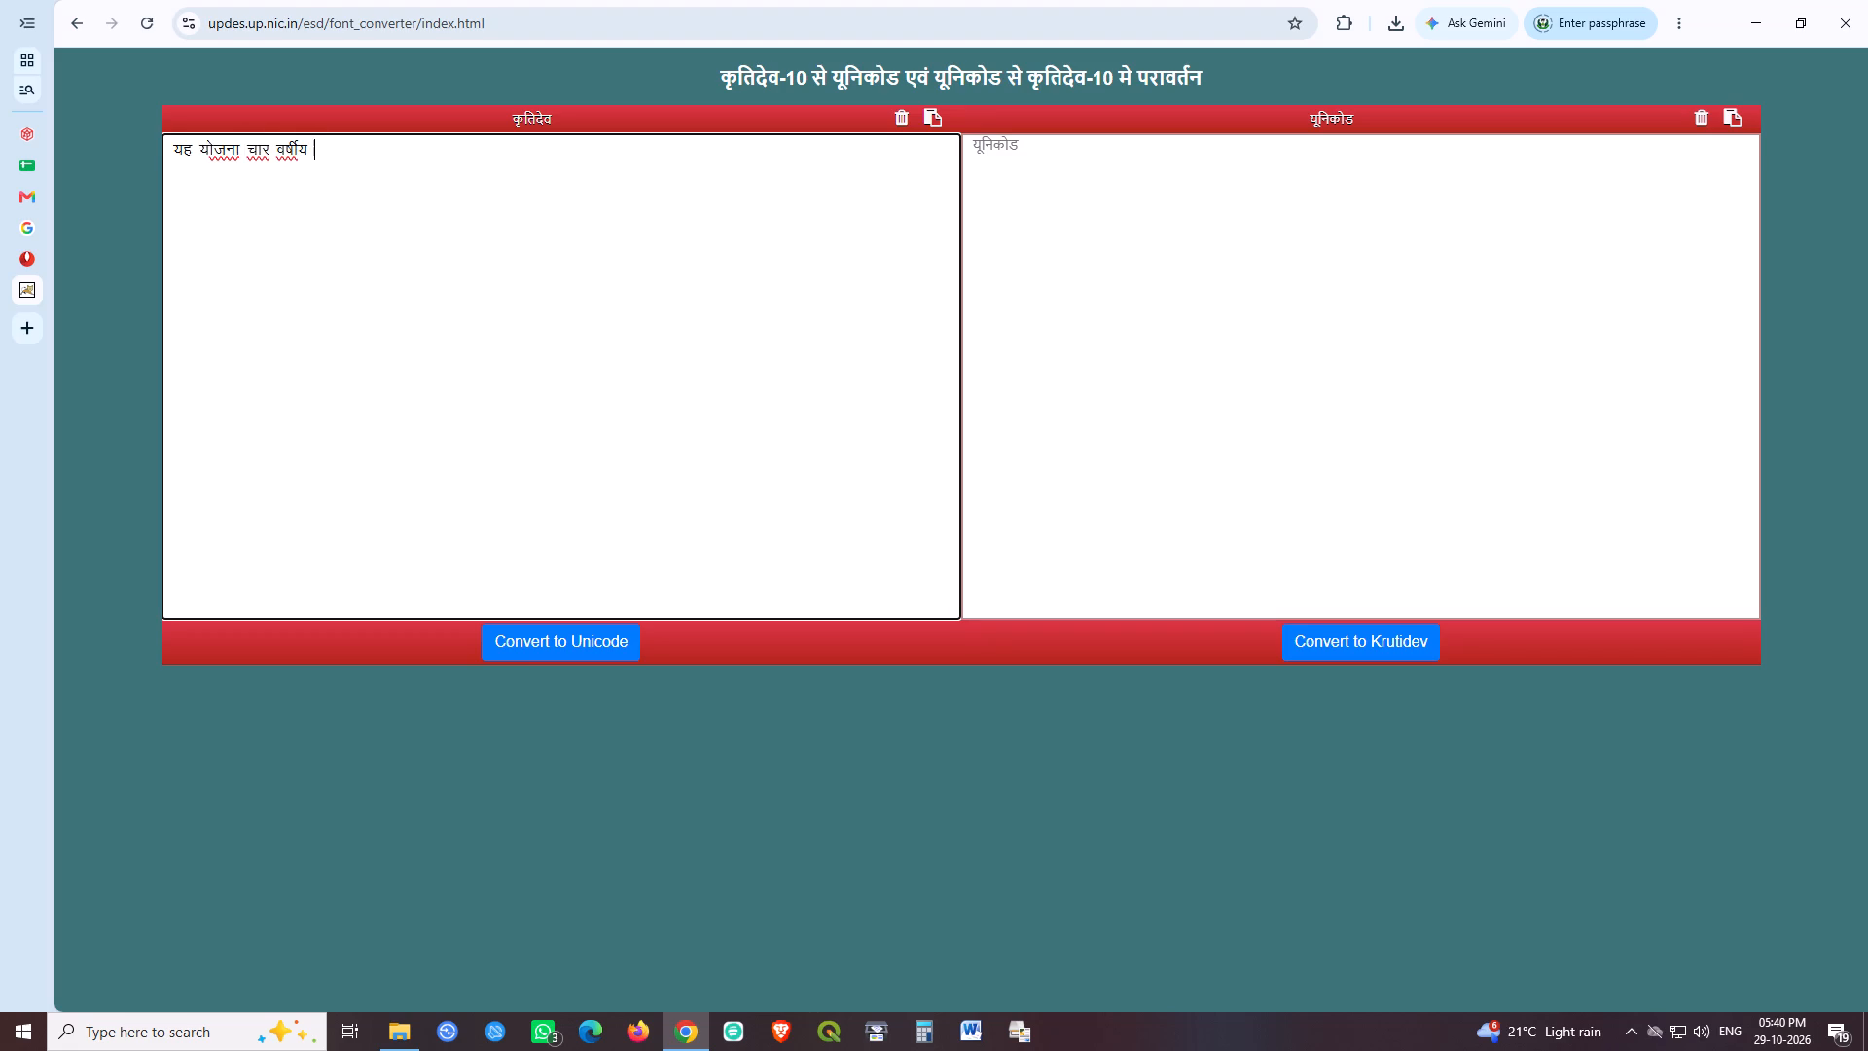
{"action": "type", "text": "Lohd`r"}
{"action": "key", "text": "space"}
{"action": "type", "text": "Fkk] tks"}
{"action": "key", "text": "space"}
Continue the remark in the Krutidev box with the word "वित्तीय".
{"action": "type", "text": "fo"}
{"action": "key", "text": "alt+0"}
{"action": "key", "text": "alt+1"}
{"action": "key", "text": "alt+5"}
{"action": "key", "text": "alt+9"}
{"action": "key", "text": "BackSpace"}
{"action": "key", "text": "alt+0"}
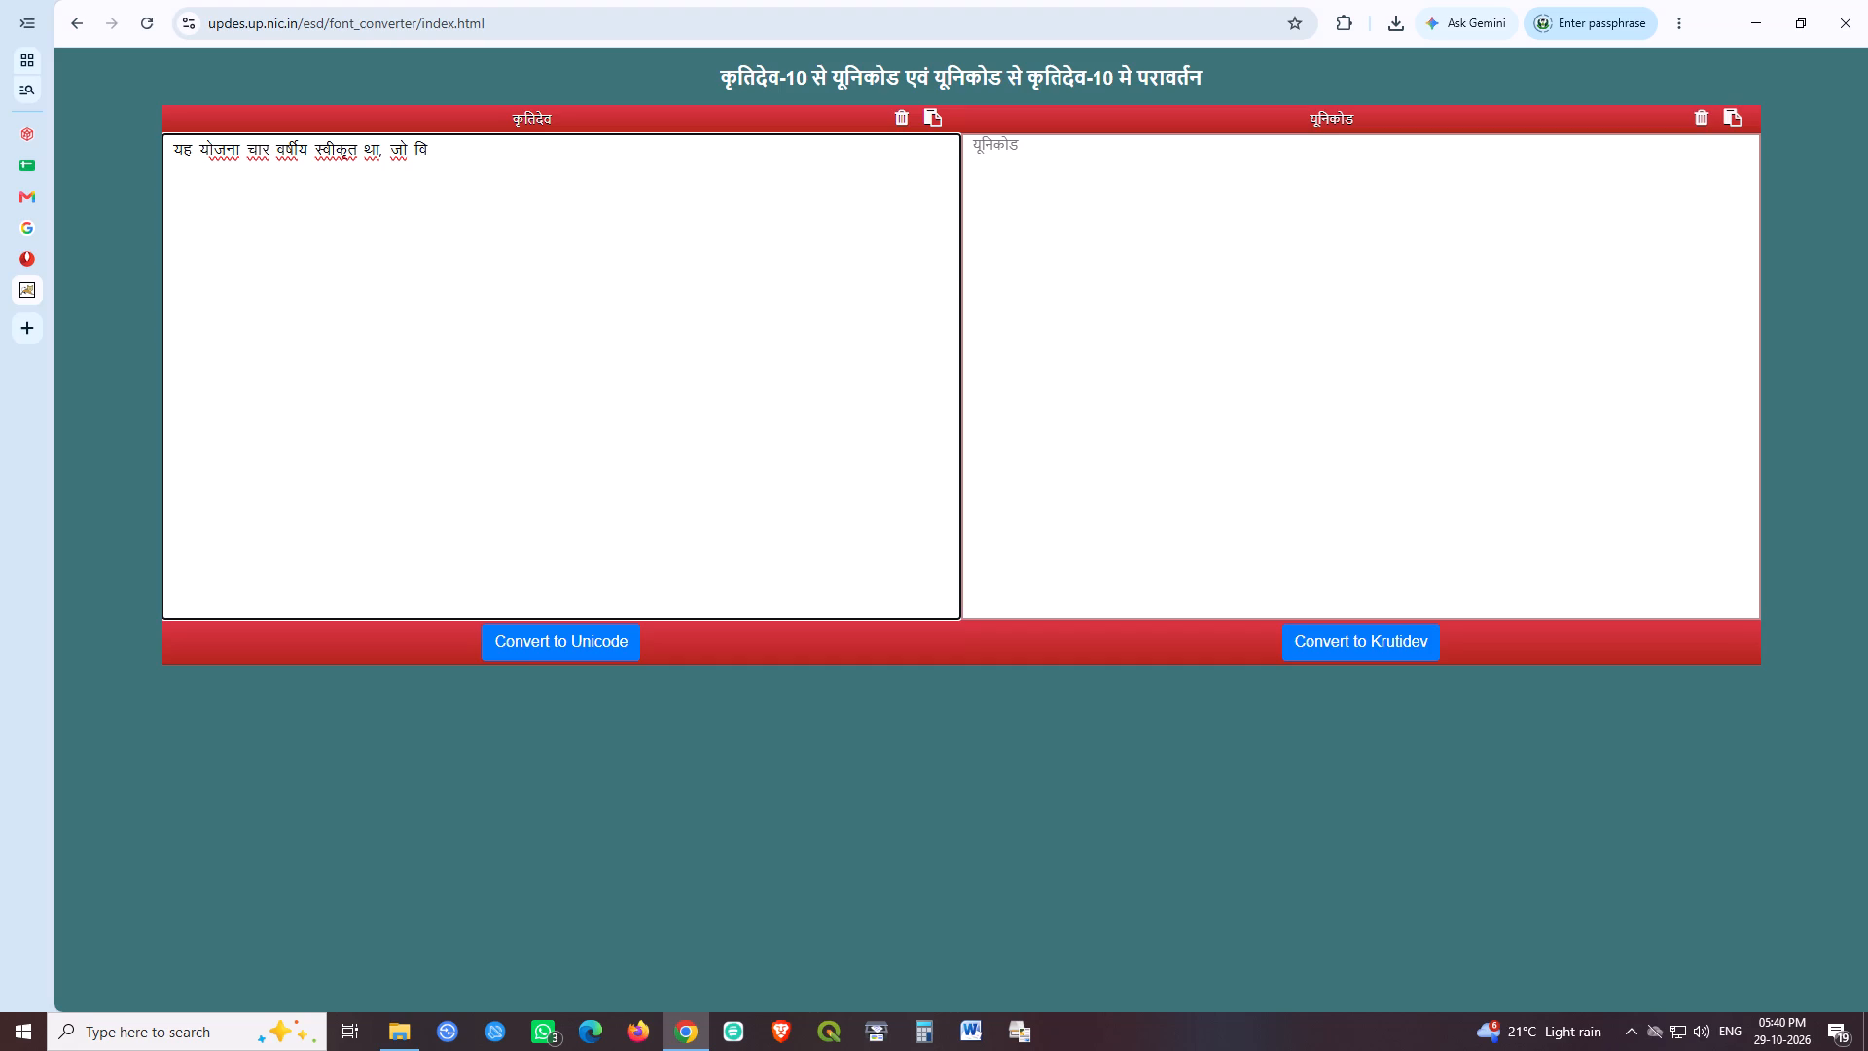
{"action": "key", "text": "alt+1"}
{"action": "key", "text": "alt+5"}
{"action": "key", "text": "alt+9"}
{"action": "key", "text": "BackSpace"}
{"action": "key", "text": "alt+0"}
{"action": "key", "text": "alt+1"}
{"action": "key", "text": "alt+5"}
{"action": "key", "text": "alt+9"}
{"action": "type", "text": "kh;"}
{"action": "key", "text": "space"}
Add "वर्ष 2024–25 में पूर्ण हो चुकी है। अतः" to the remark in the Krutidev box.
{"action": "type", "text": "o'"}
{"action": "key", "text": "BackSpace"}
{"action": "type", "text": "\"kZ"}
{"action": "key", "text": "space"}
{"action": "type", "text": "2024&"}
{"action": "type", "text": "25 esa"}
{"action": "key", "text": "space"}
{"action": "type", "text": "iw.kZ gks pqdh gSA vr%"}
{"action": "key", "text": "space"}
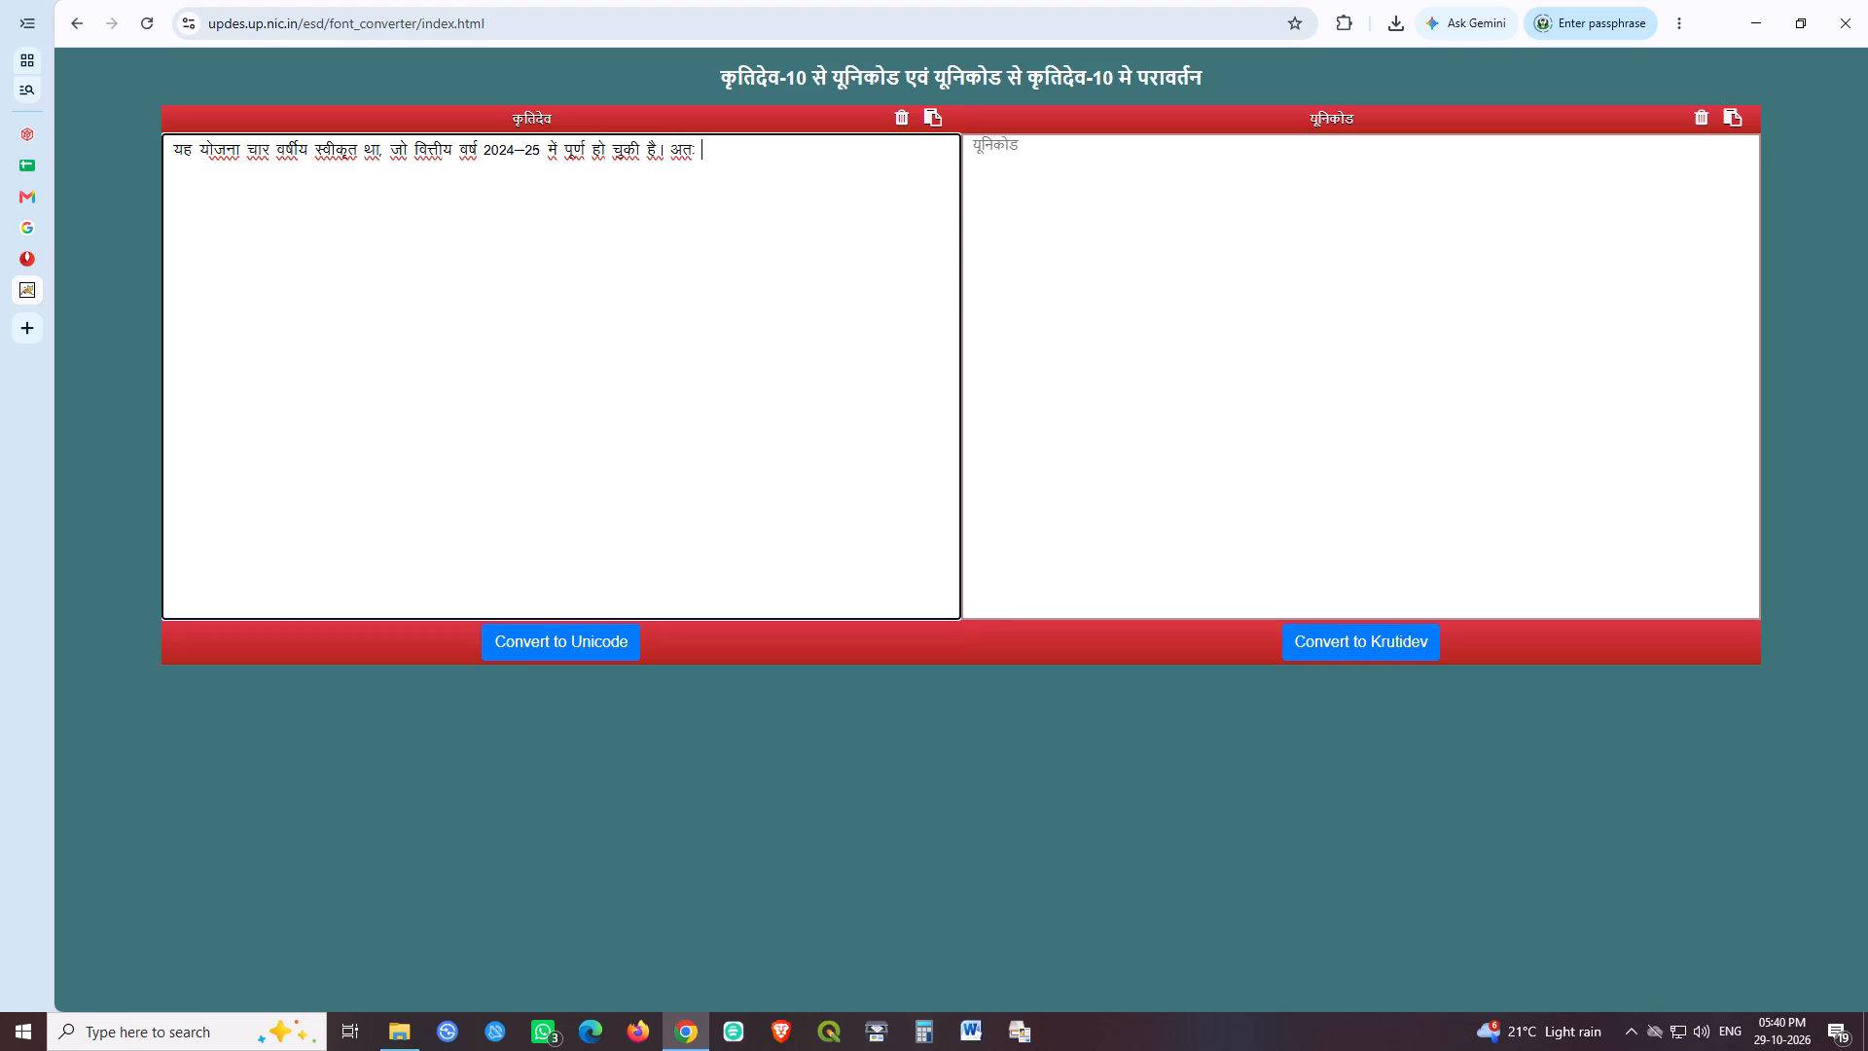
Extend the Krutidev remark with "वर्तमान् वित्तीय वर्ष".
{"action": "key", "text": "o"}
{"action": "type", "text": "rZeku~"}
{"action": "key", "text": "space"}
{"action": "type", "text": "fo"}
{"action": "key", "text": "alt+0"}
{"action": "key", "text": "alt+1"}
{"action": "key", "text": "alt+5"}
{"action": "key", "text": "alt+9"}
{"action": "key", "text": "BackSpace"}
{"action": "key", "text": "alt+0"}
{"action": "key", "text": "alt+1"}
{"action": "key", "text": "alt+5"}
{"action": "key", "text": "alt+9"}
{"action": "key", "text": "BackSpace"}
{"action": "key", "text": "alt+0"}
{"action": "key", "text": "alt+1"}
{"action": "key", "text": "alt+5"}
{"action": "key", "text": "alt+9"}
{"action": "type", "text": "kh; o'k"}
{"action": "key", "text": "BackSpace"}
{"action": "key", "text": "BackSpace"}
{"action": "type", "text": "\"kZ"}
{"action": "key", "text": "space"}
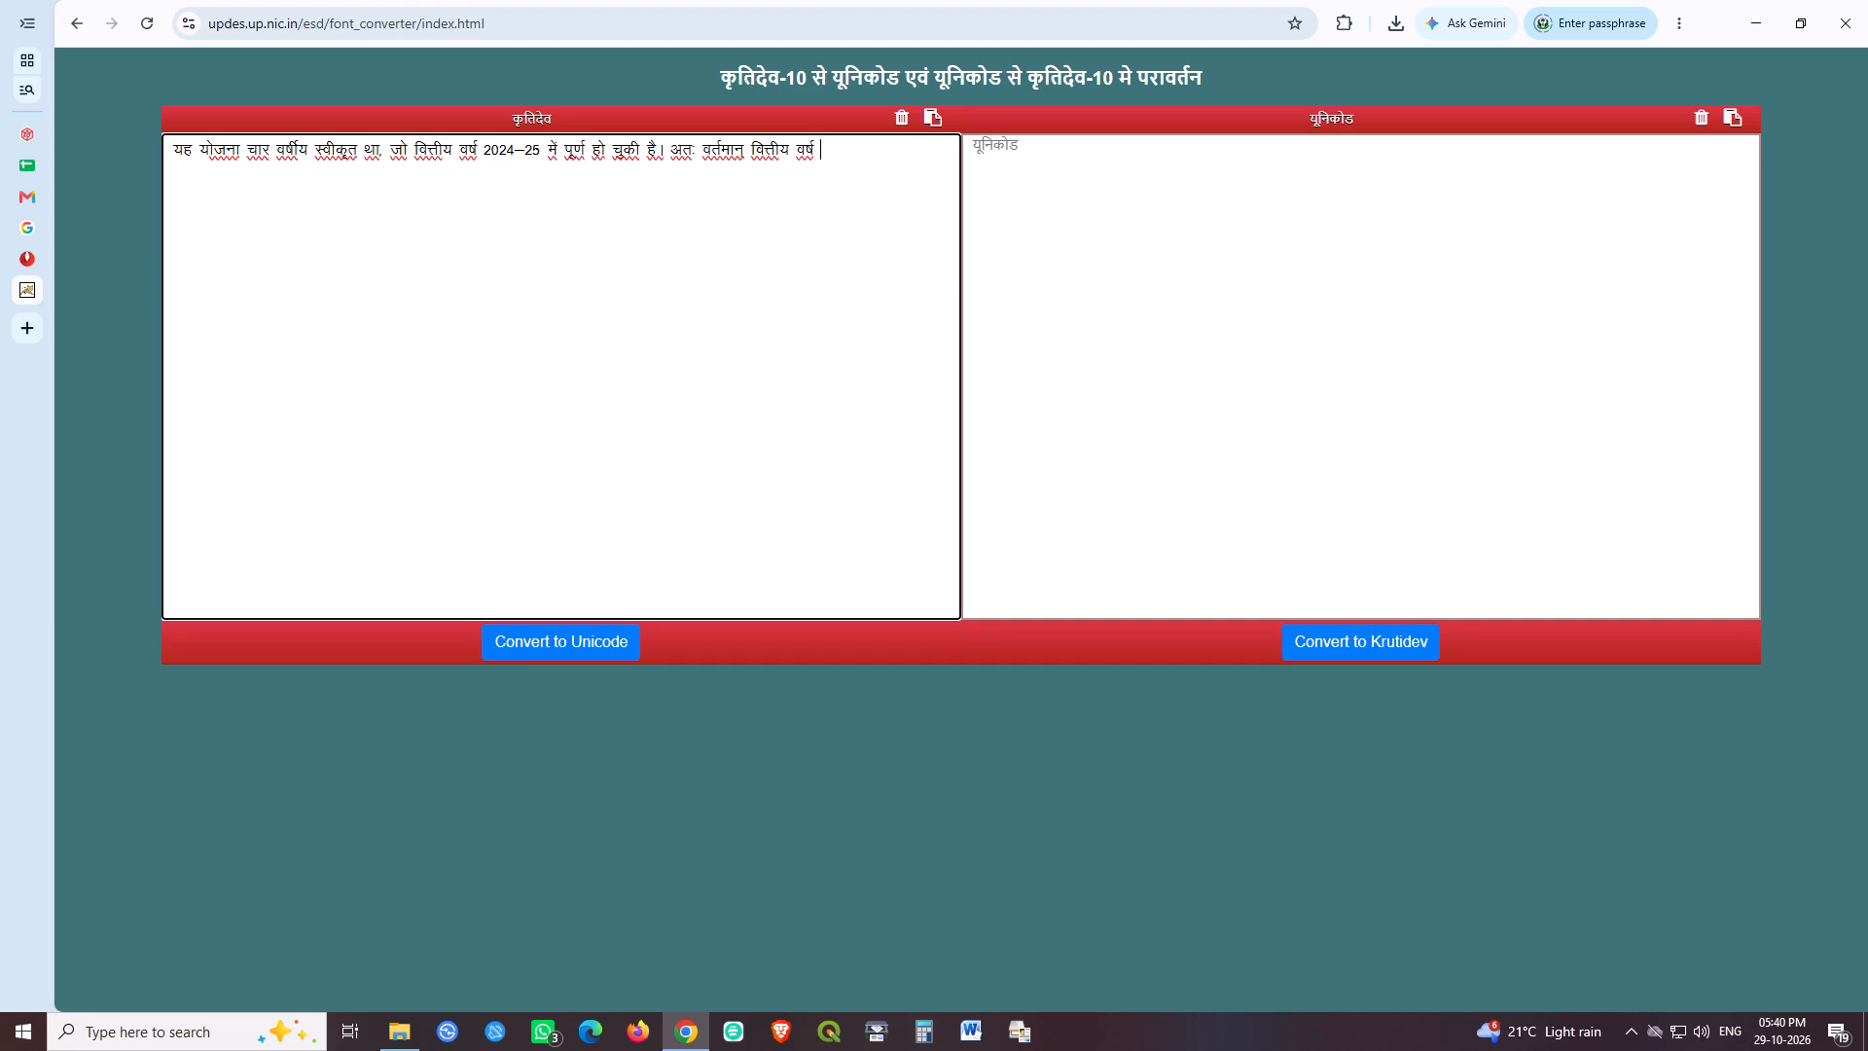
Finish the Krutidev remark with "में व्यय शून्य है।" and convert the whole text to Unicode.
{"action": "type", "text": "esa"}
{"action": "key", "text": "space"}
{"action": "type", "text": "O;; \""}
{"action": "key", "text": "BackSpace"}
{"action": "type", "text": "'kwU;"}
{"action": "key", "text": "space"}
{"action": "type", "text": "gSA"}
{"action": "key", "text": "Tab"}
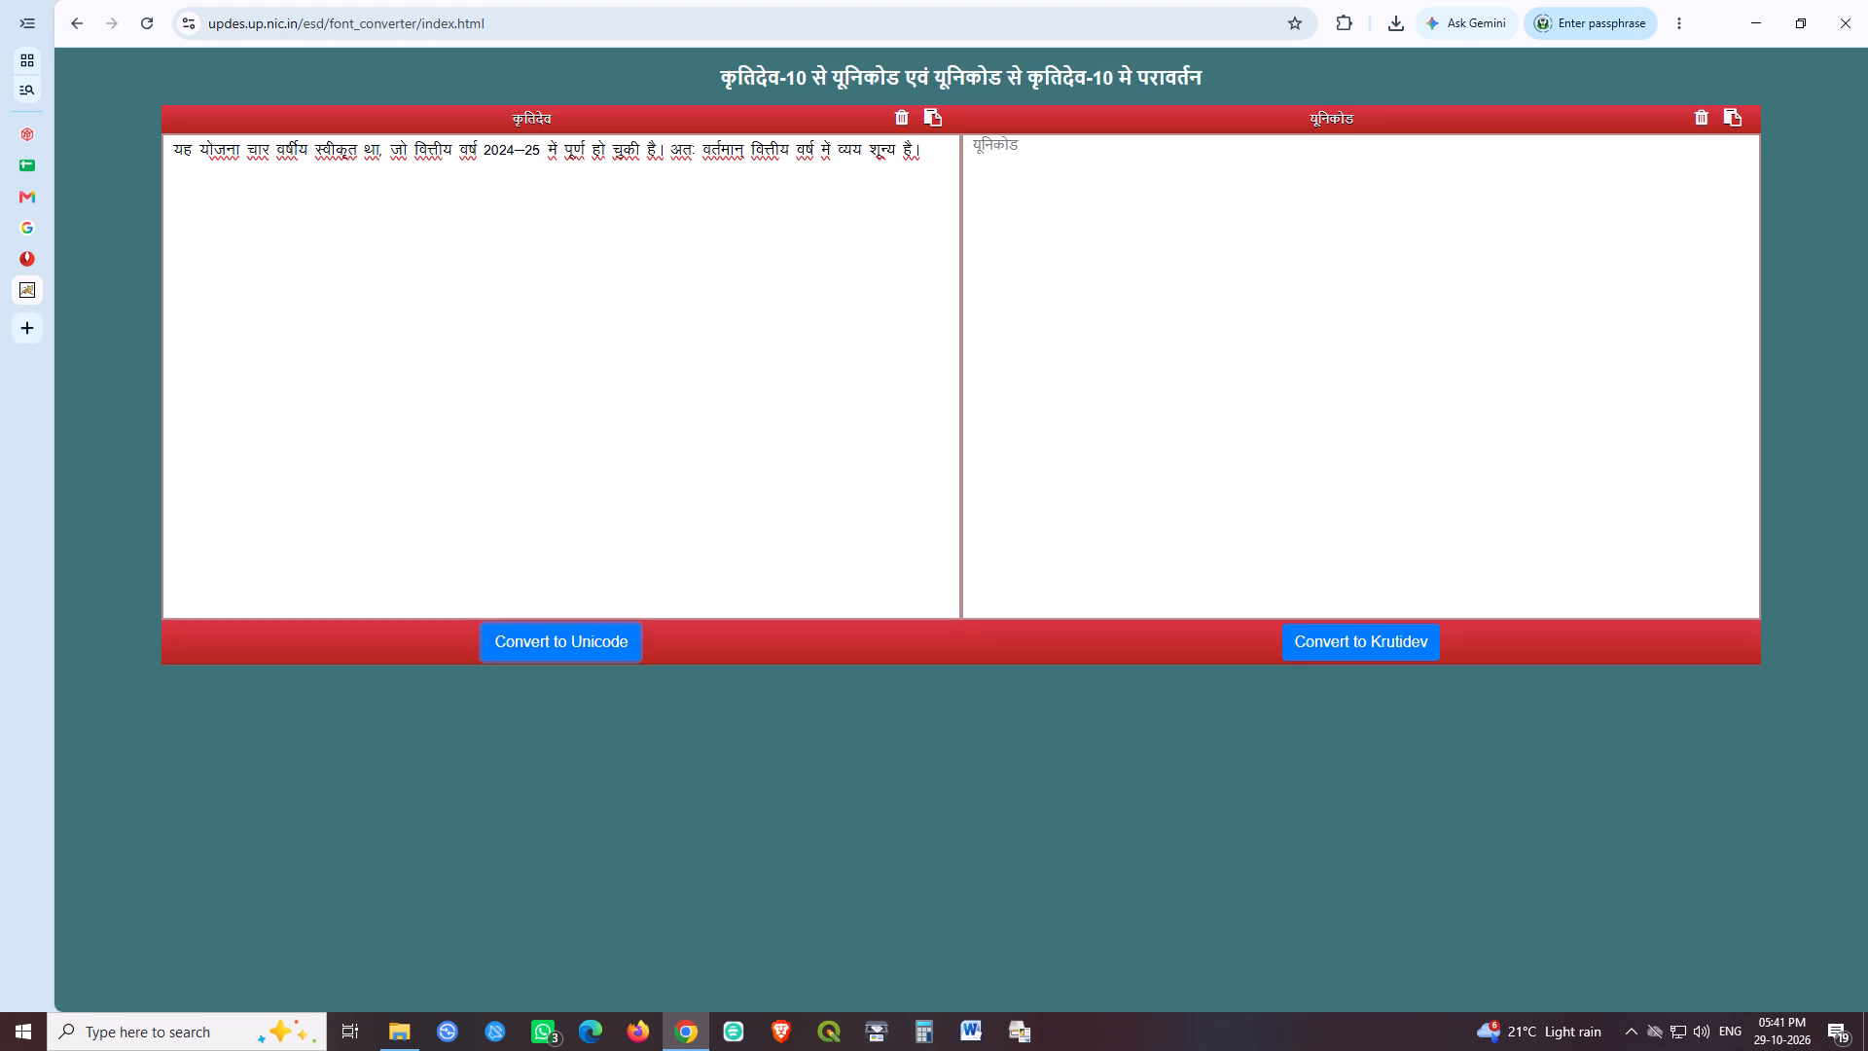
{"action": "left_click", "coordinate": [498, 628]}
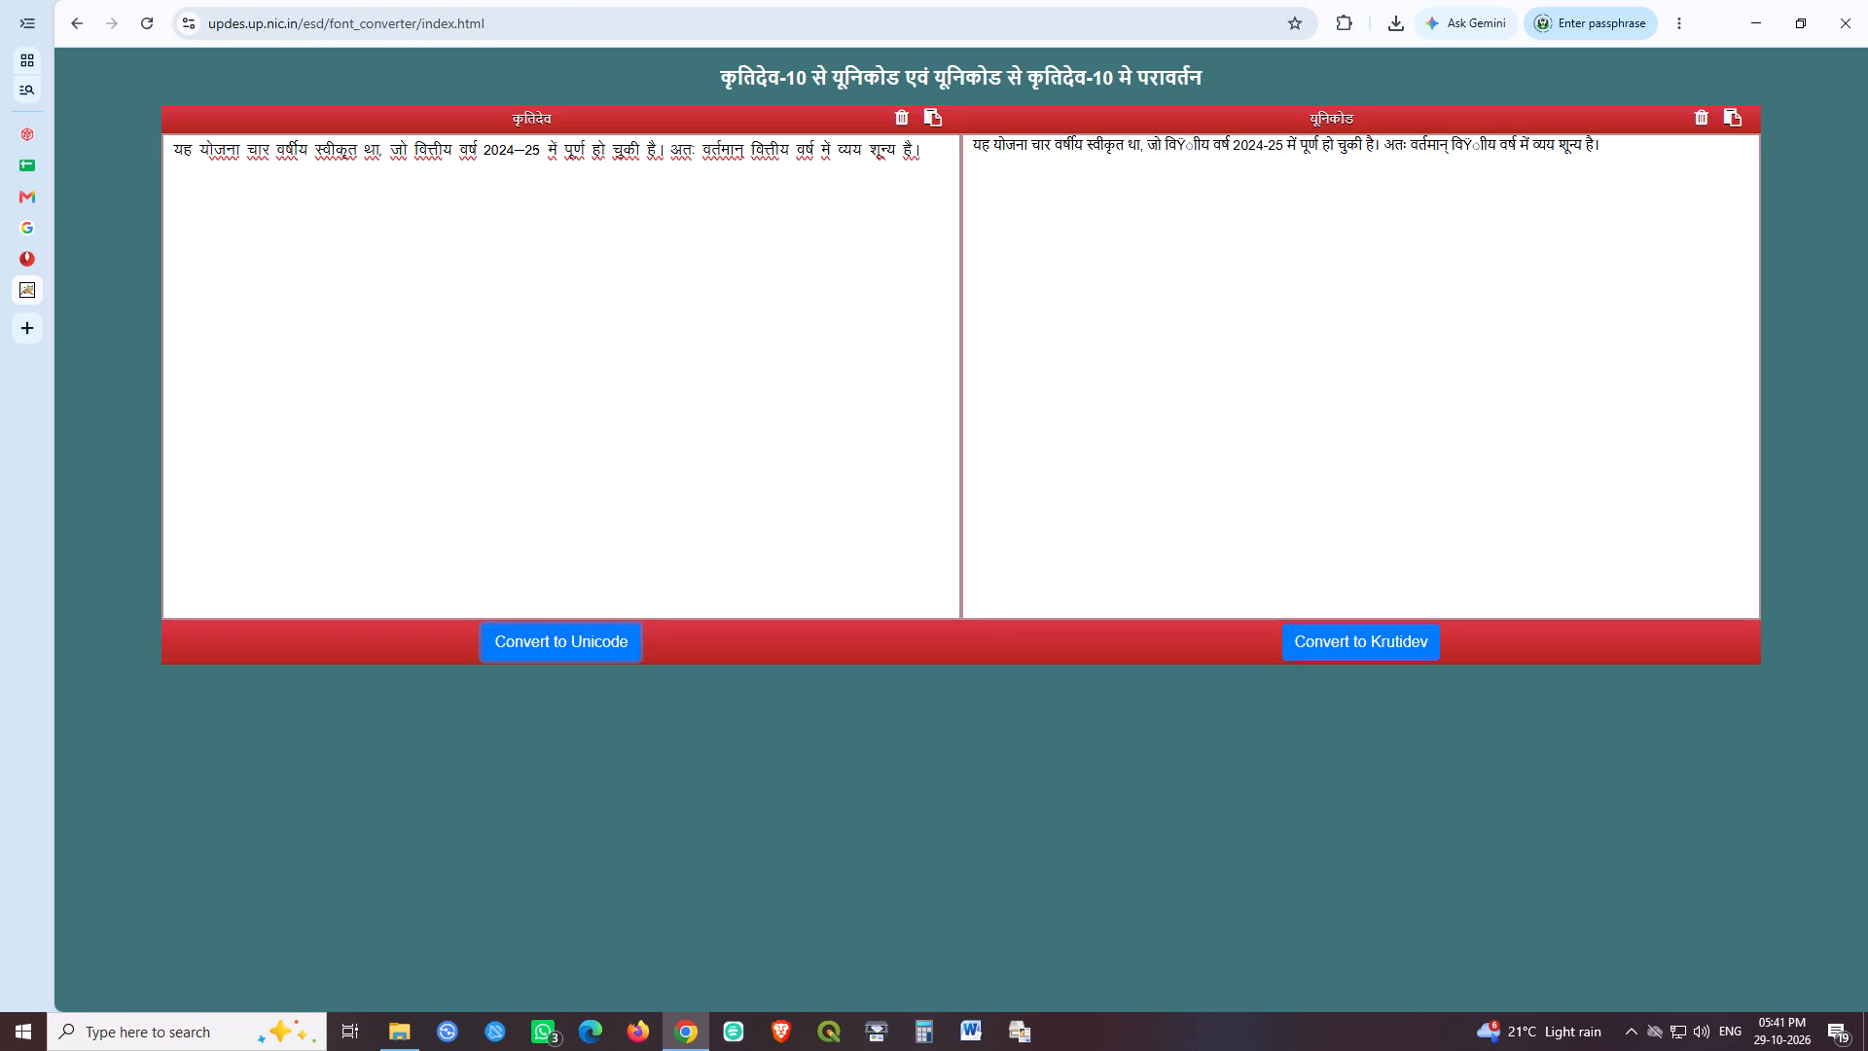
Replace the garbled word after "जो" in the Unicode text with "वितीय" using Hindi transliteration input, leaving single spacing before "वर्ष".
{"action": "left_click", "coordinate": [1189, 149]}
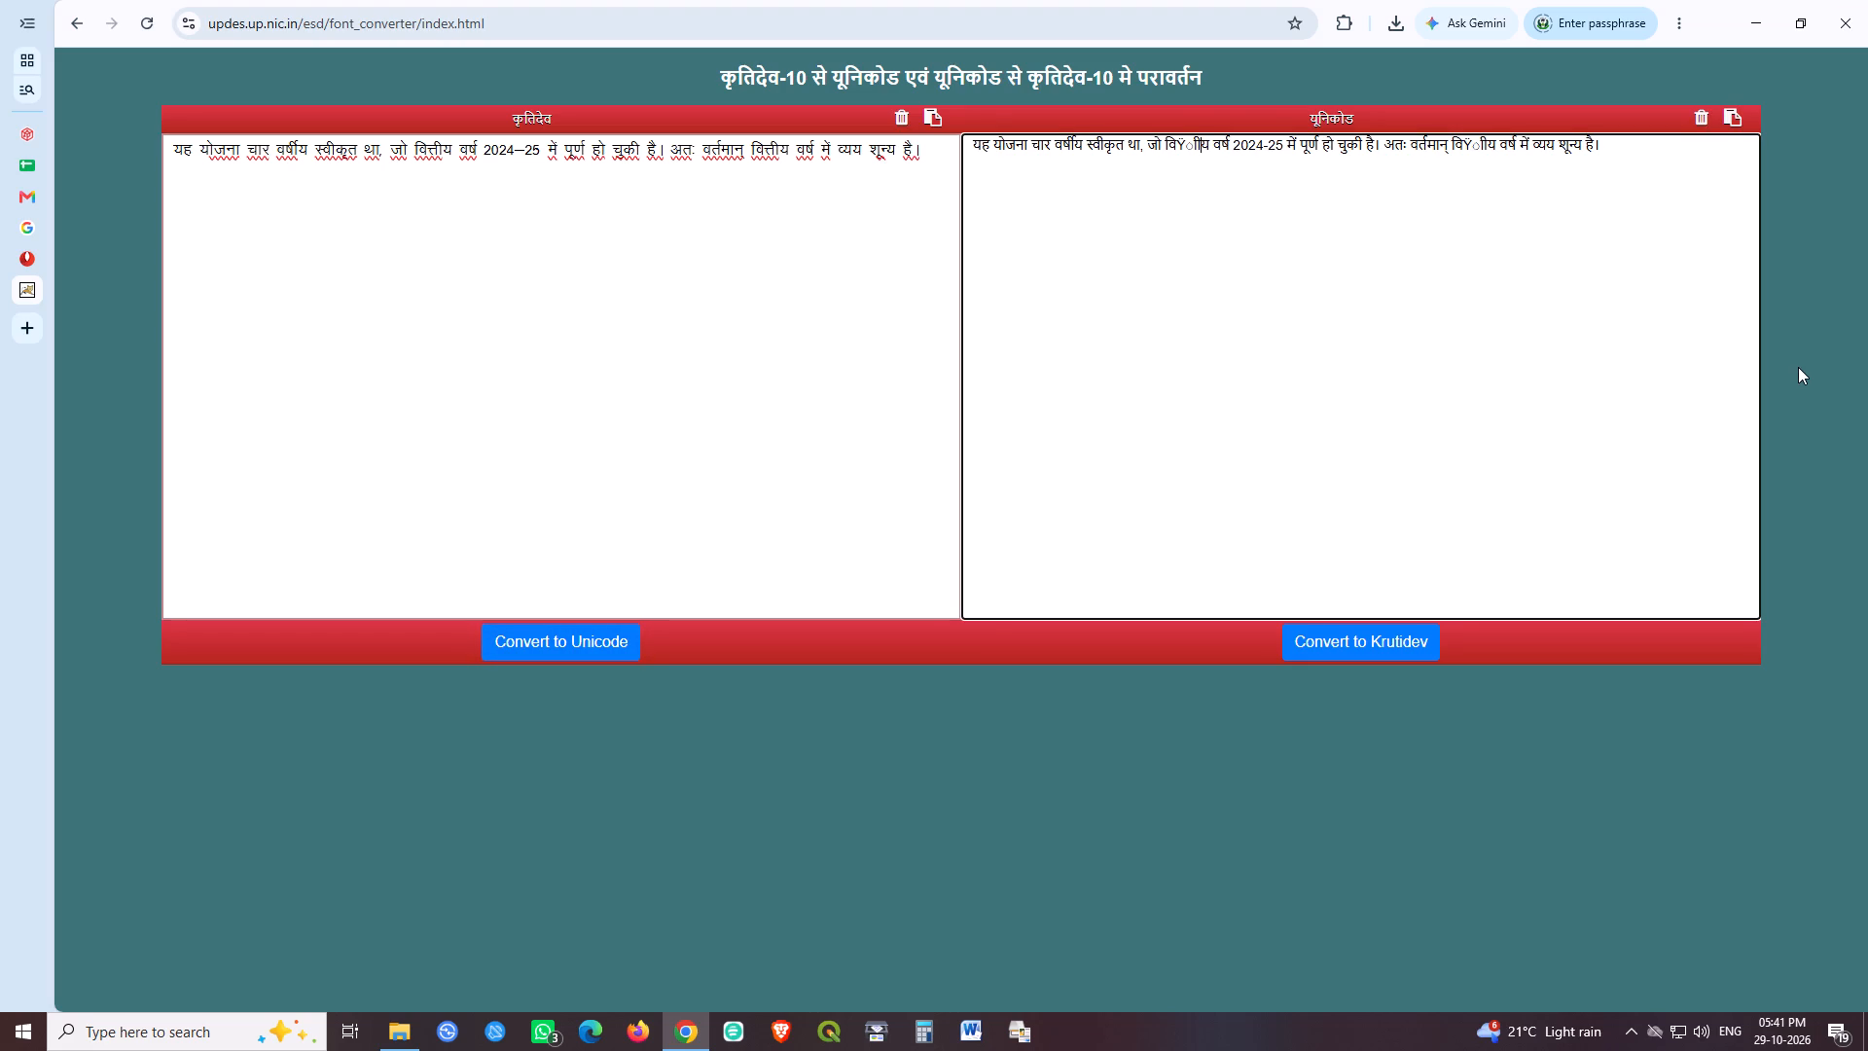
{"action": "key", "text": "Left"}
{"action": "key", "text": "shift+Right"}
{"action": "key", "text": "BackSpace"}
{"action": "key", "text": "super+space"}
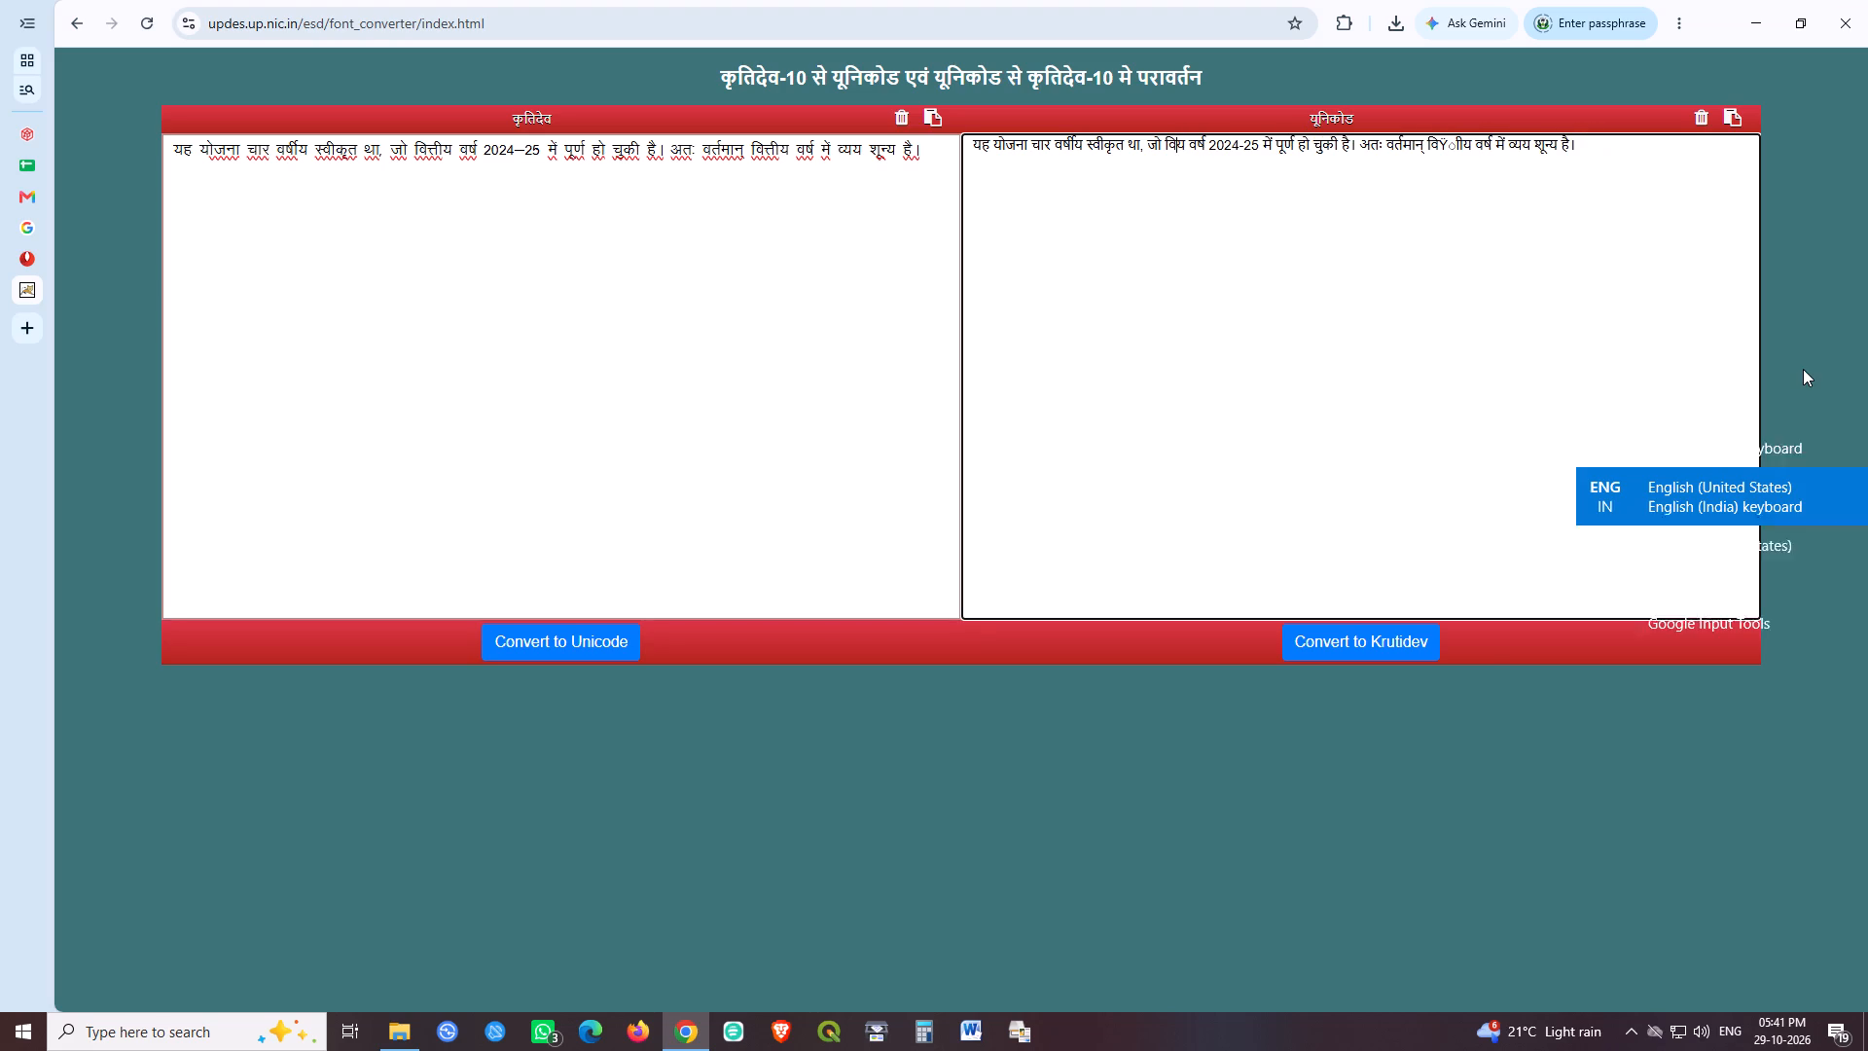
{"action": "type", "text": "tiy"}
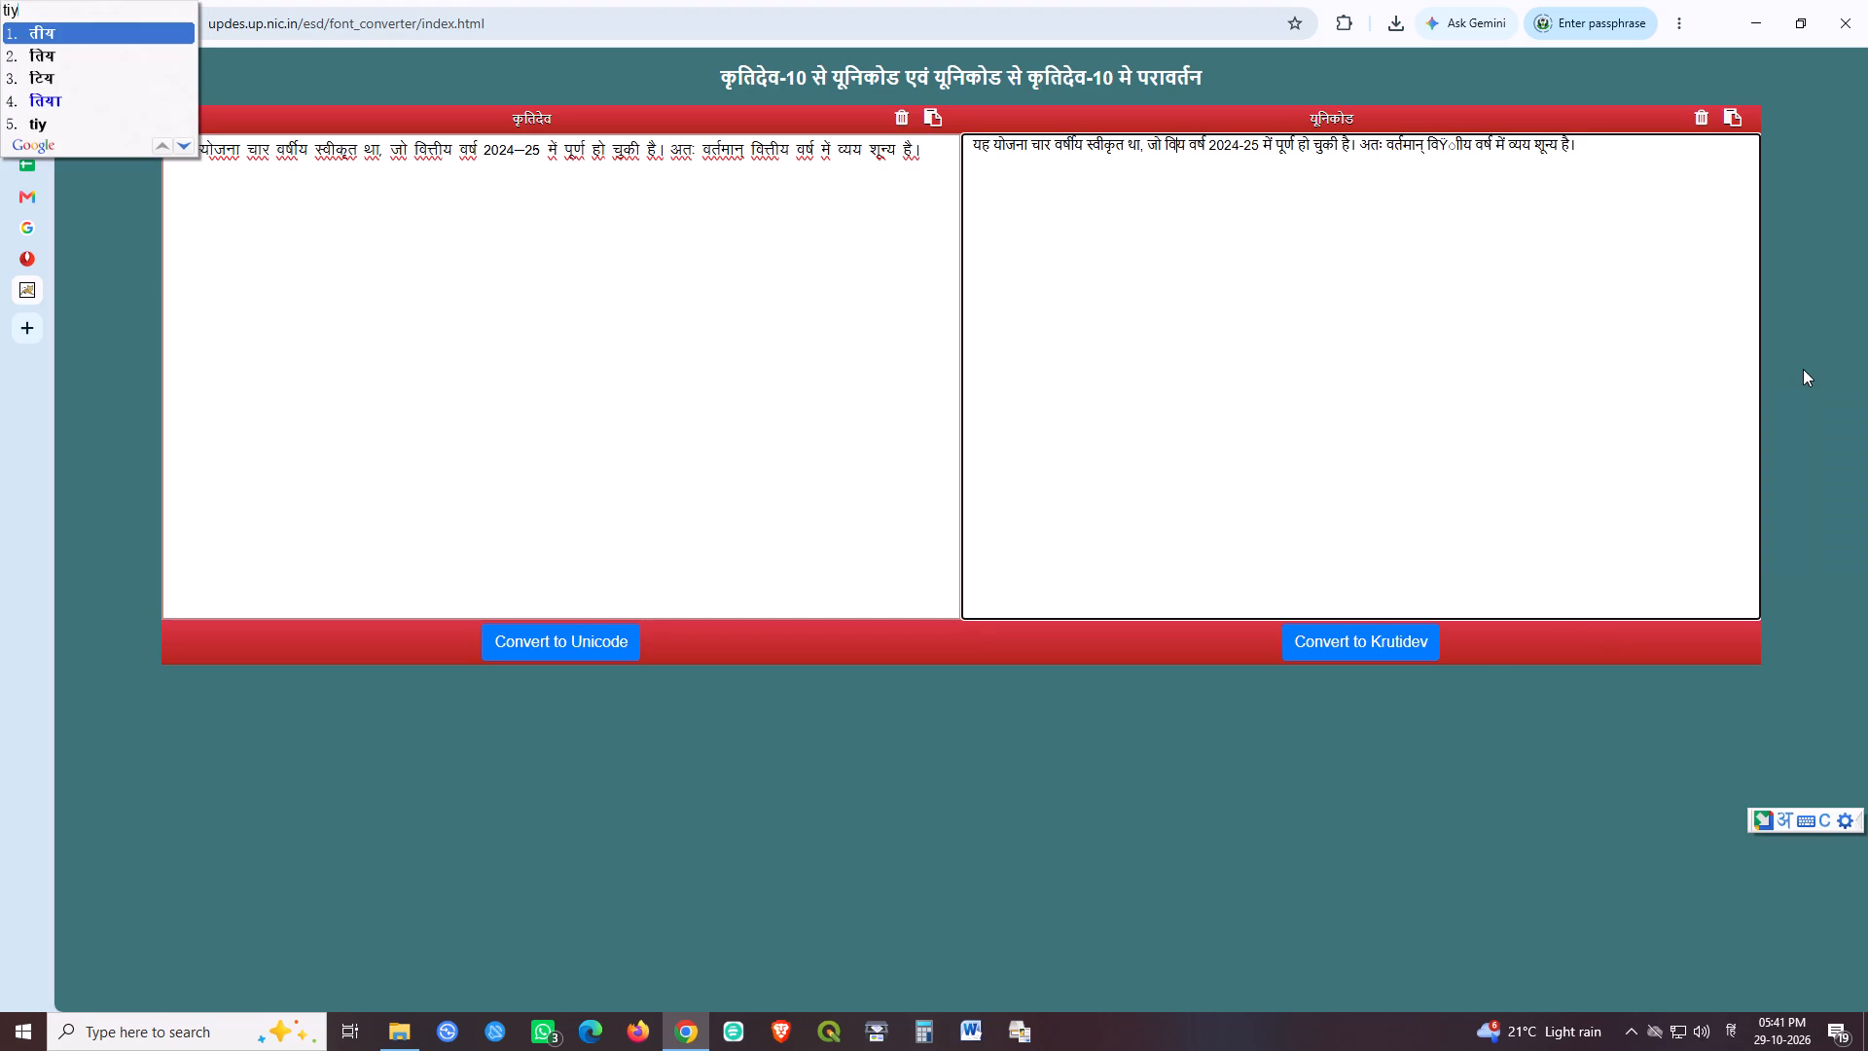
{"action": "key", "text": "BackSpace"}
{"action": "key", "text": "BackSpace"}
{"action": "key", "text": "BackSpace"}
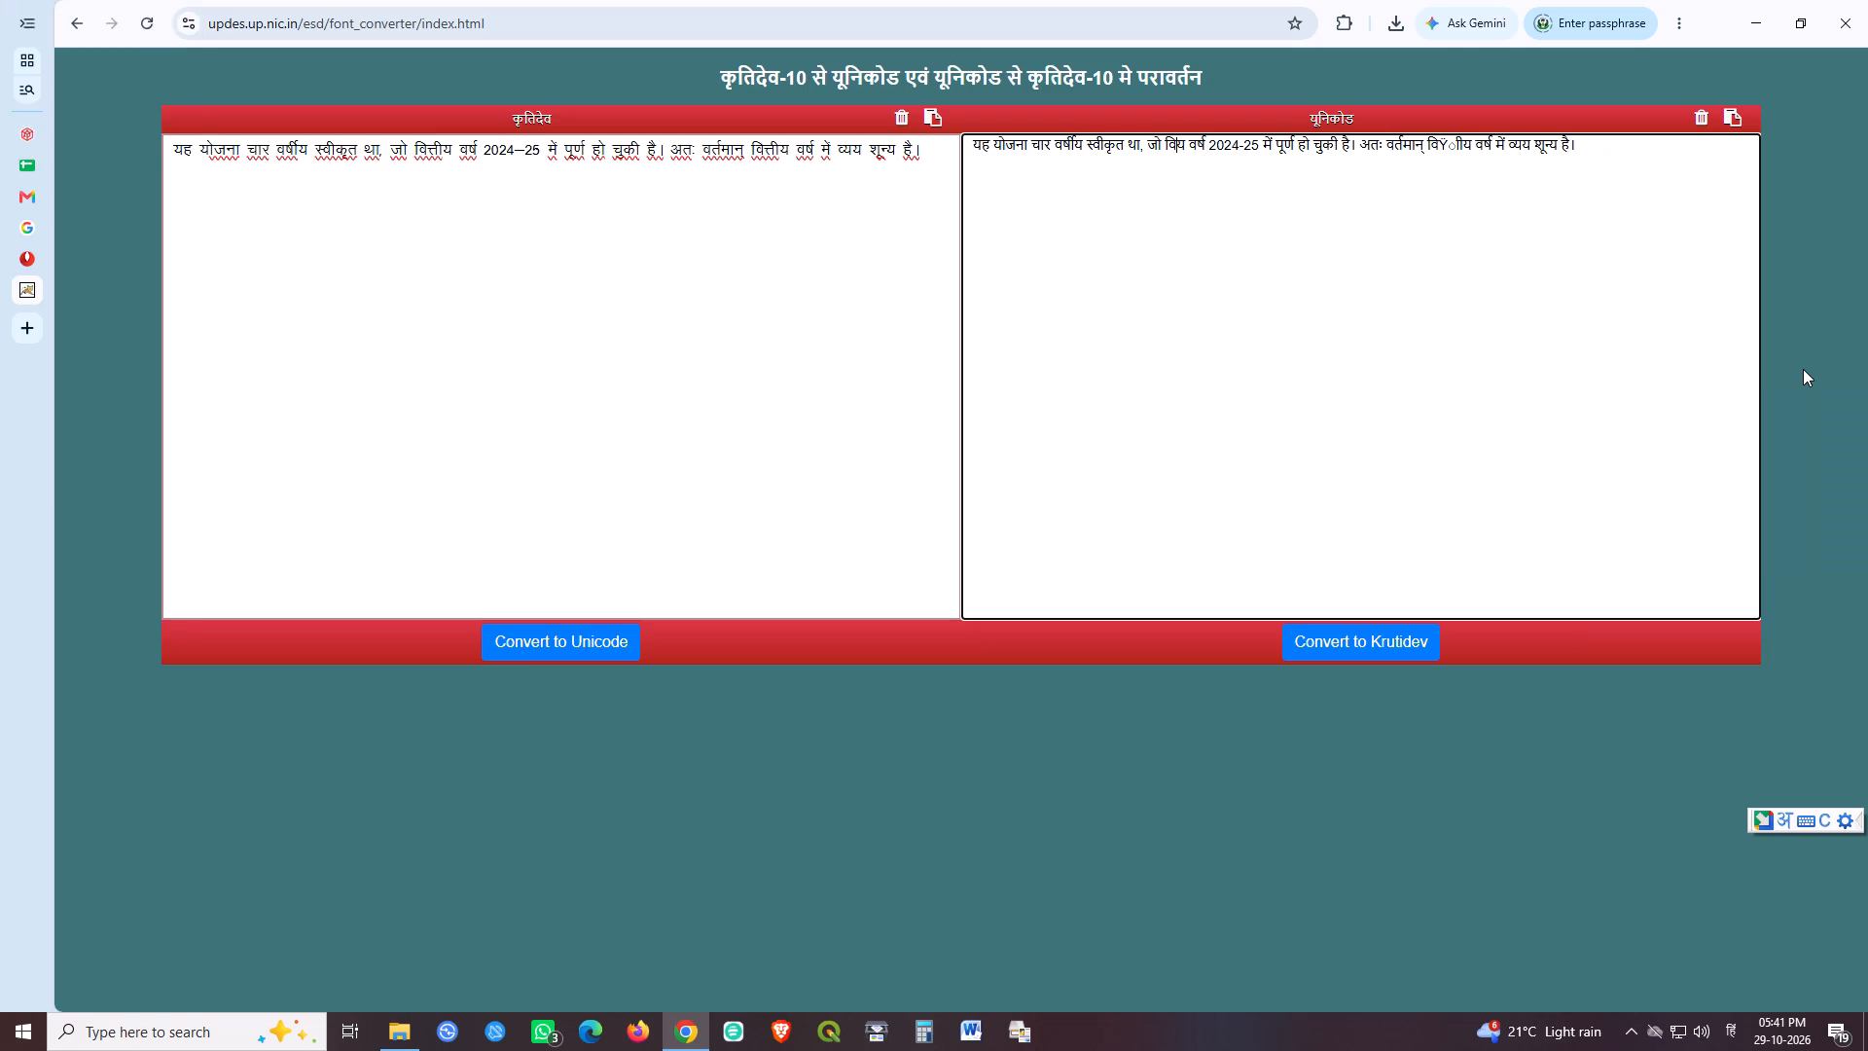
{"action": "type", "text": "vitiya"}
{"action": "key", "text": "space"}
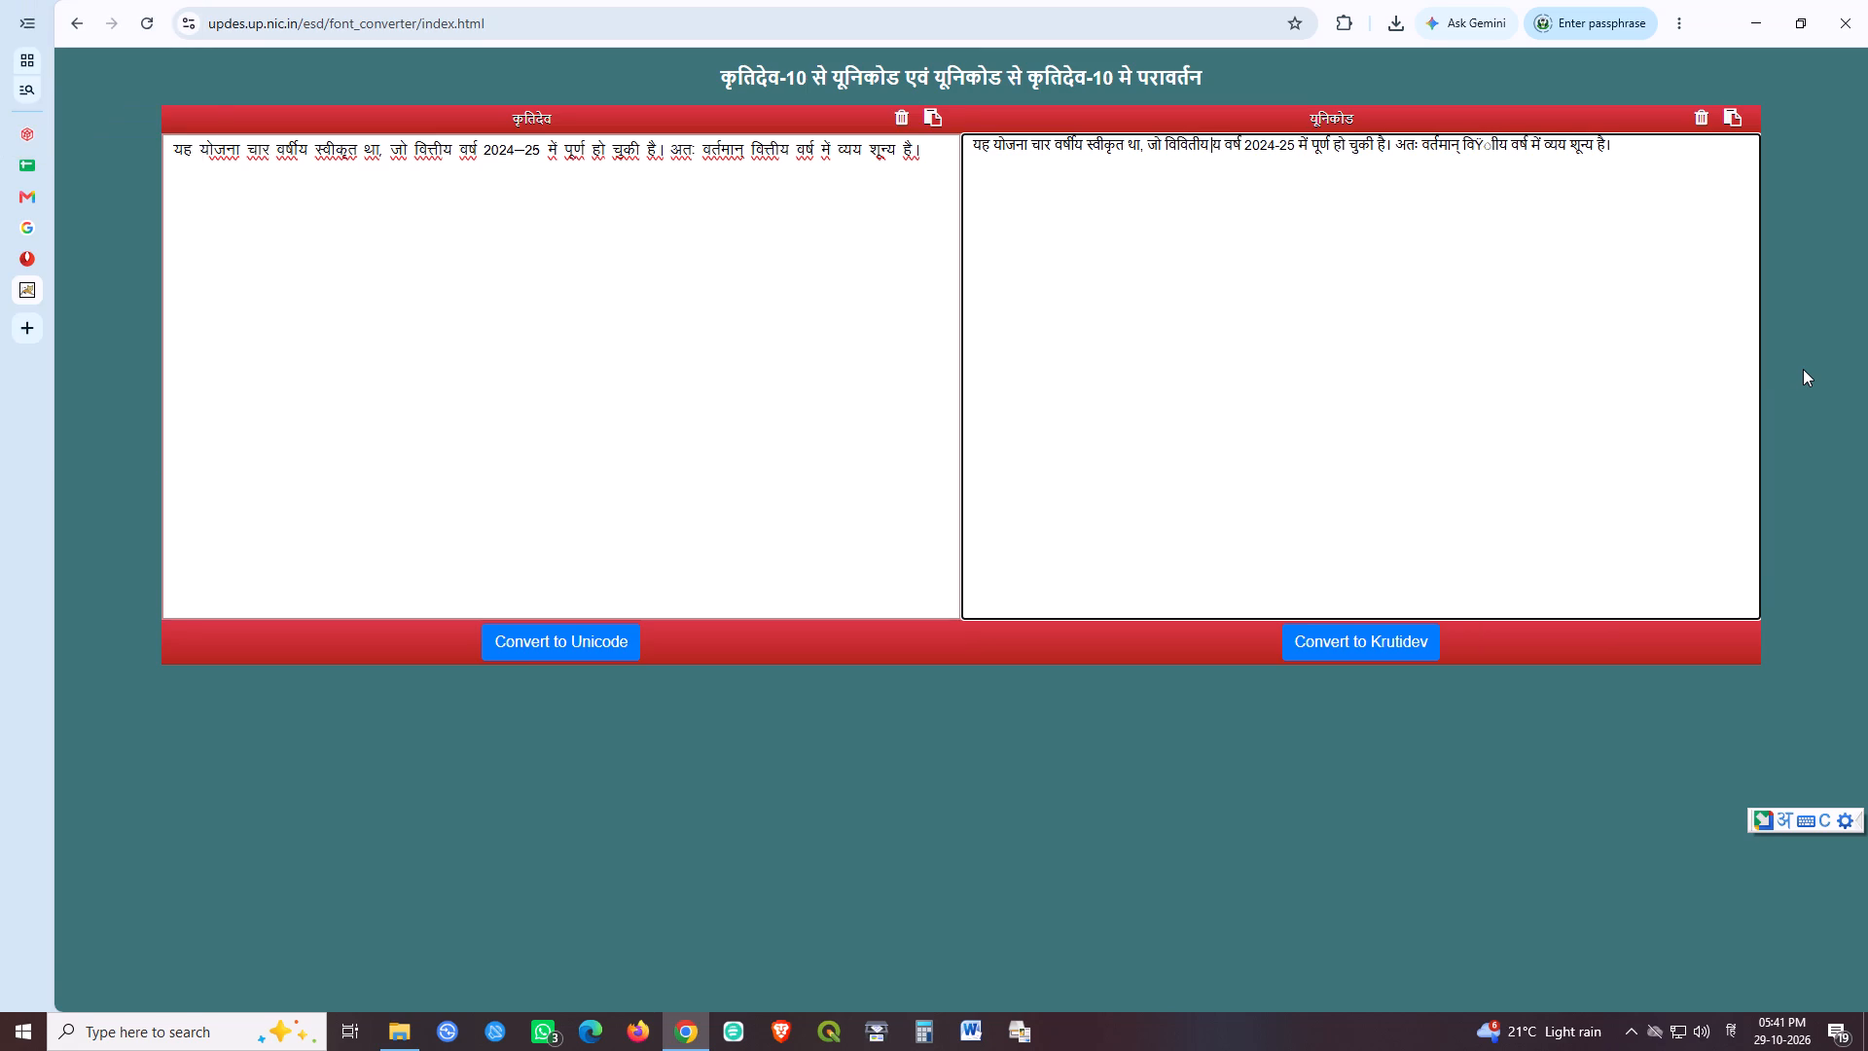
{"action": "key", "text": "Left"}
{"action": "key", "text": "Left"}
{"action": "key", "text": "Left"}
{"action": "key", "text": "Left"}
{"action": "key", "text": "Left"}
{"action": "key", "text": "Delete"}
{"action": "key", "text": "Right"}
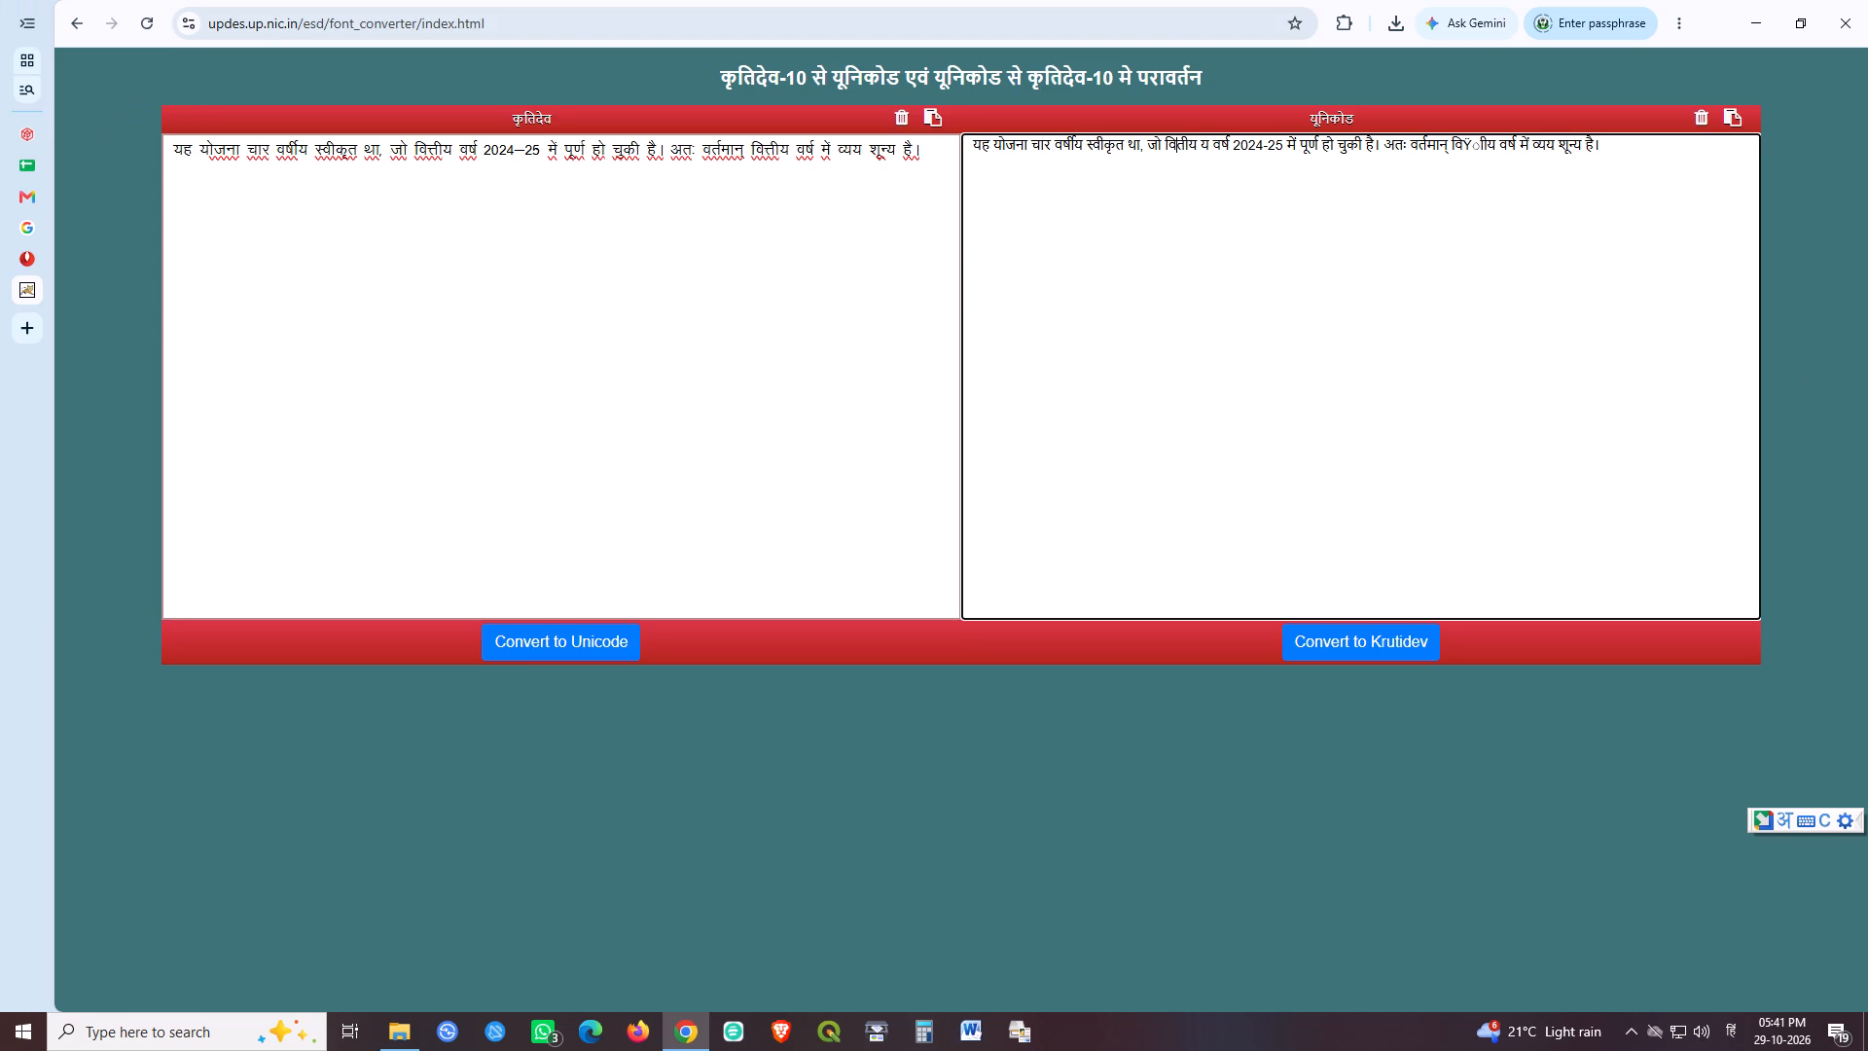
{"action": "key", "text": "Right"}
{"action": "key", "text": "Right"}
{"action": "key", "text": "Right"}
{"action": "key", "text": "Delete"}
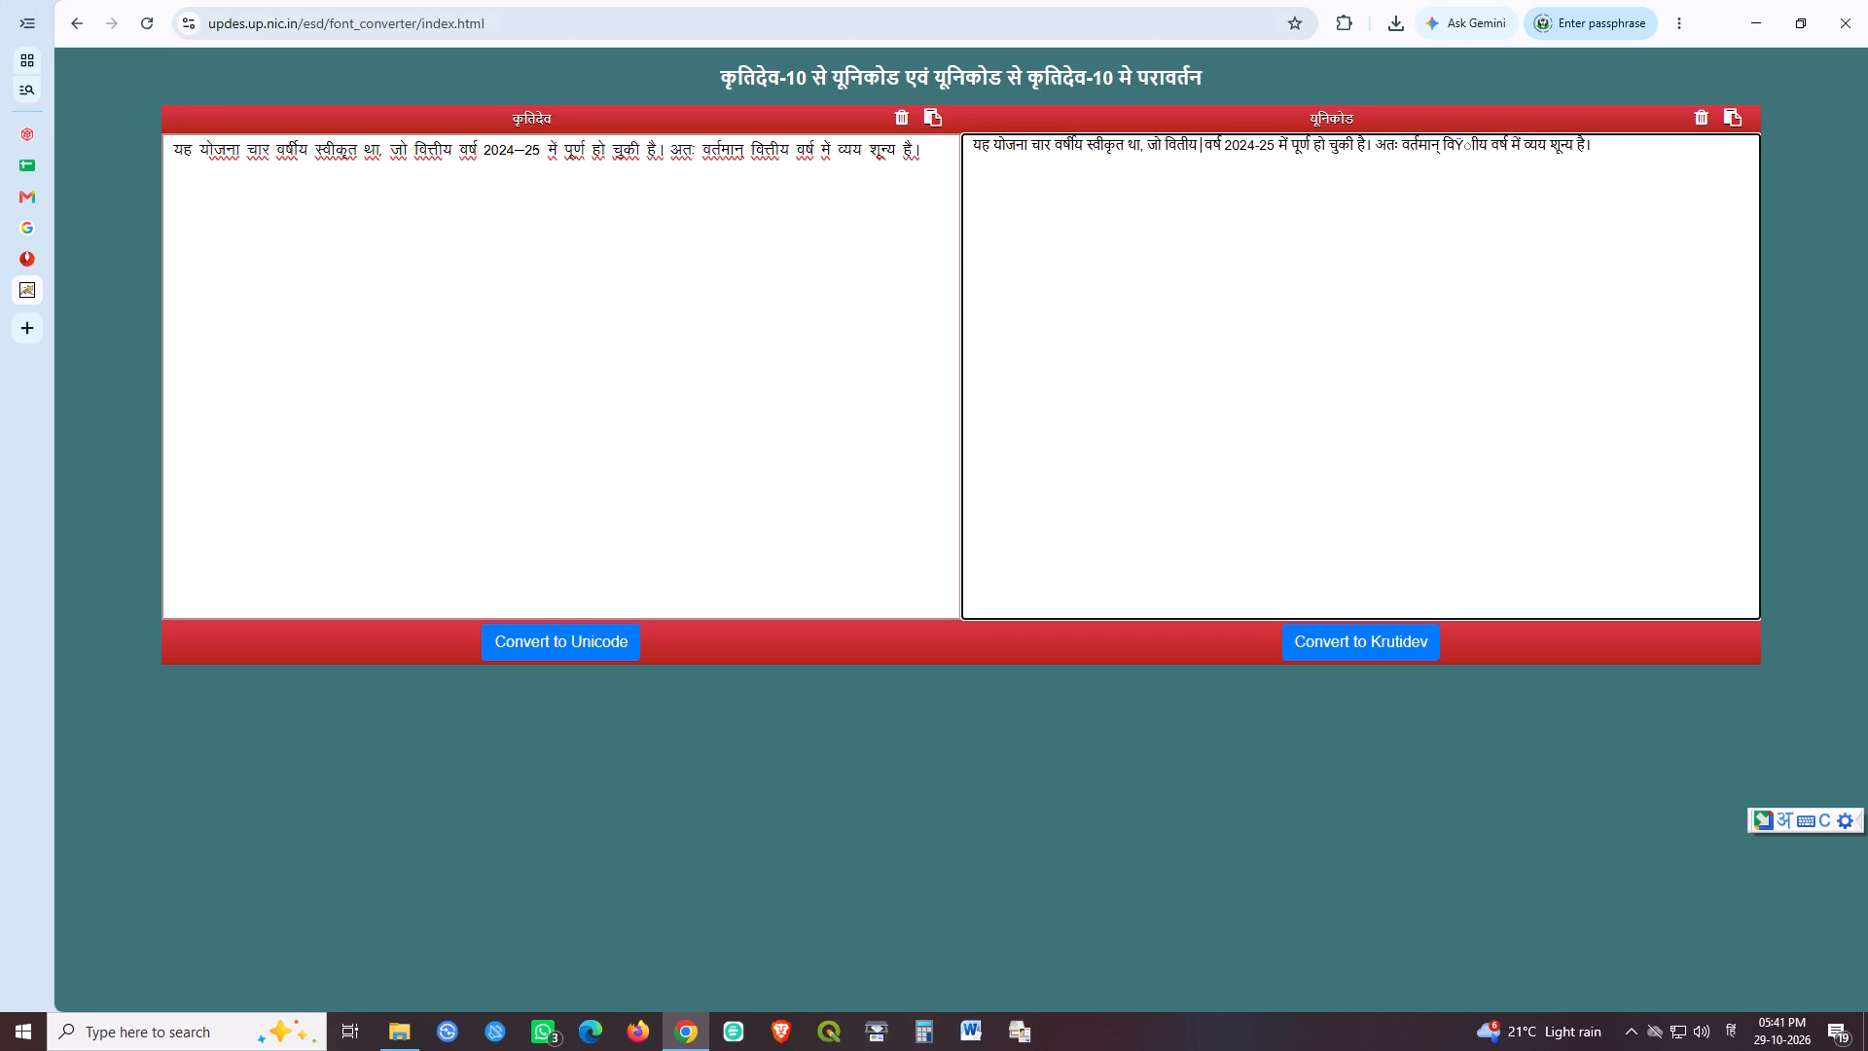
{"action": "key", "text": "Right"}
{"action": "key", "text": "BackSpace"}
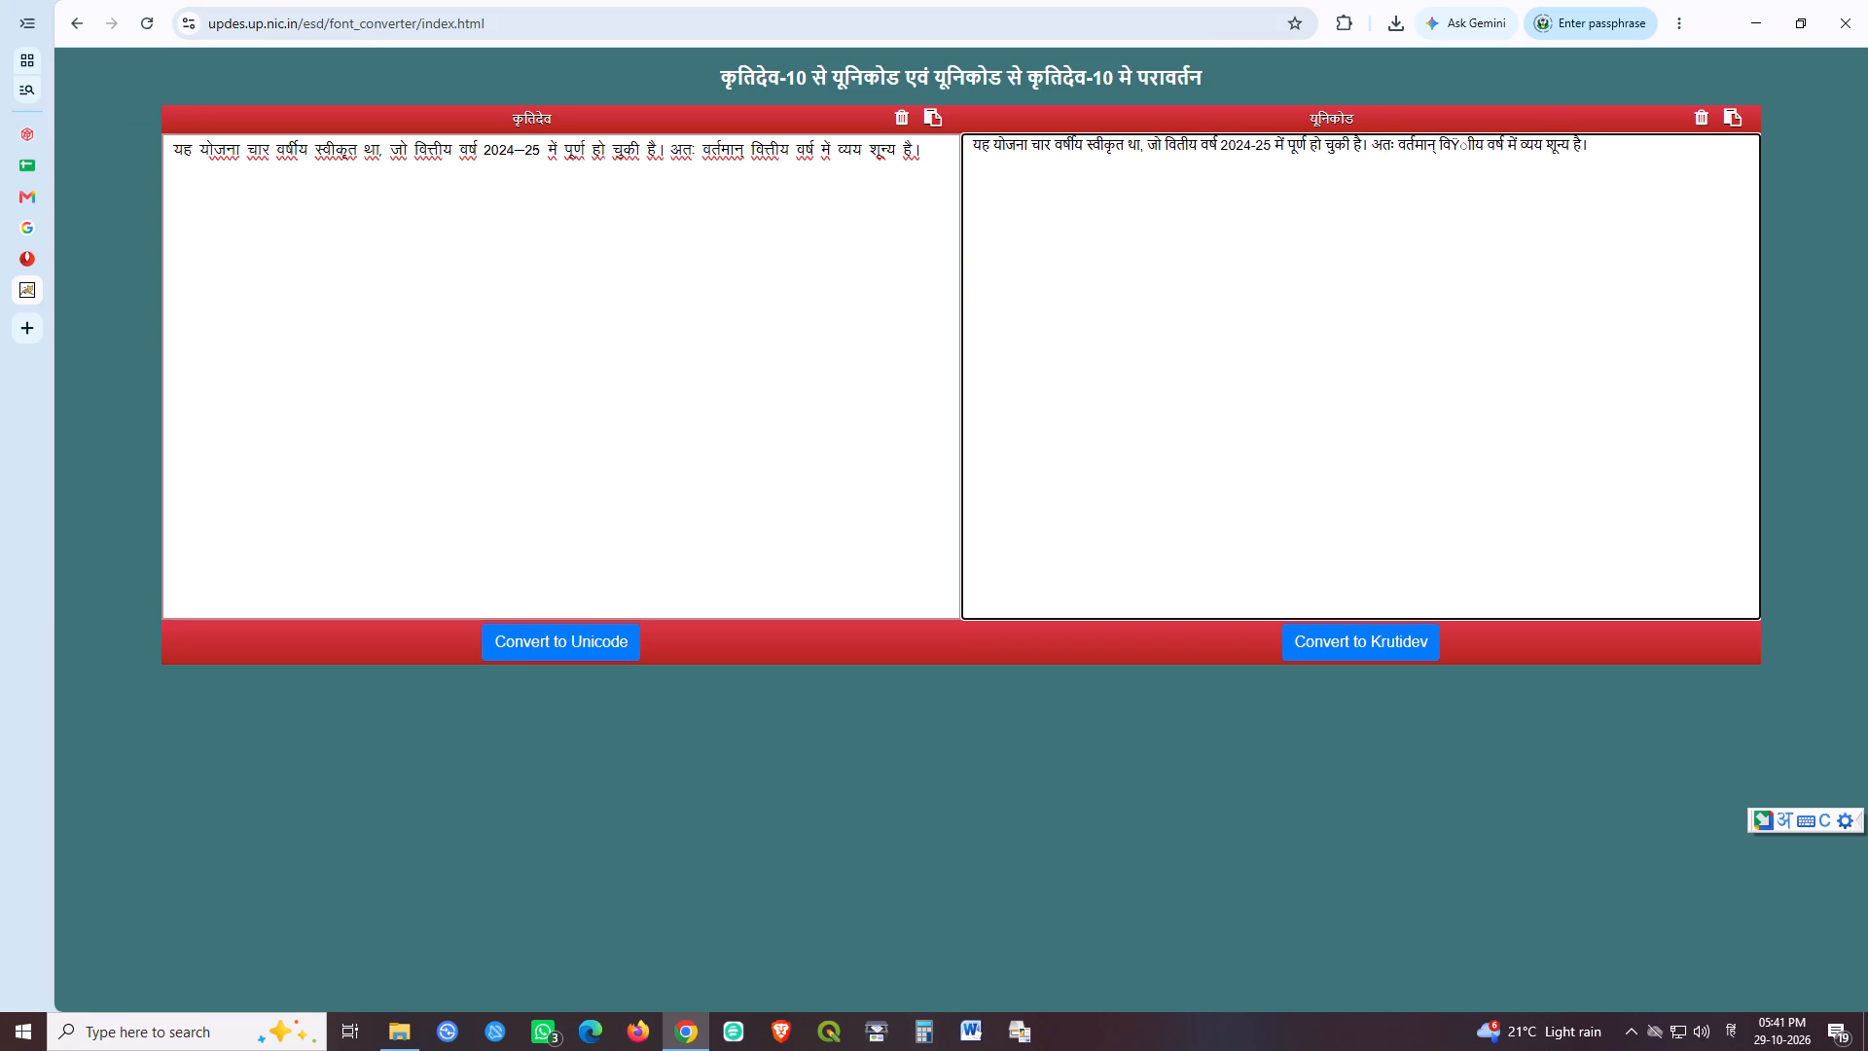
Replace the garbled word after "वर्तमान्" in the Unicode text with "वितीय".
{"action": "key", "text": "Right"}
{"action": "key", "text": "Right"}
{"action": "key", "text": "Right"}
{"action": "key", "text": "Right"}
{"action": "key", "text": "Right"}
{"action": "key", "text": "Right"}
{"action": "key", "text": "Right"}
{"action": "key", "text": "Right"}
{"action": "key", "text": "Right"}
{"action": "key", "text": "Right"}
{"action": "key", "text": "Right"}
{"action": "key", "text": "Right"}
{"action": "key", "text": "Right"}
{"action": "key", "text": "Right"}
{"action": "key", "text": "Right"}
{"action": "key", "text": "Right"}
{"action": "key", "text": "Right"}
{"action": "key", "text": "Right"}
{"action": "key", "text": "Right"}
{"action": "key", "text": "Right"}
{"action": "key", "text": "Right"}
{"action": "key", "text": "Right"}
{"action": "key", "text": "Right"}
{"action": "key", "text": "Right"}
{"action": "key", "text": "Right"}
{"action": "key", "text": "Right"}
{"action": "key", "text": "Right"}
{"action": "key", "text": "Right"}
{"action": "key", "text": "Right"}
{"action": "key", "text": "Right"}
{"action": "key", "text": "Right"}
{"action": "key", "text": "Right"}
{"action": "key", "text": "ctrl+shift+Right"}
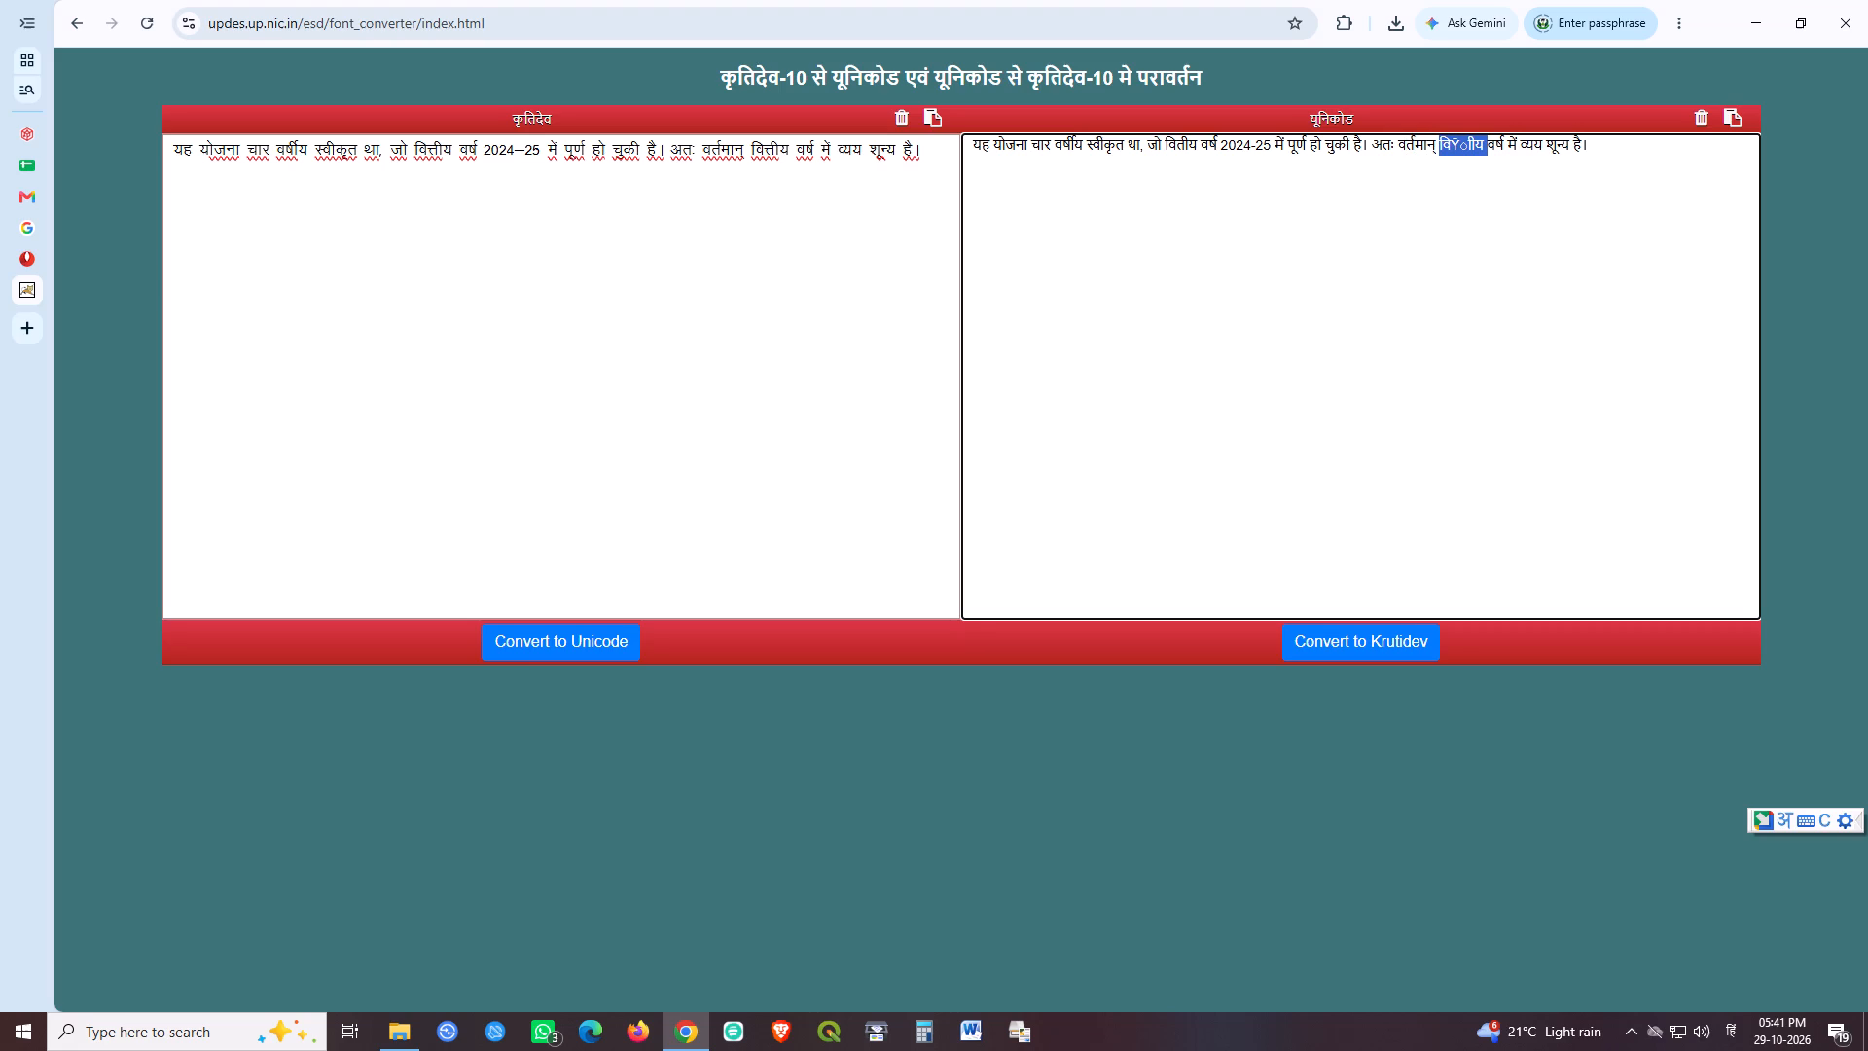
{"action": "type", "text": "vitiya"}
{"action": "key", "text": "space"}
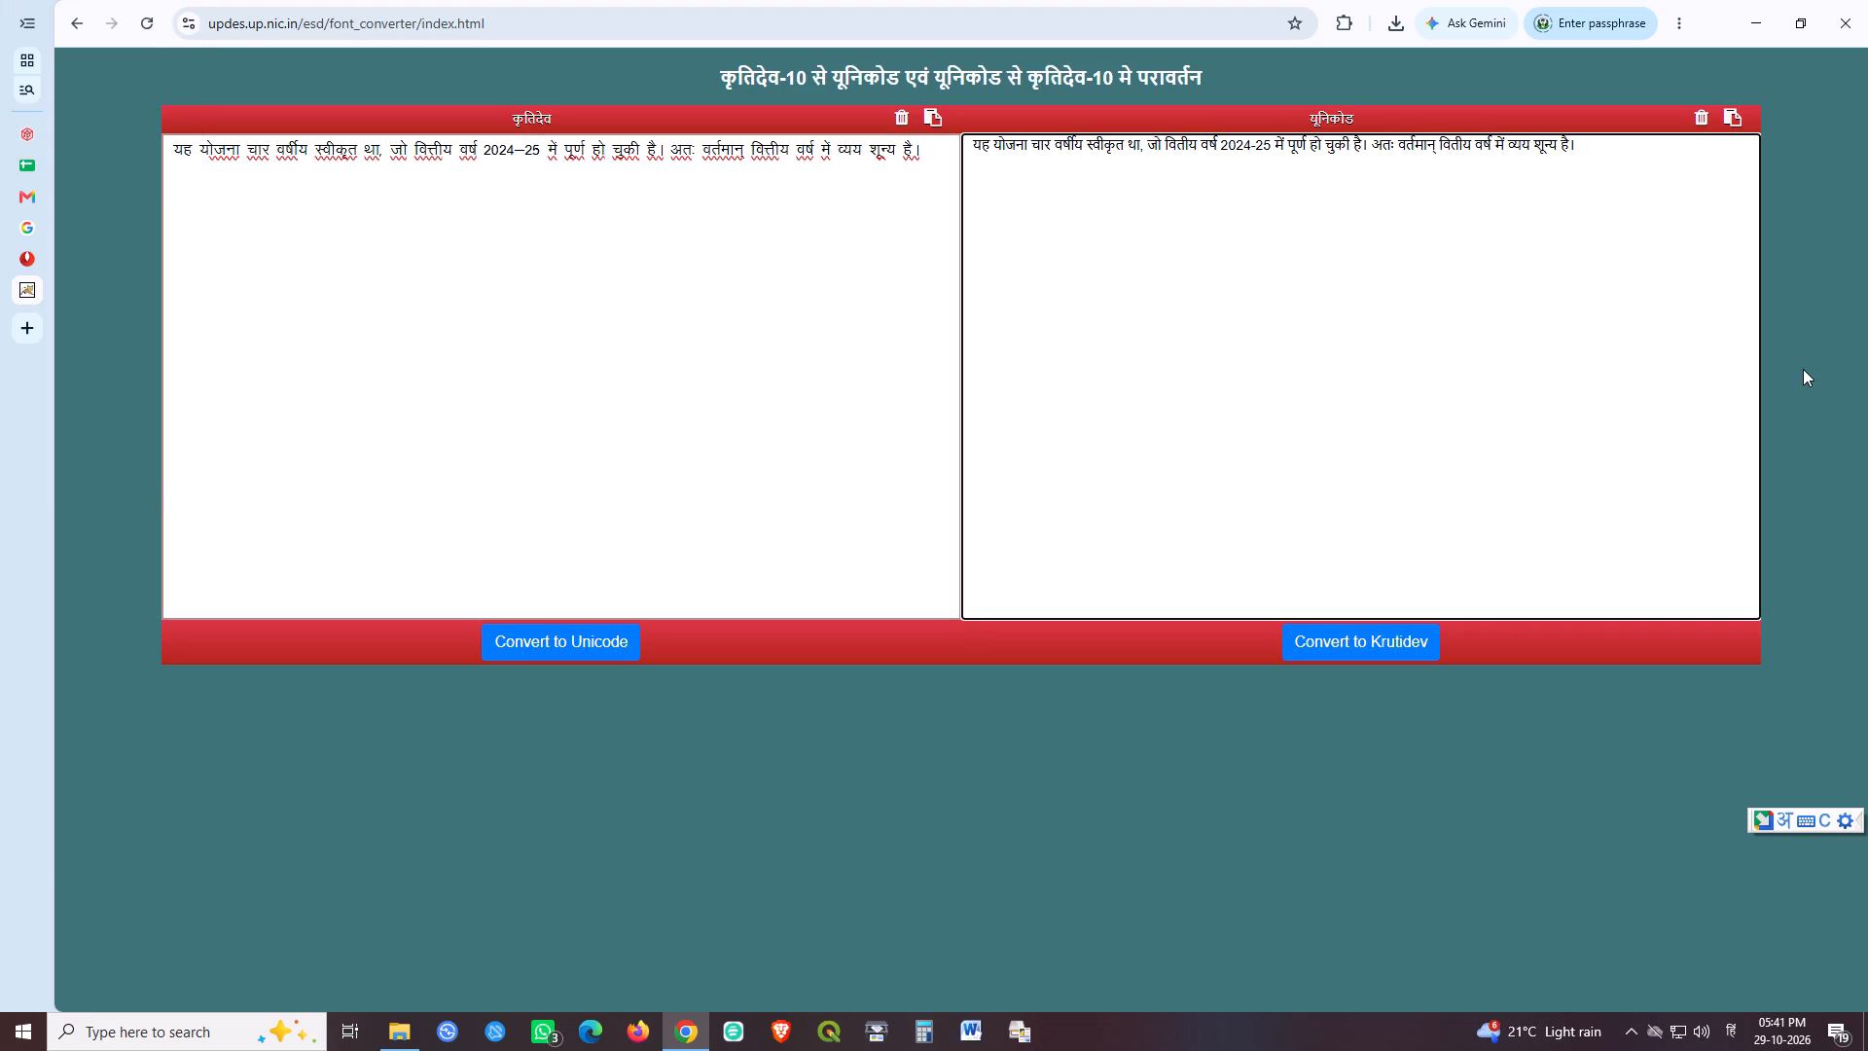
Copy the entire corrected Unicode remark, from "यह योजना" through "व्यय शून्य है।".
{"action": "key", "text": "Right"}
{"action": "key", "text": "Right"}
{"action": "key", "text": "Right"}
{"action": "key", "text": "Right"}
{"action": "key", "text": "Right"}
{"action": "key", "text": "Right"}
{"action": "key", "text": "Right"}
{"action": "key", "text": "Right"}
{"action": "left_click", "coordinate": [1380, 226]}
{"action": "left_click_drag", "start_coordinate": [1584, 153], "coordinate": [1397, 153]}
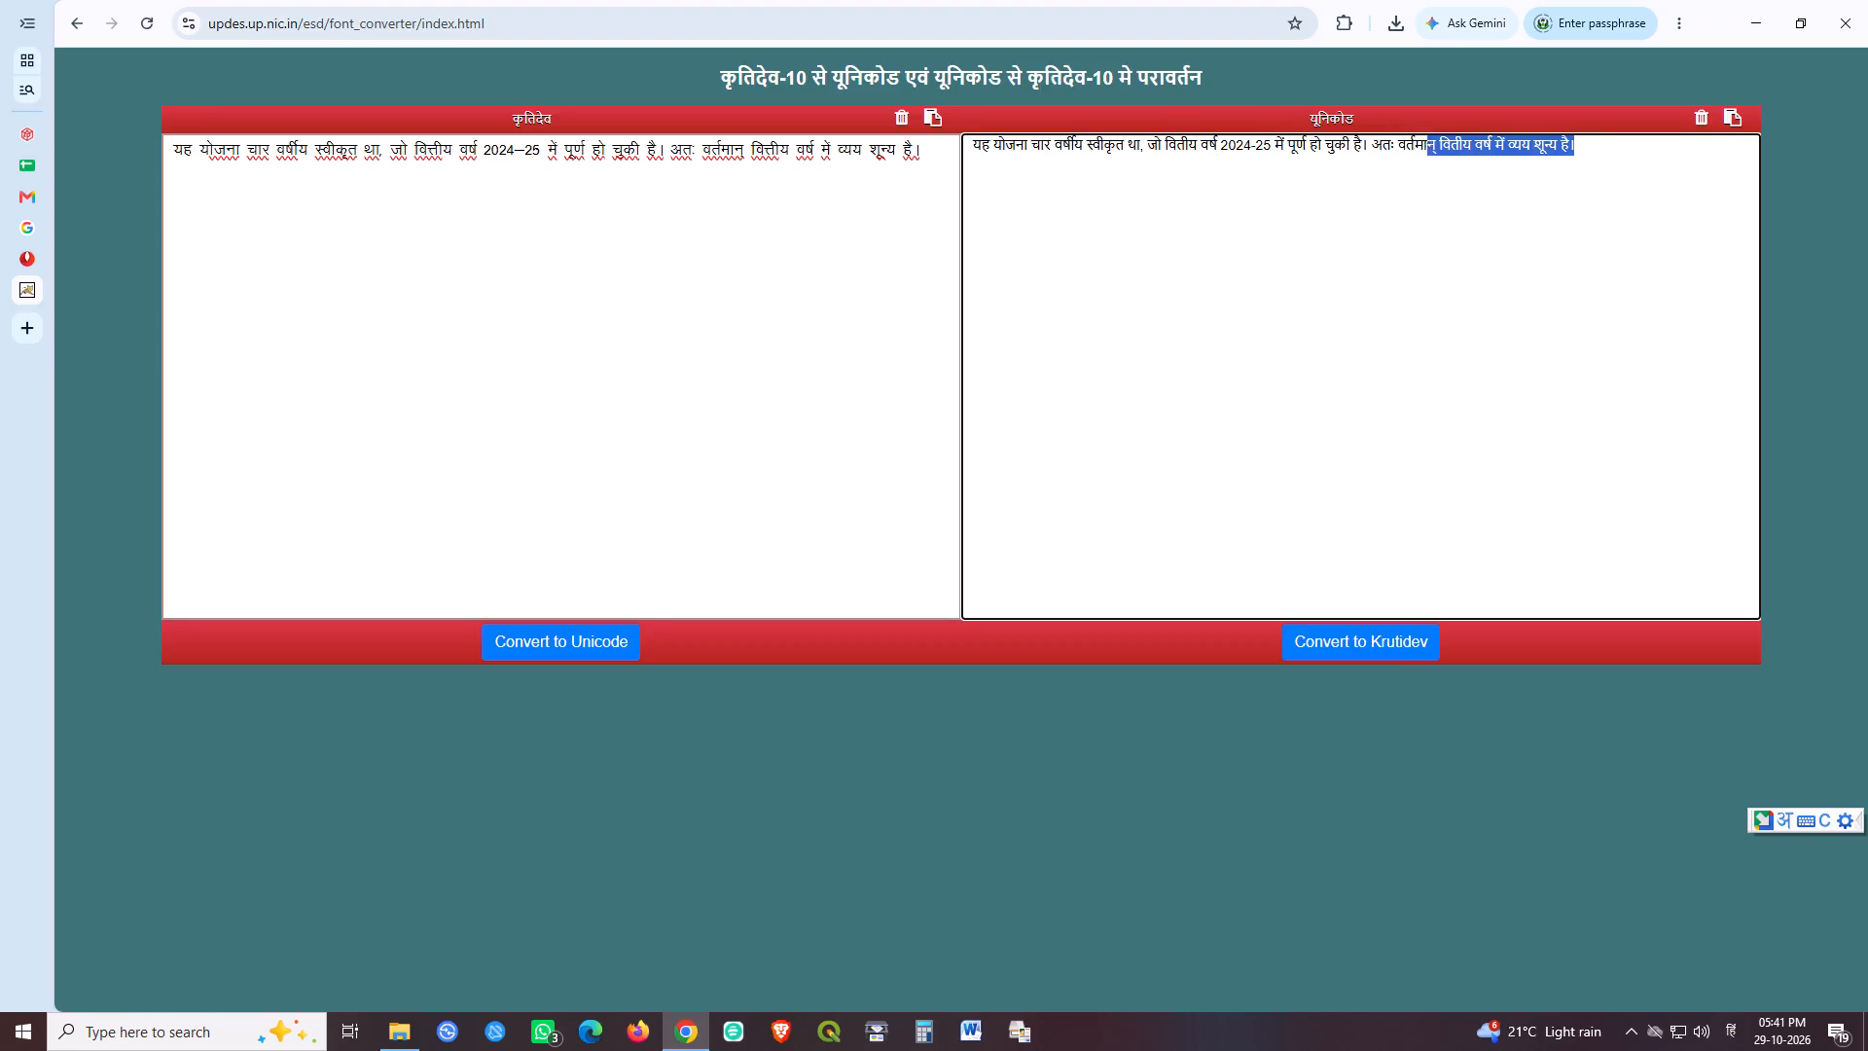
{"action": "left_click_drag", "start_coordinate": [1397, 153], "coordinate": [970, 153]}
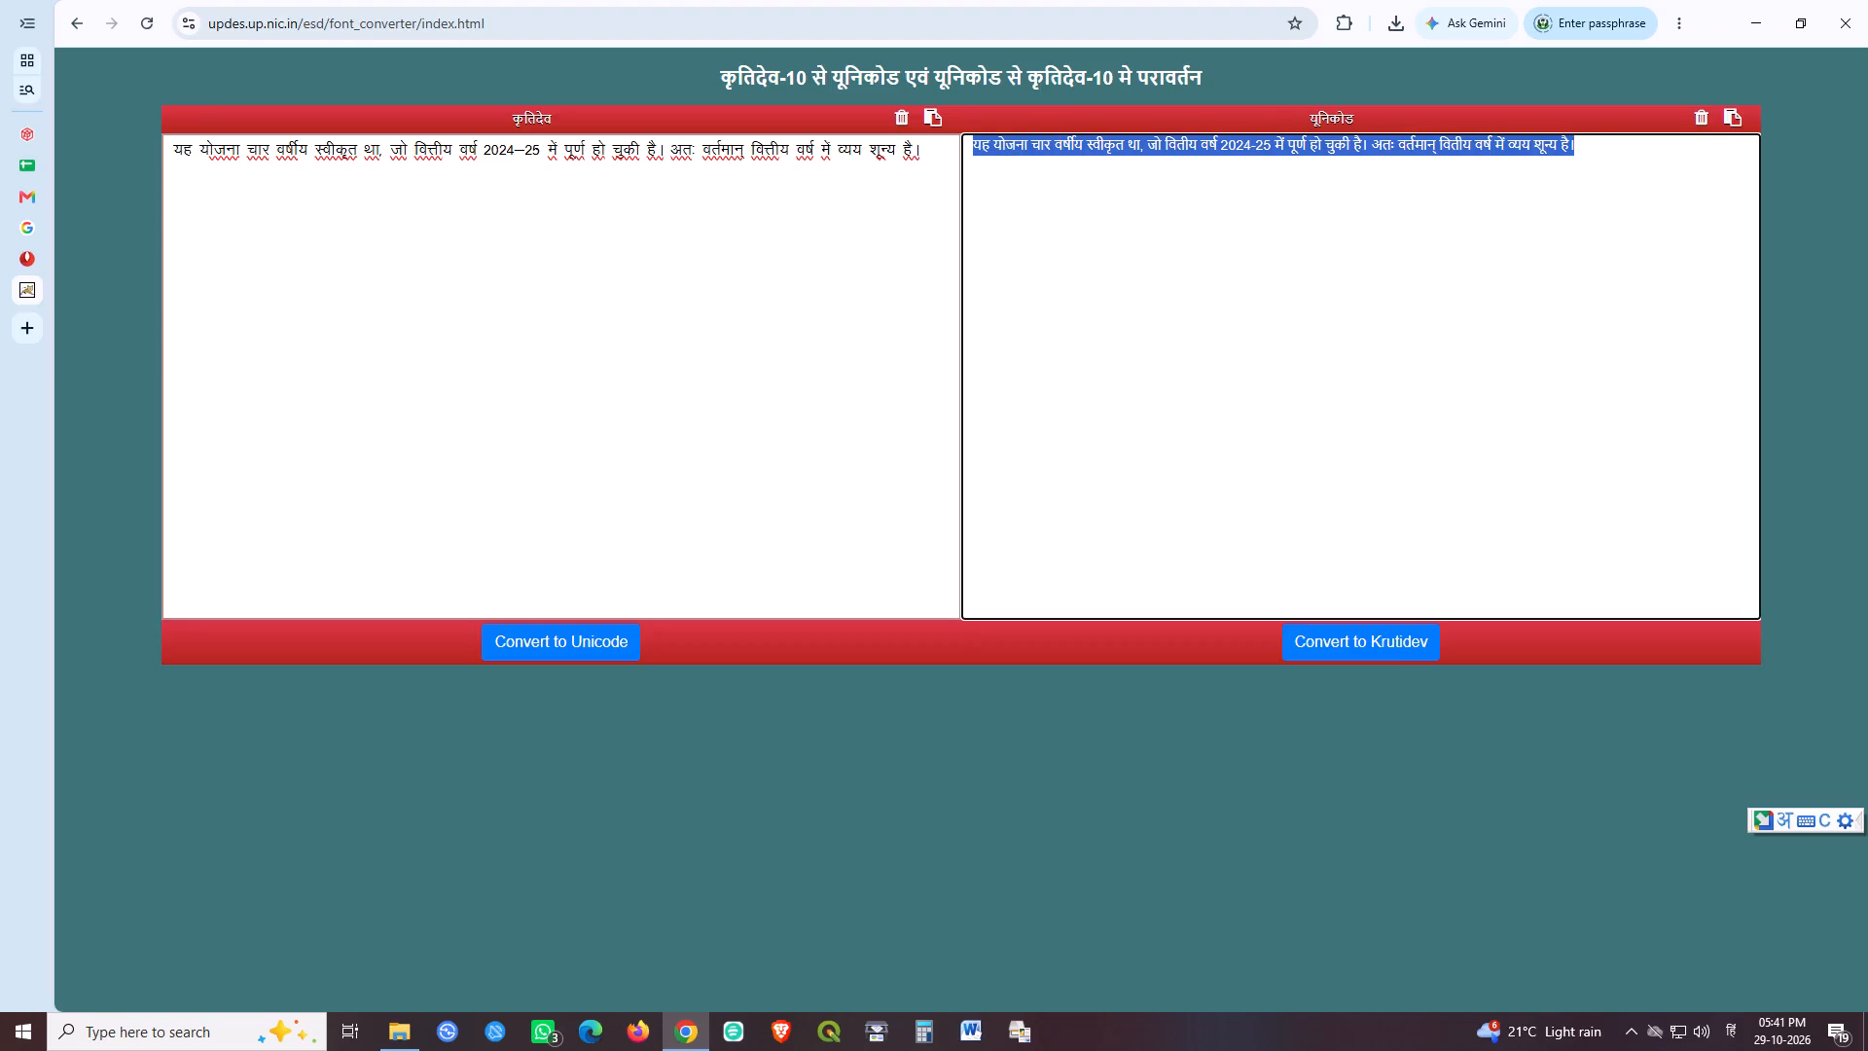
{"action": "key", "text": "ctrl+c"}
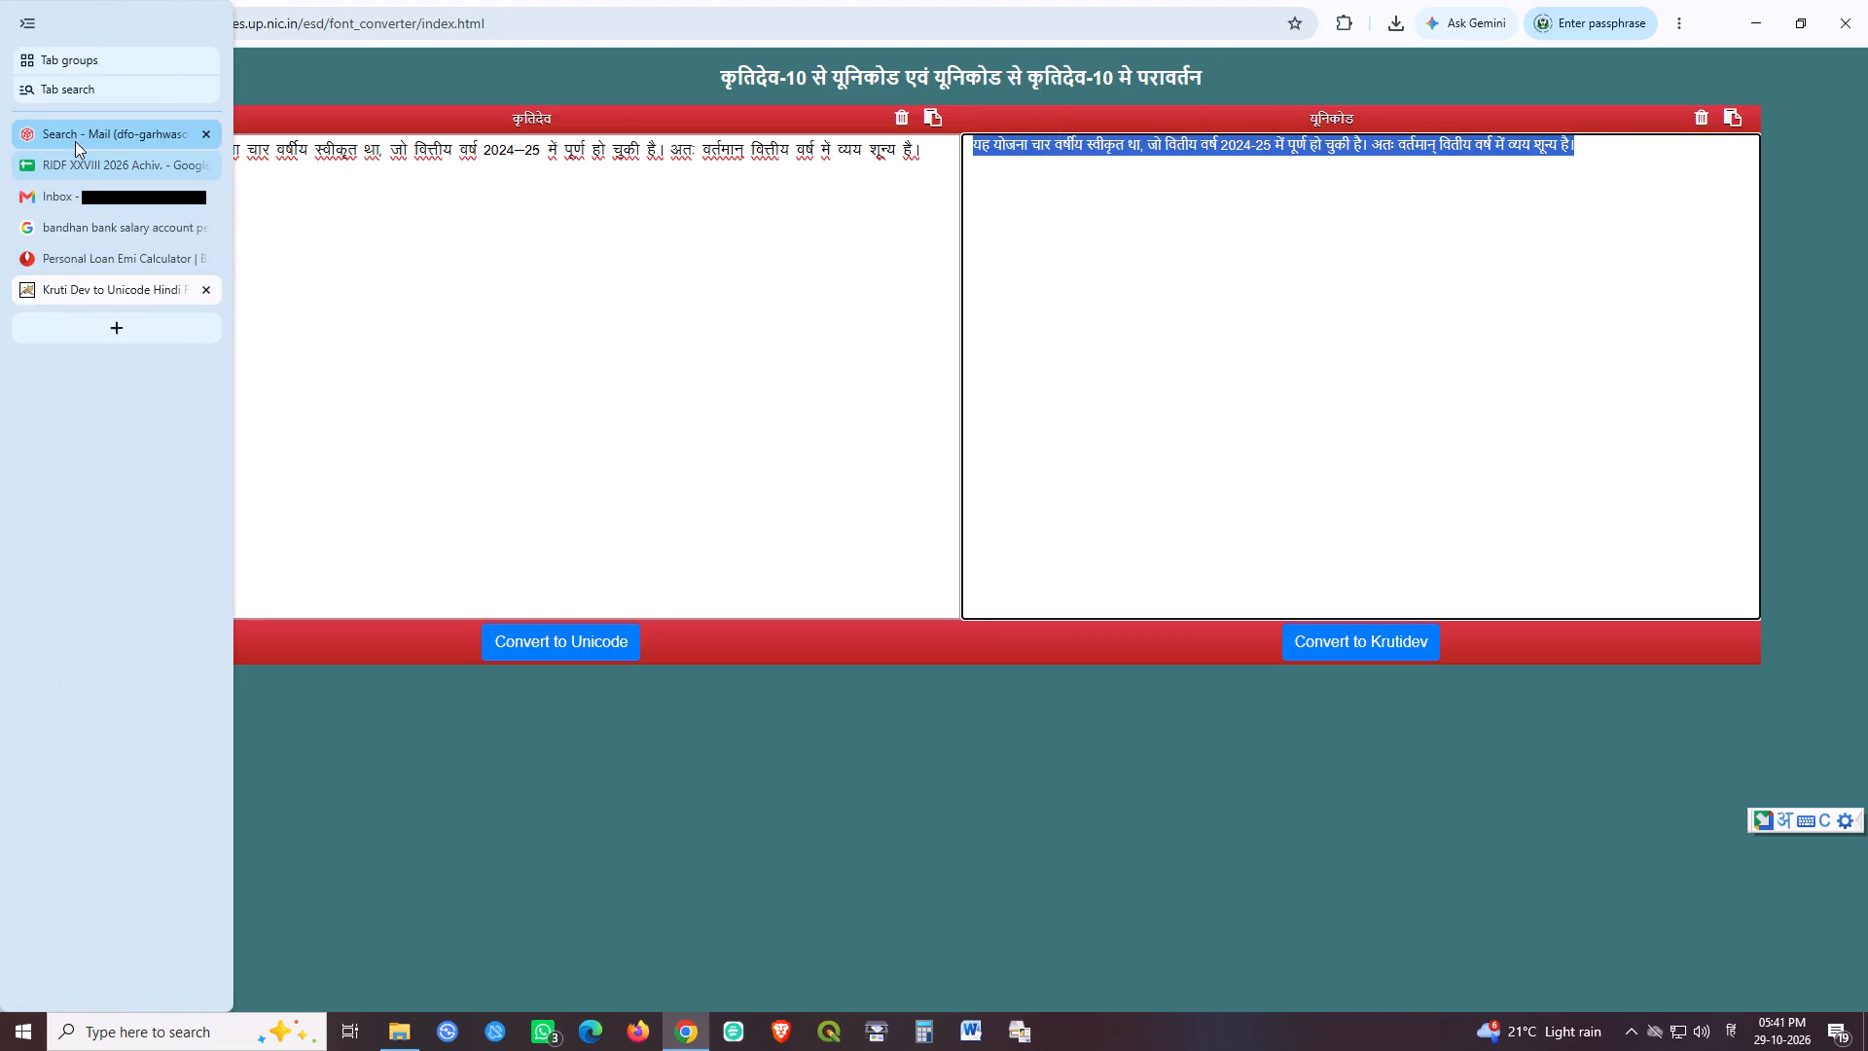
Switch to the RIDF XXVIII 2026 Achiv. spreadsheet and paste the copied Hindi remark into the merged cell H125:L125.
{"action": "left_click", "coordinate": [75, 141]}
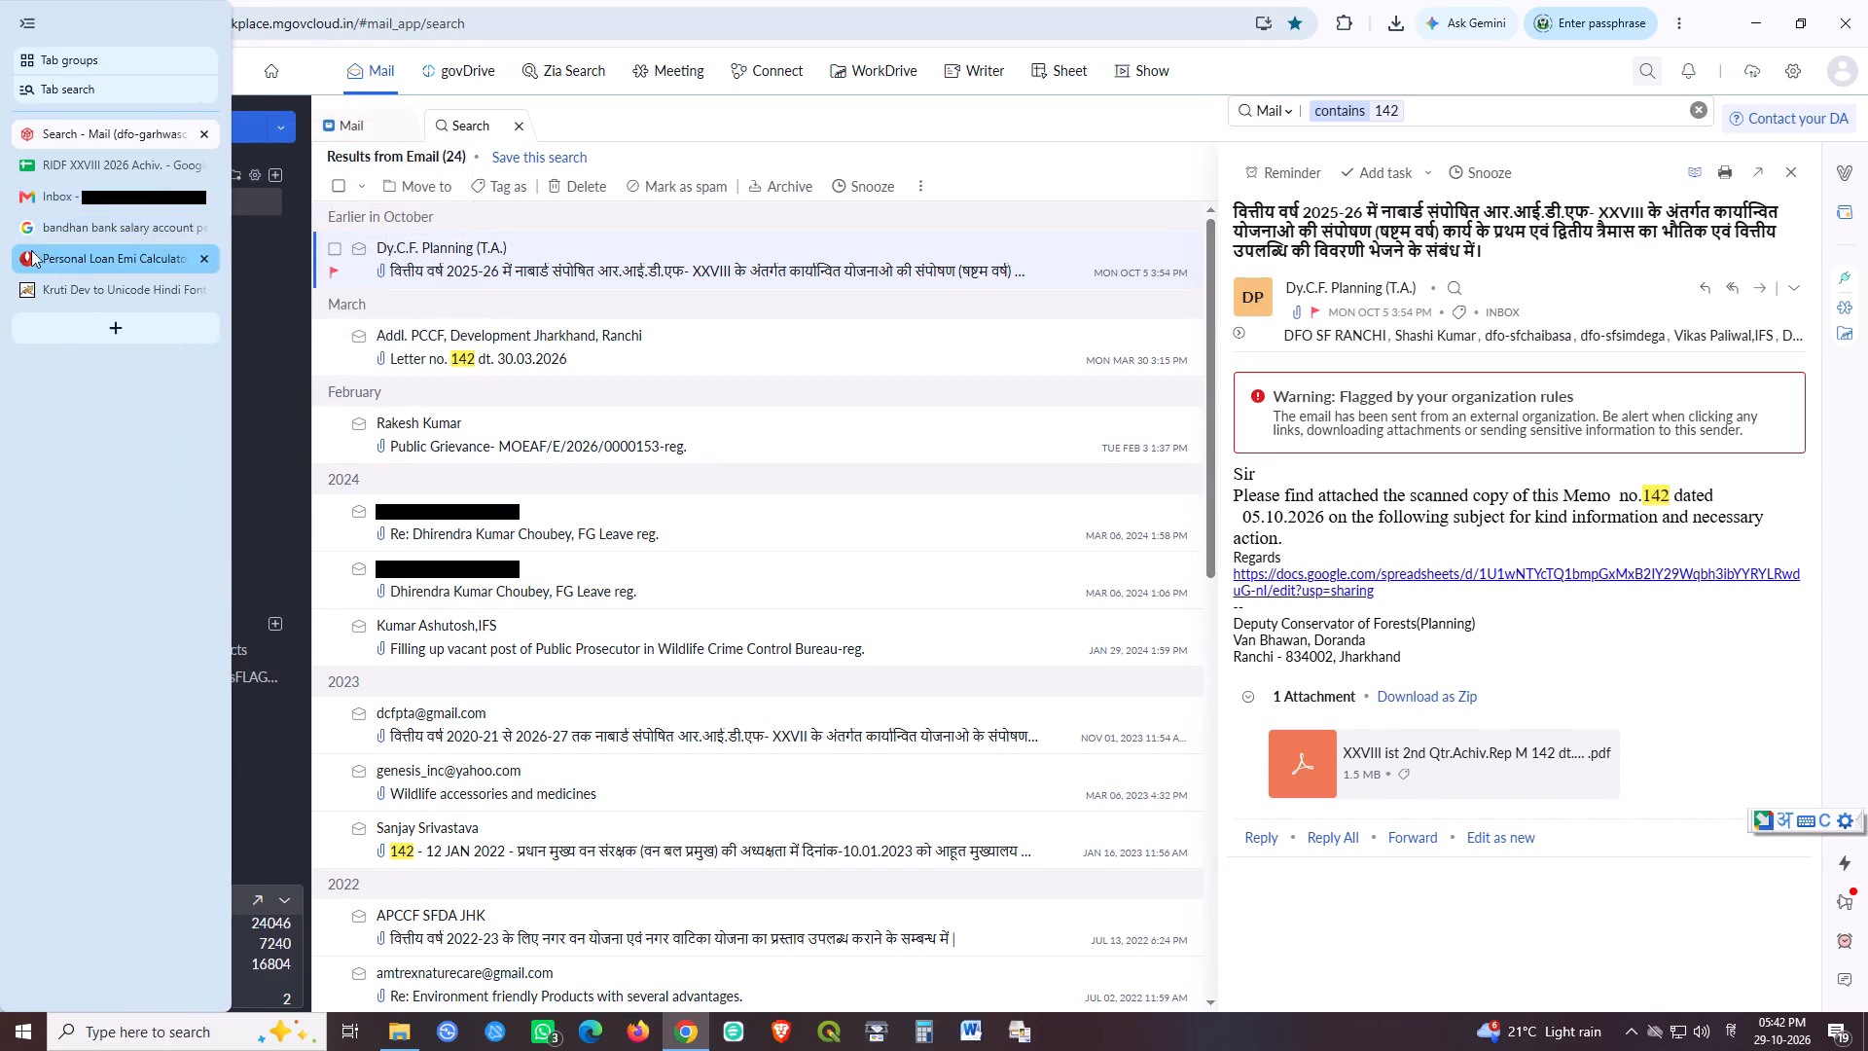
{"action": "left_click", "coordinate": [136, 165]}
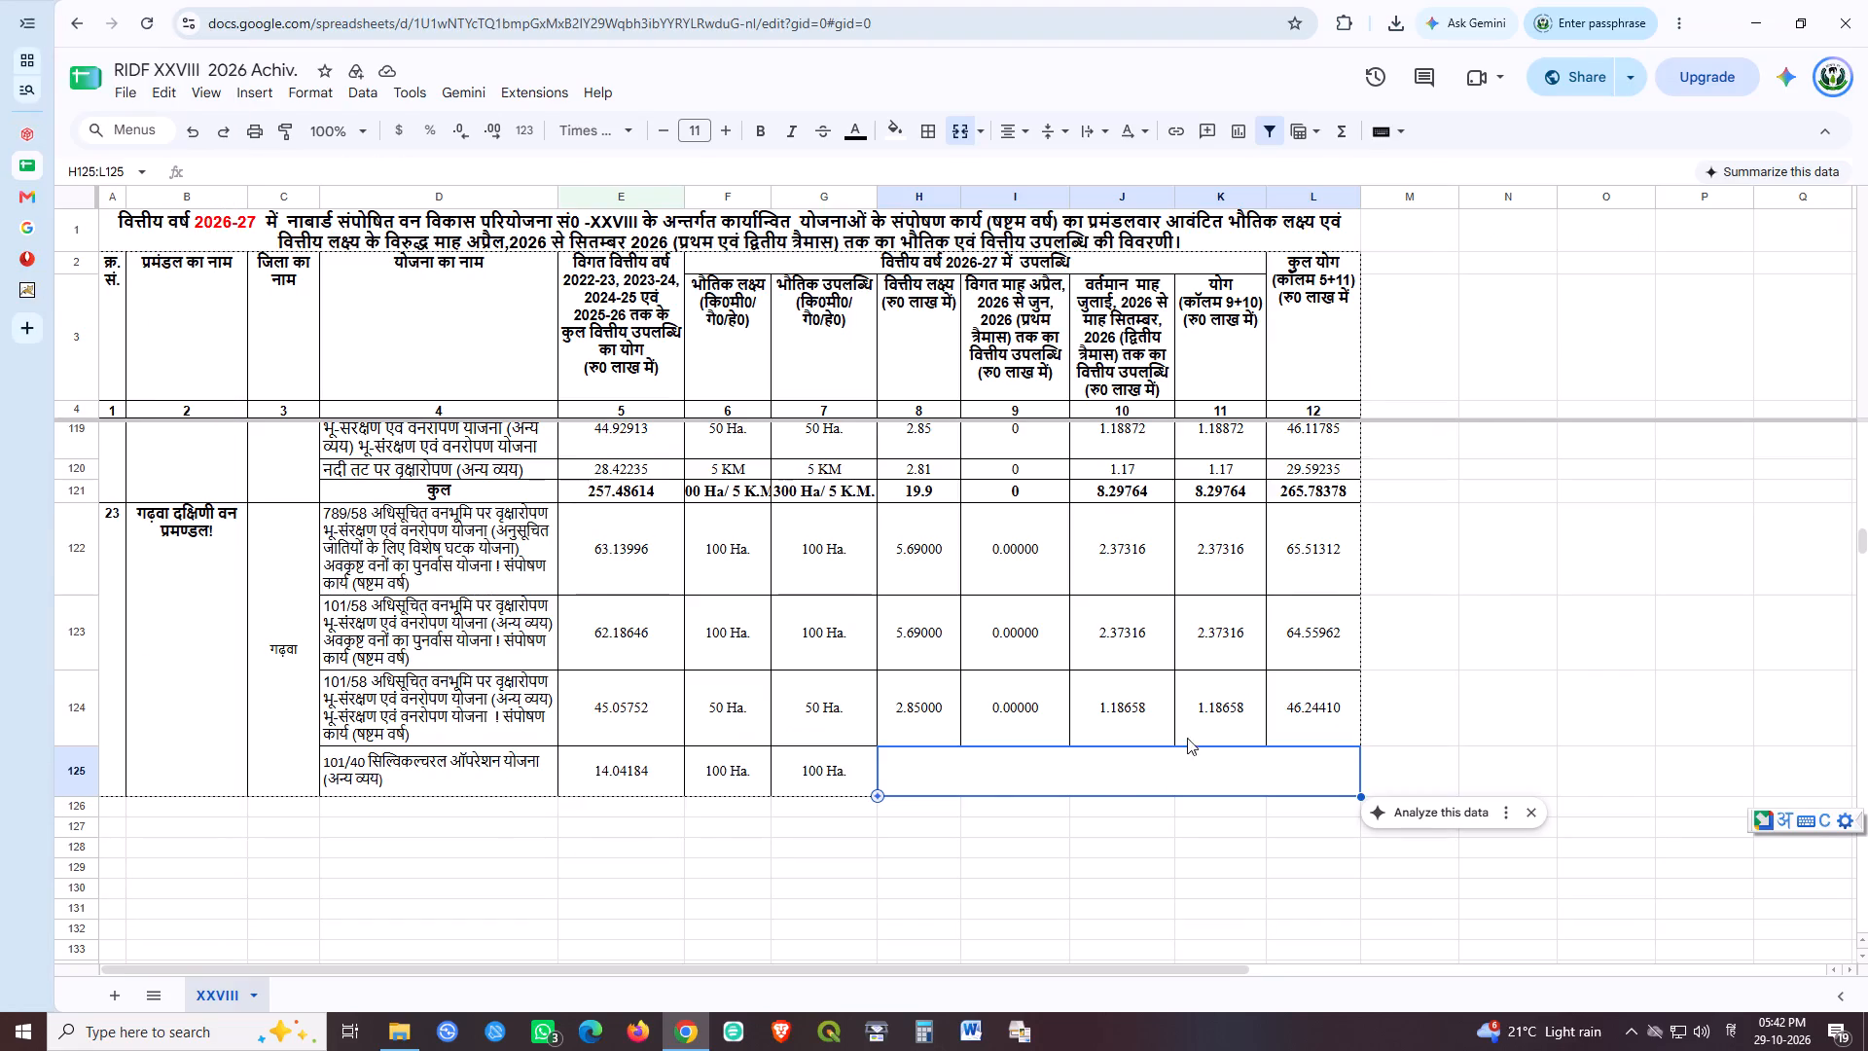
{"action": "double_click", "coordinate": [927, 757]}
{"action": "key", "text": "ctrl+v"}
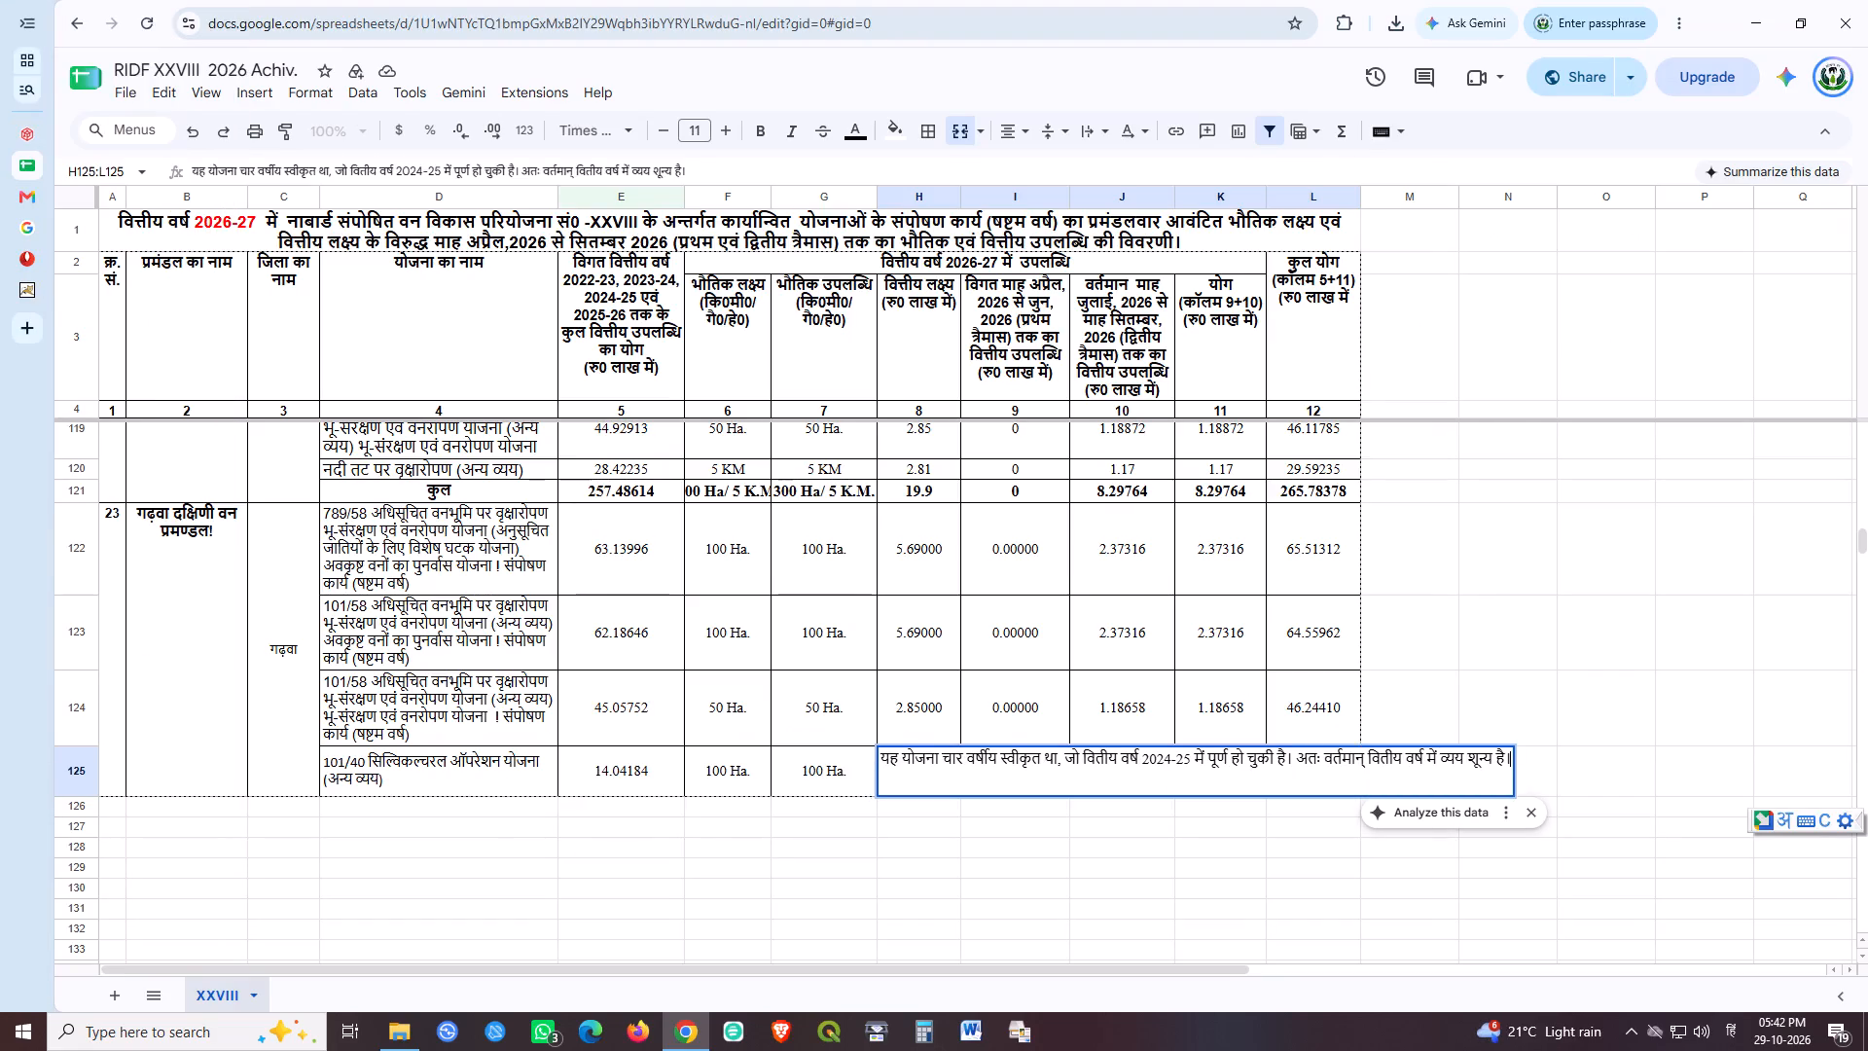
{"action": "key", "text": "Return"}
Set text wrapping to Wrap for the Hindi remark in merged cell H125:L125.
{"action": "left_click", "coordinate": [952, 780]}
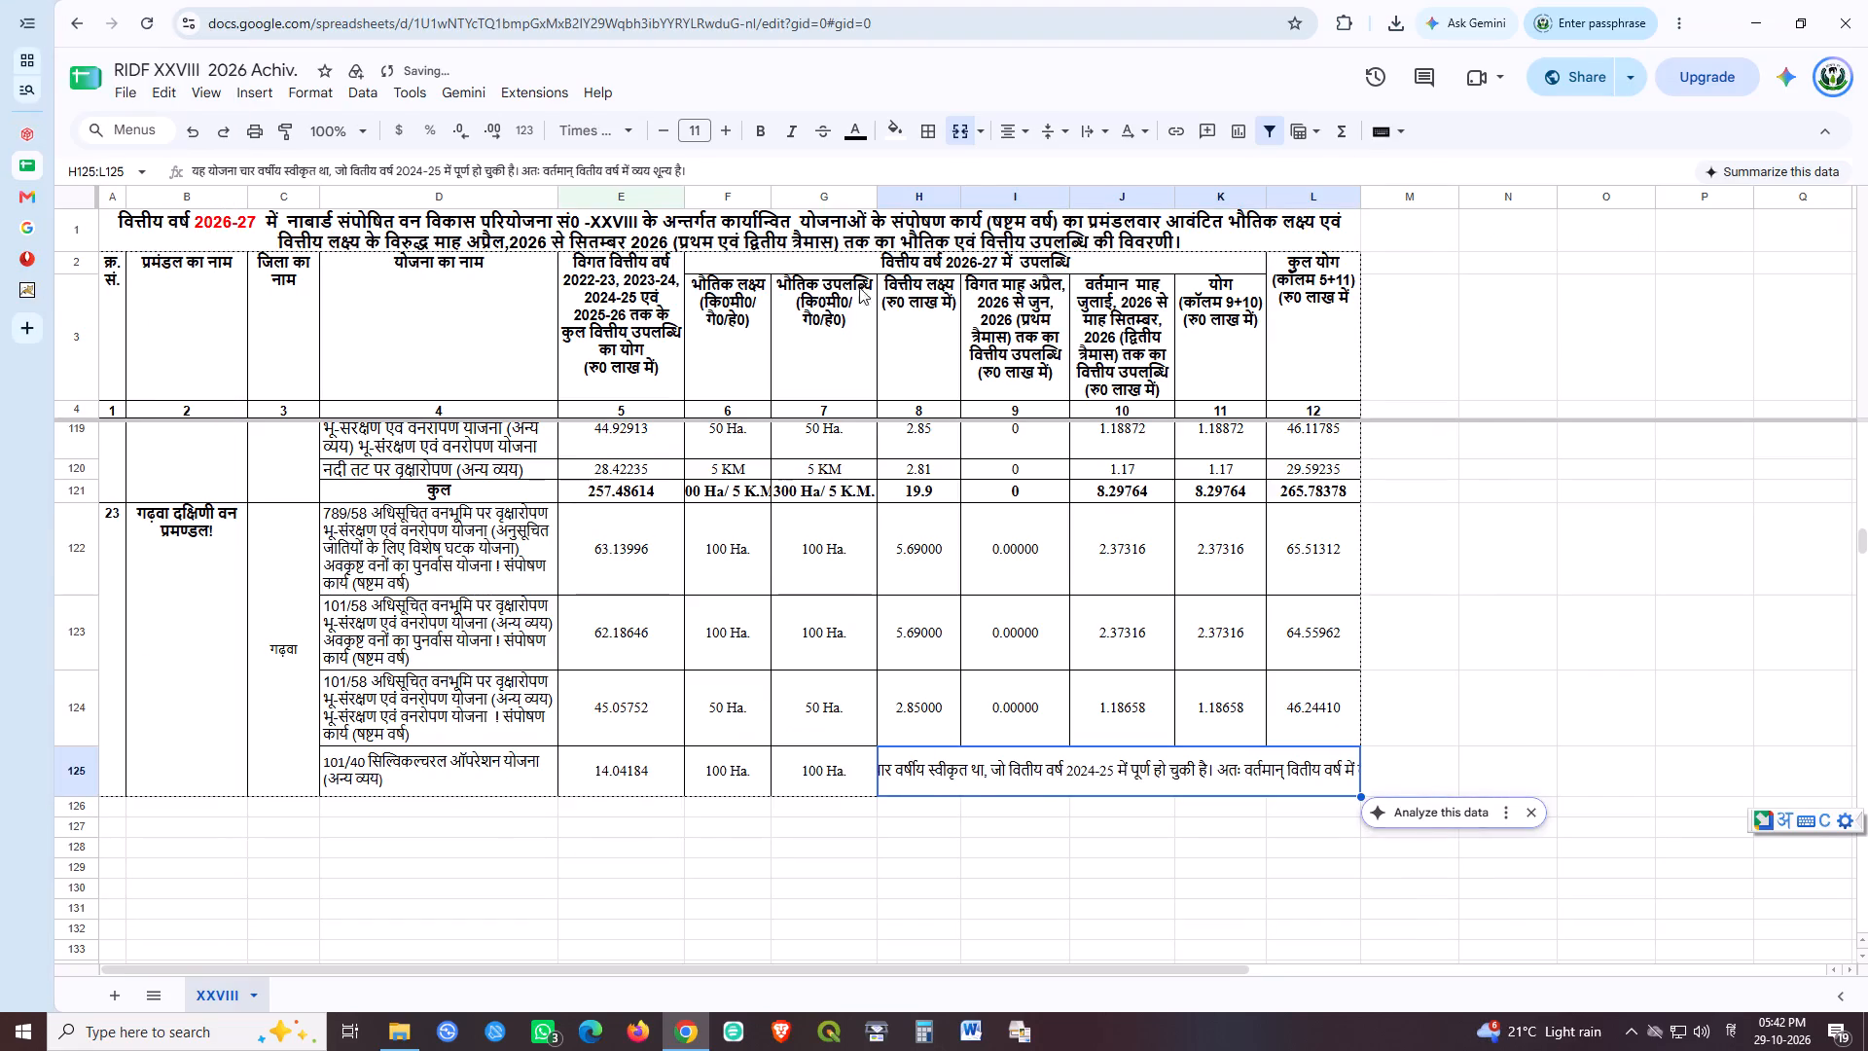
{"action": "left_click", "coordinate": [1113, 134]}
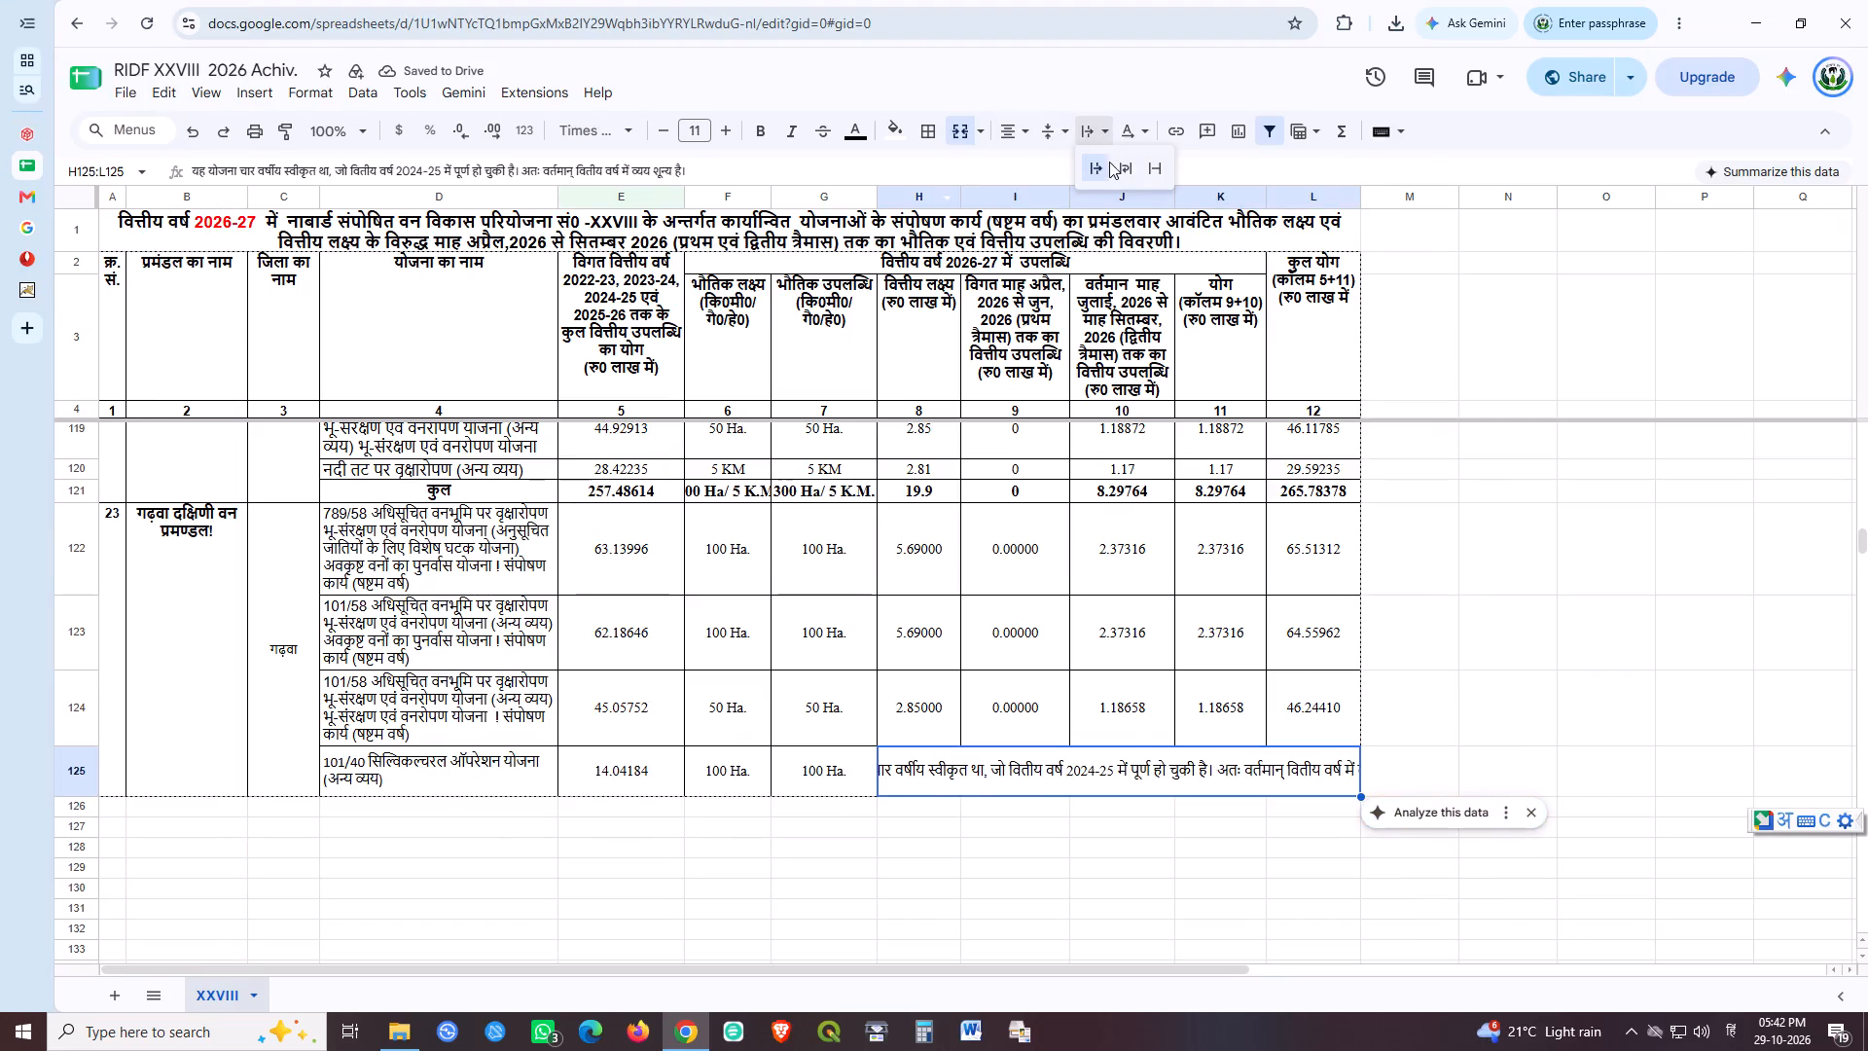
{"action": "left_click", "coordinate": [1123, 170]}
{"action": "left_click", "coordinate": [1491, 650]}
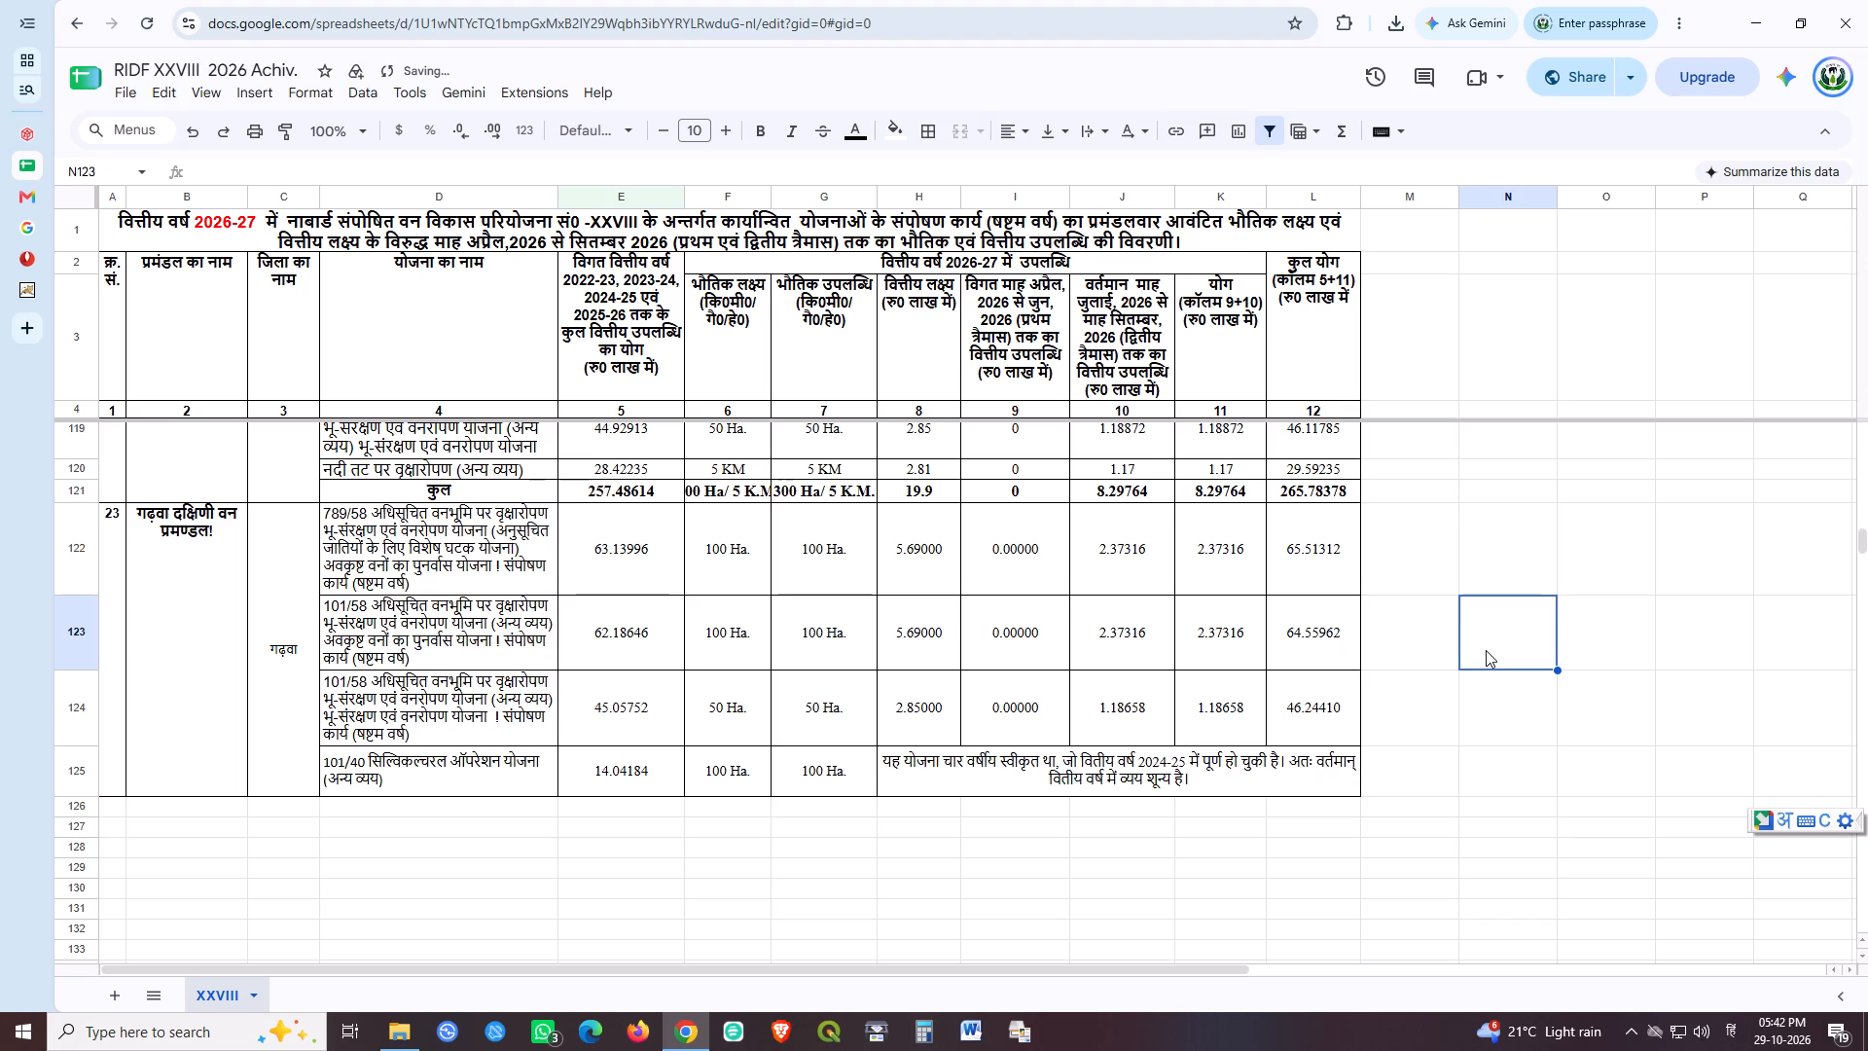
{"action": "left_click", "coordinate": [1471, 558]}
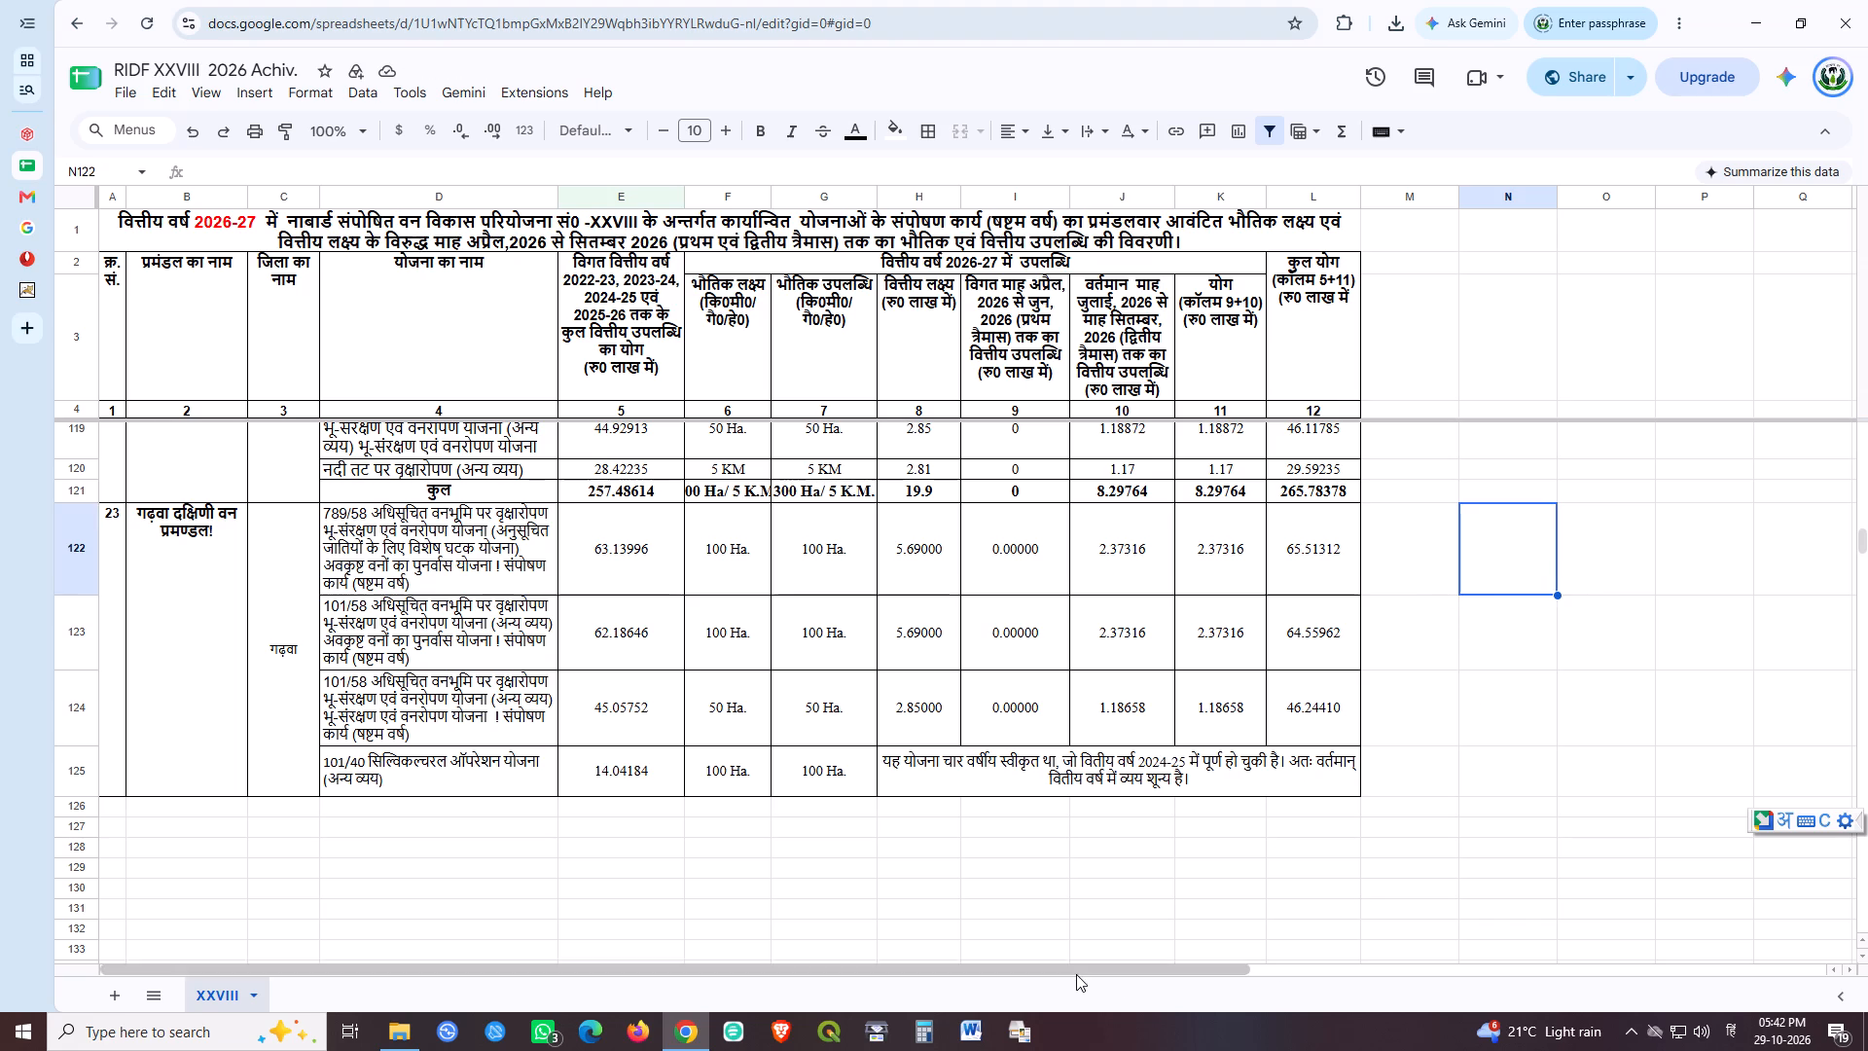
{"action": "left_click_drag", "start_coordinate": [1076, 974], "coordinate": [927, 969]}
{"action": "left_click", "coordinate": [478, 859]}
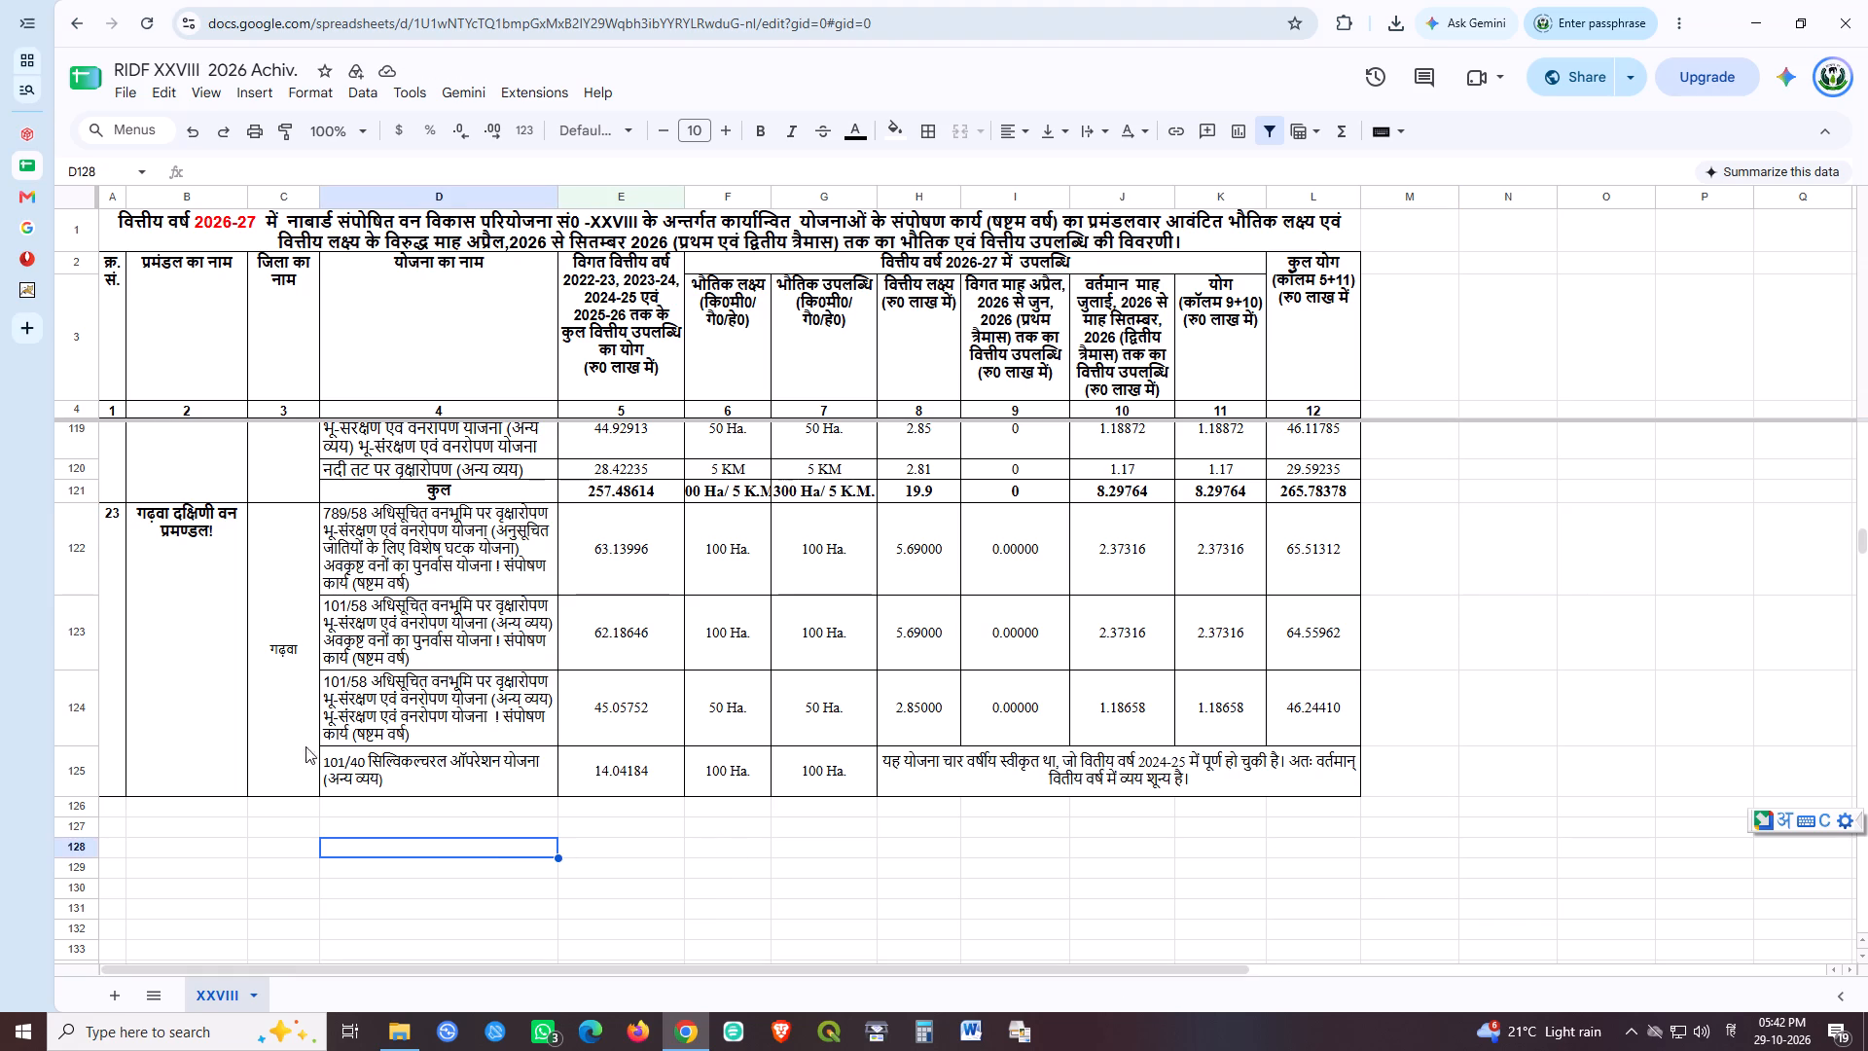
Open the horizontal alignment choices for the merged district cell गढ़वा in C122:C125.
{"action": "left_click", "coordinate": [278, 599]}
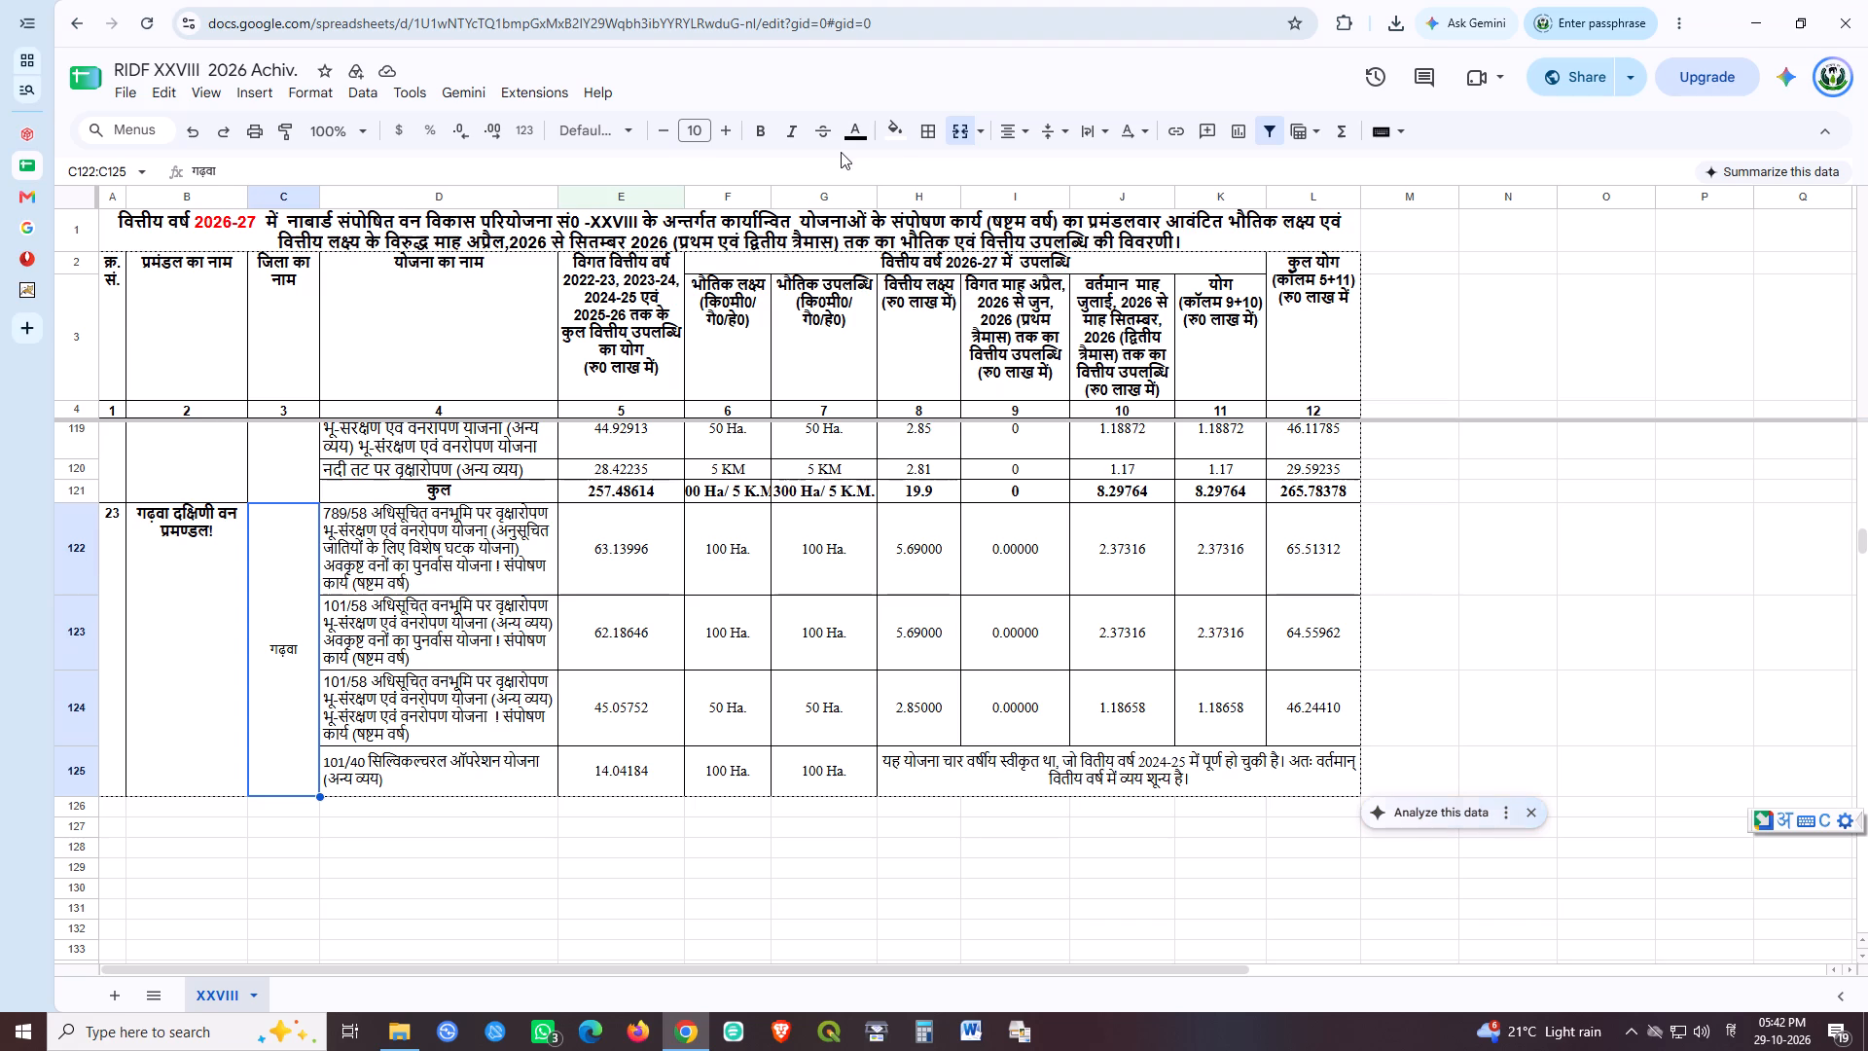
{"action": "left_click", "coordinate": [1021, 137]}
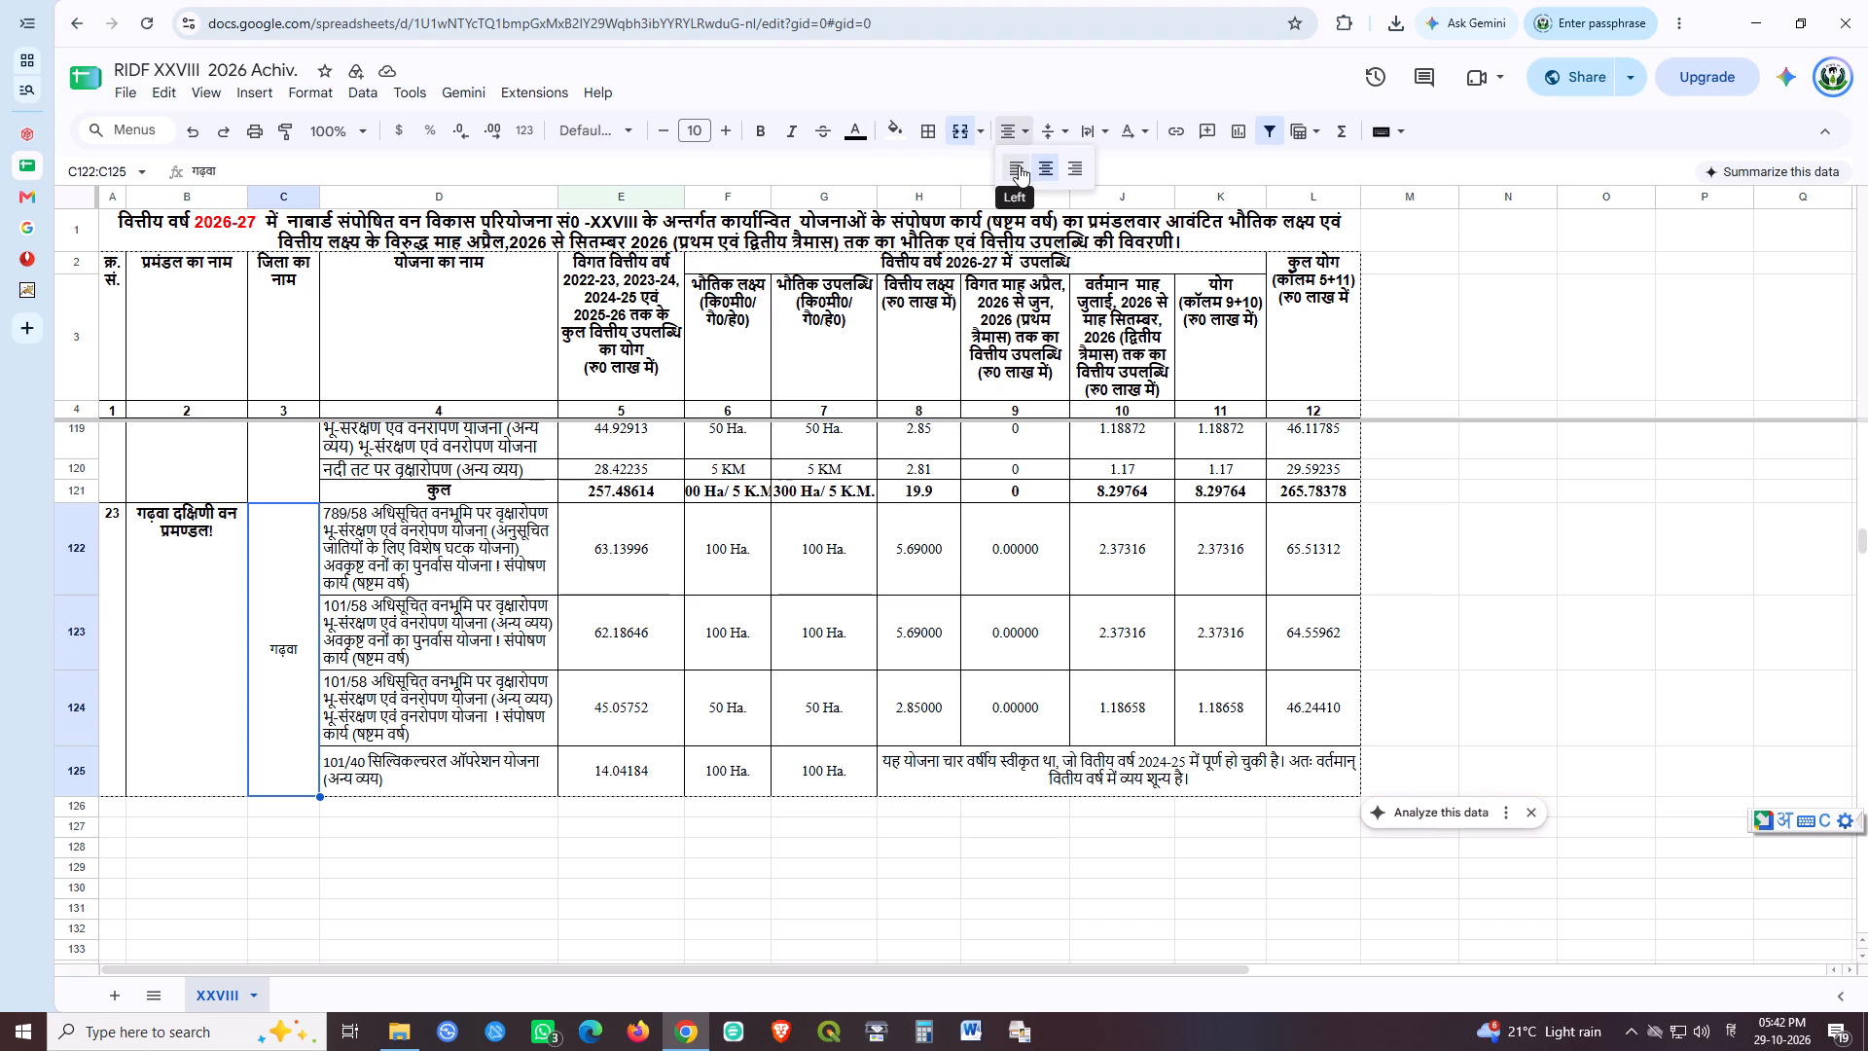
Align the district name गढ़वा to the top of merged cell C122:C125.
{"action": "left_click", "coordinate": [1066, 126]}
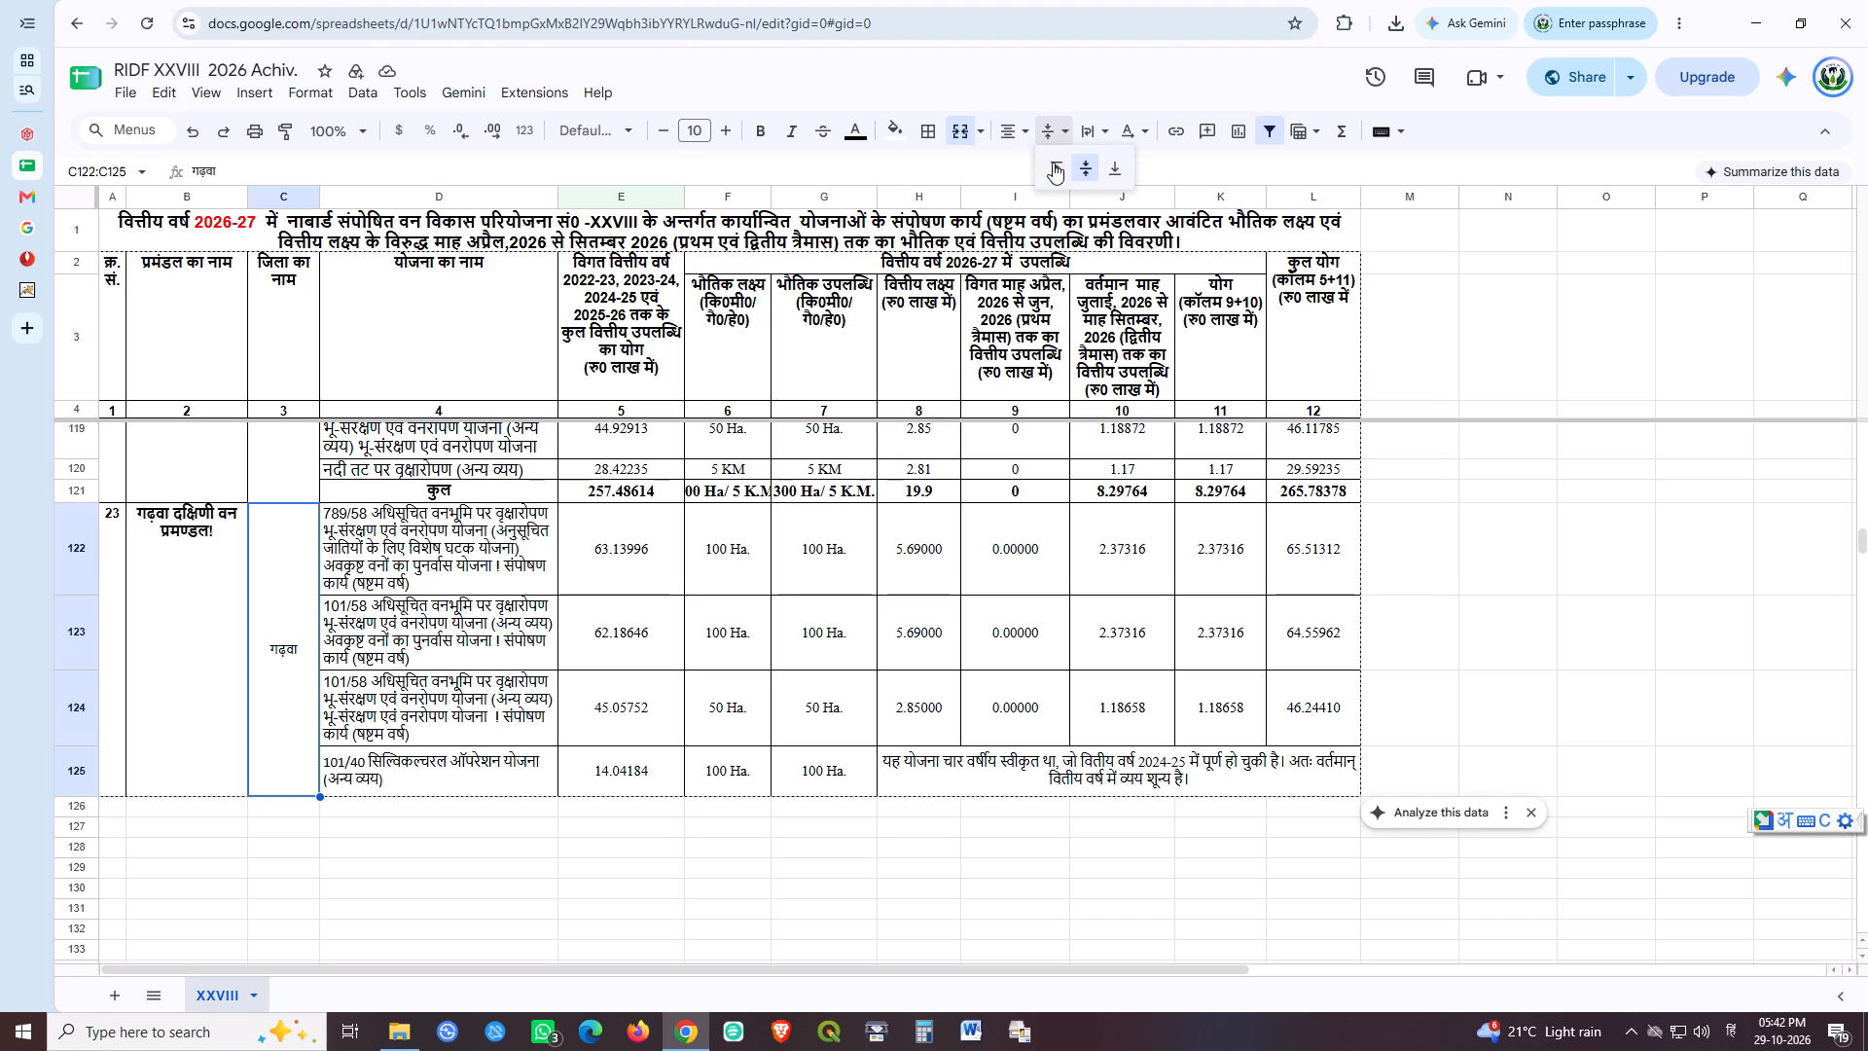
{"action": "left_click", "coordinate": [1053, 163]}
{"action": "left_click", "coordinate": [1536, 593]}
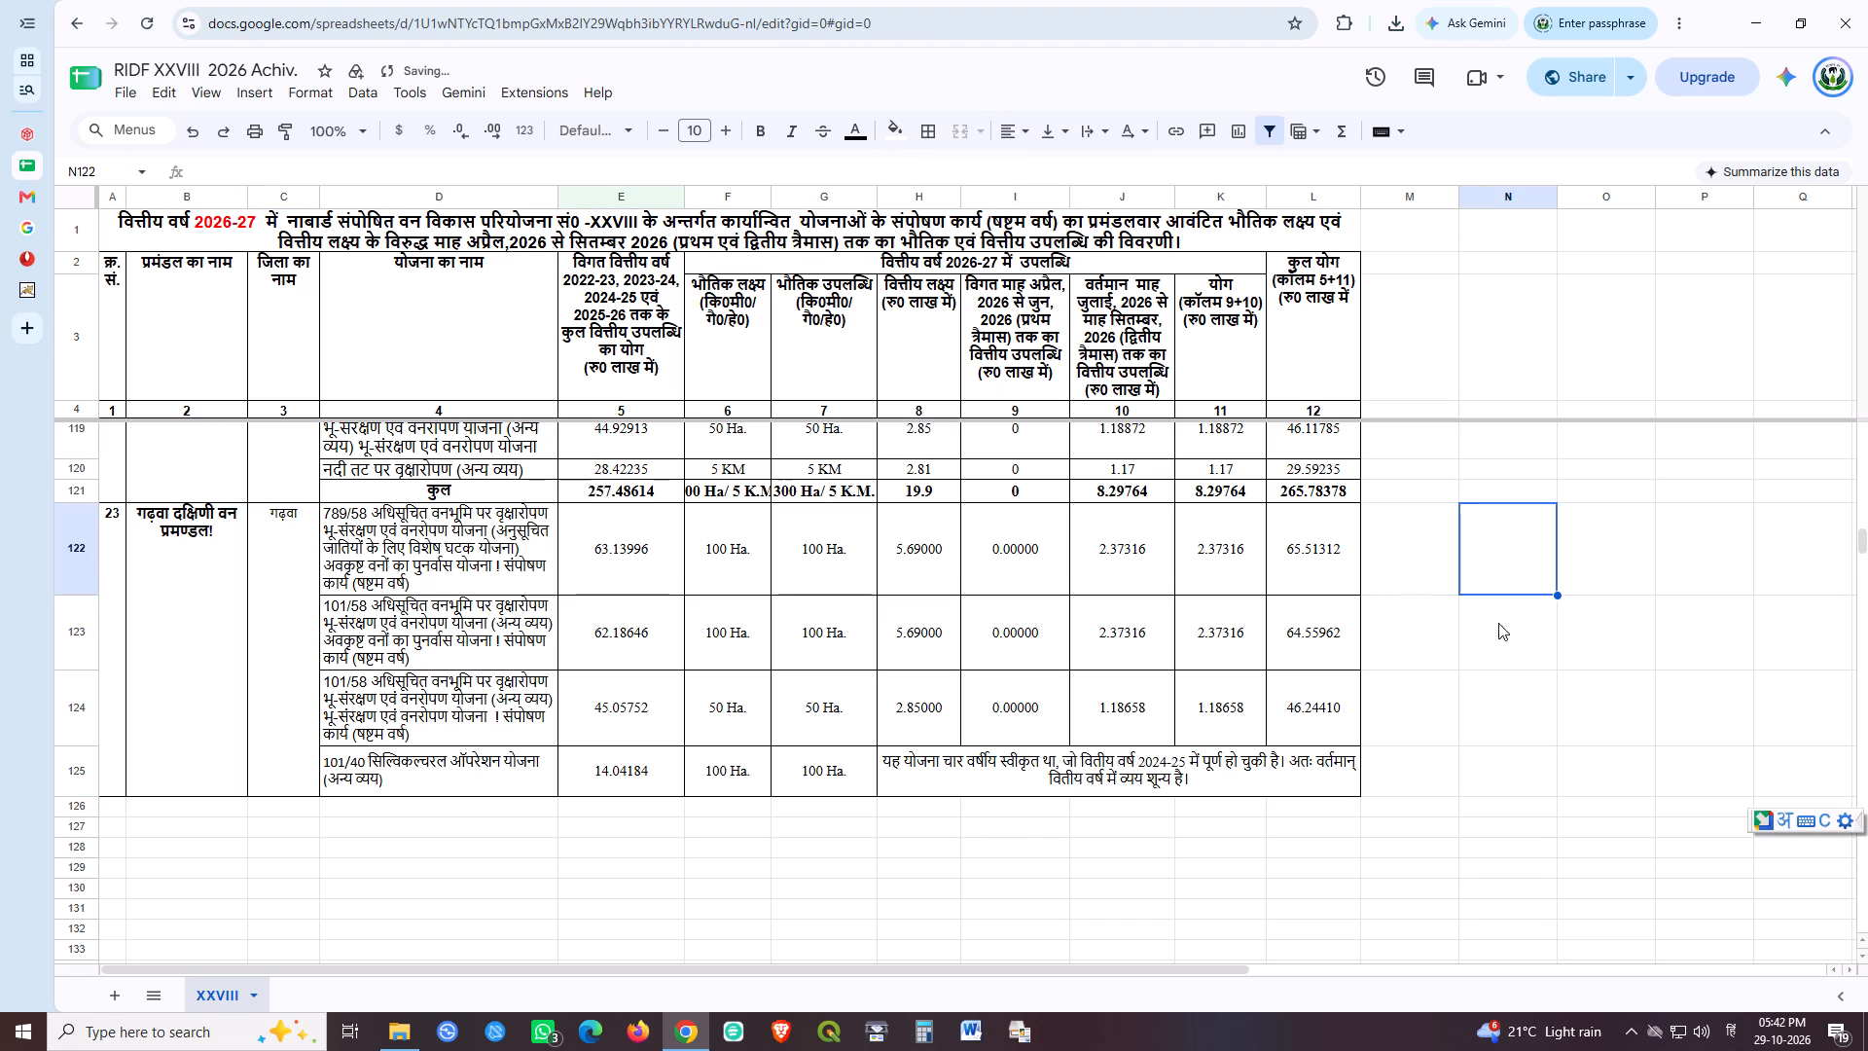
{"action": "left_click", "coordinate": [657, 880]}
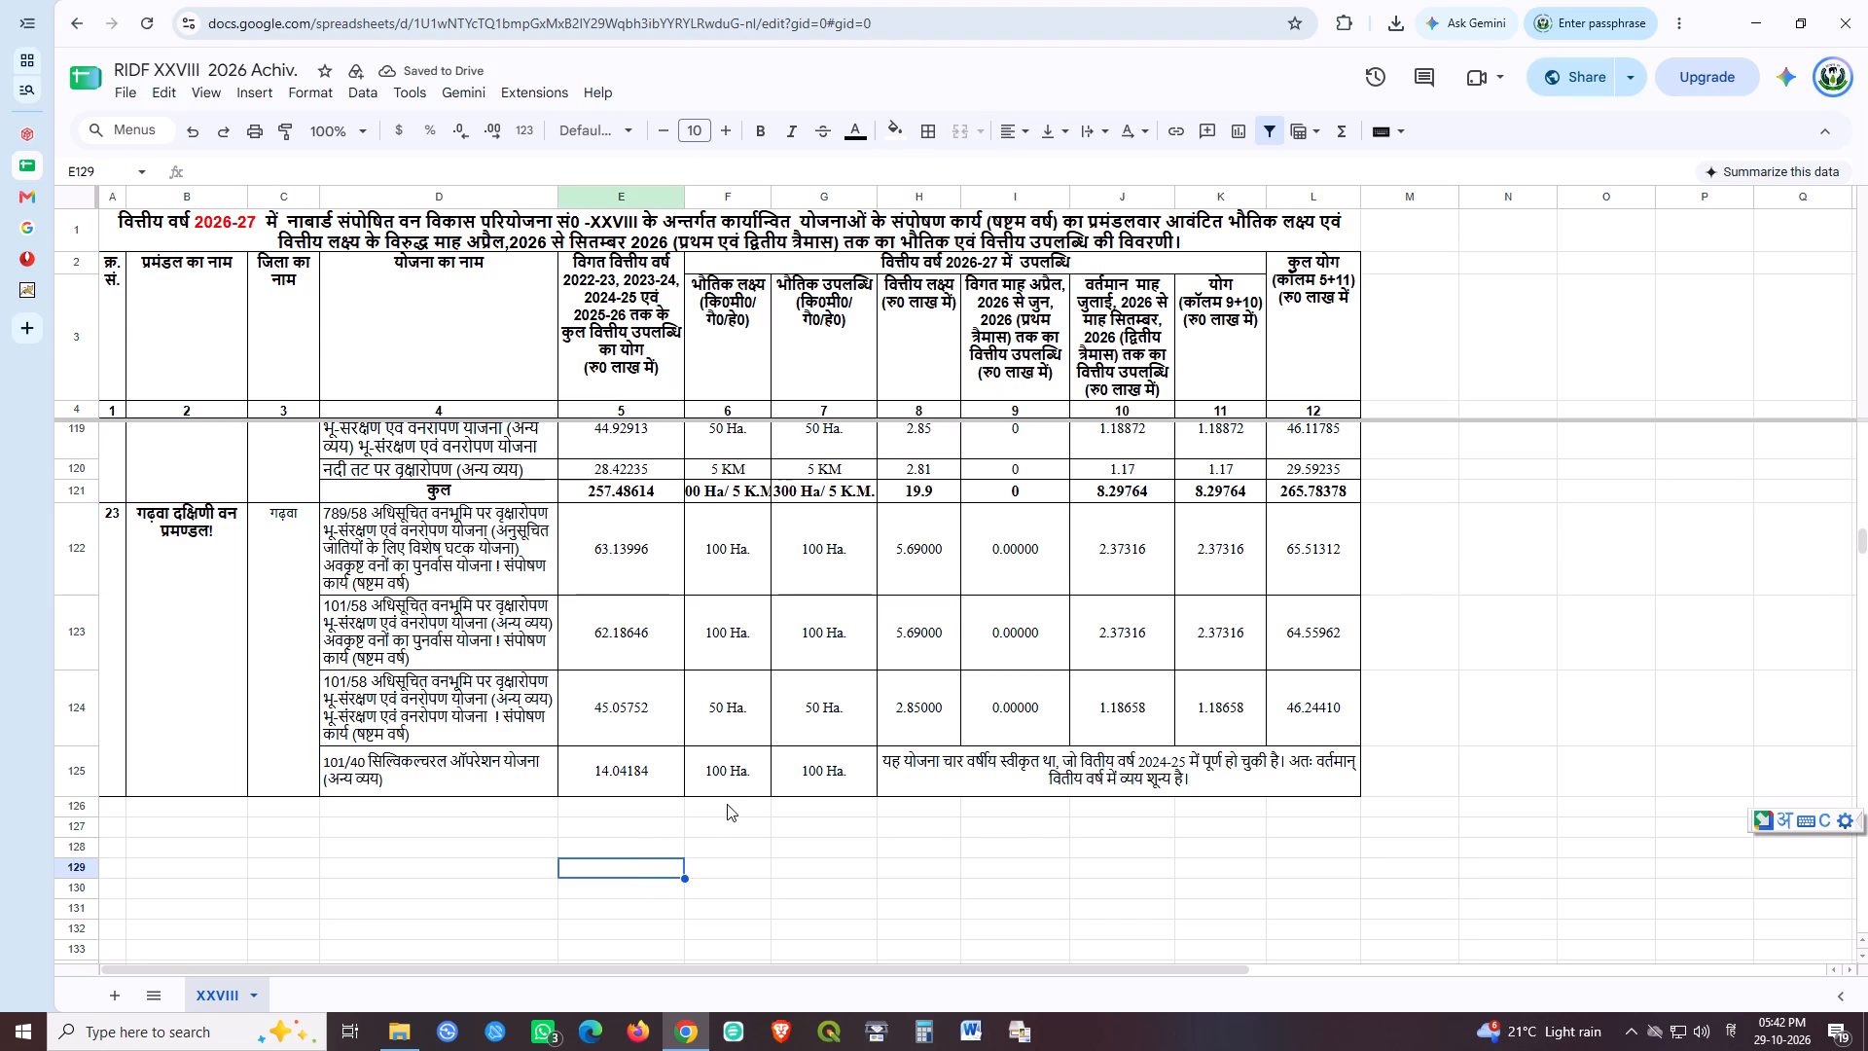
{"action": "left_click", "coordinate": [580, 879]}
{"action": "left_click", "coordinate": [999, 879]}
Open the sharing settings of the RIDF XXVIII 2026 Achiv. spreadsheet to review who has access, and close them.
{"action": "left_click", "coordinate": [1575, 81]}
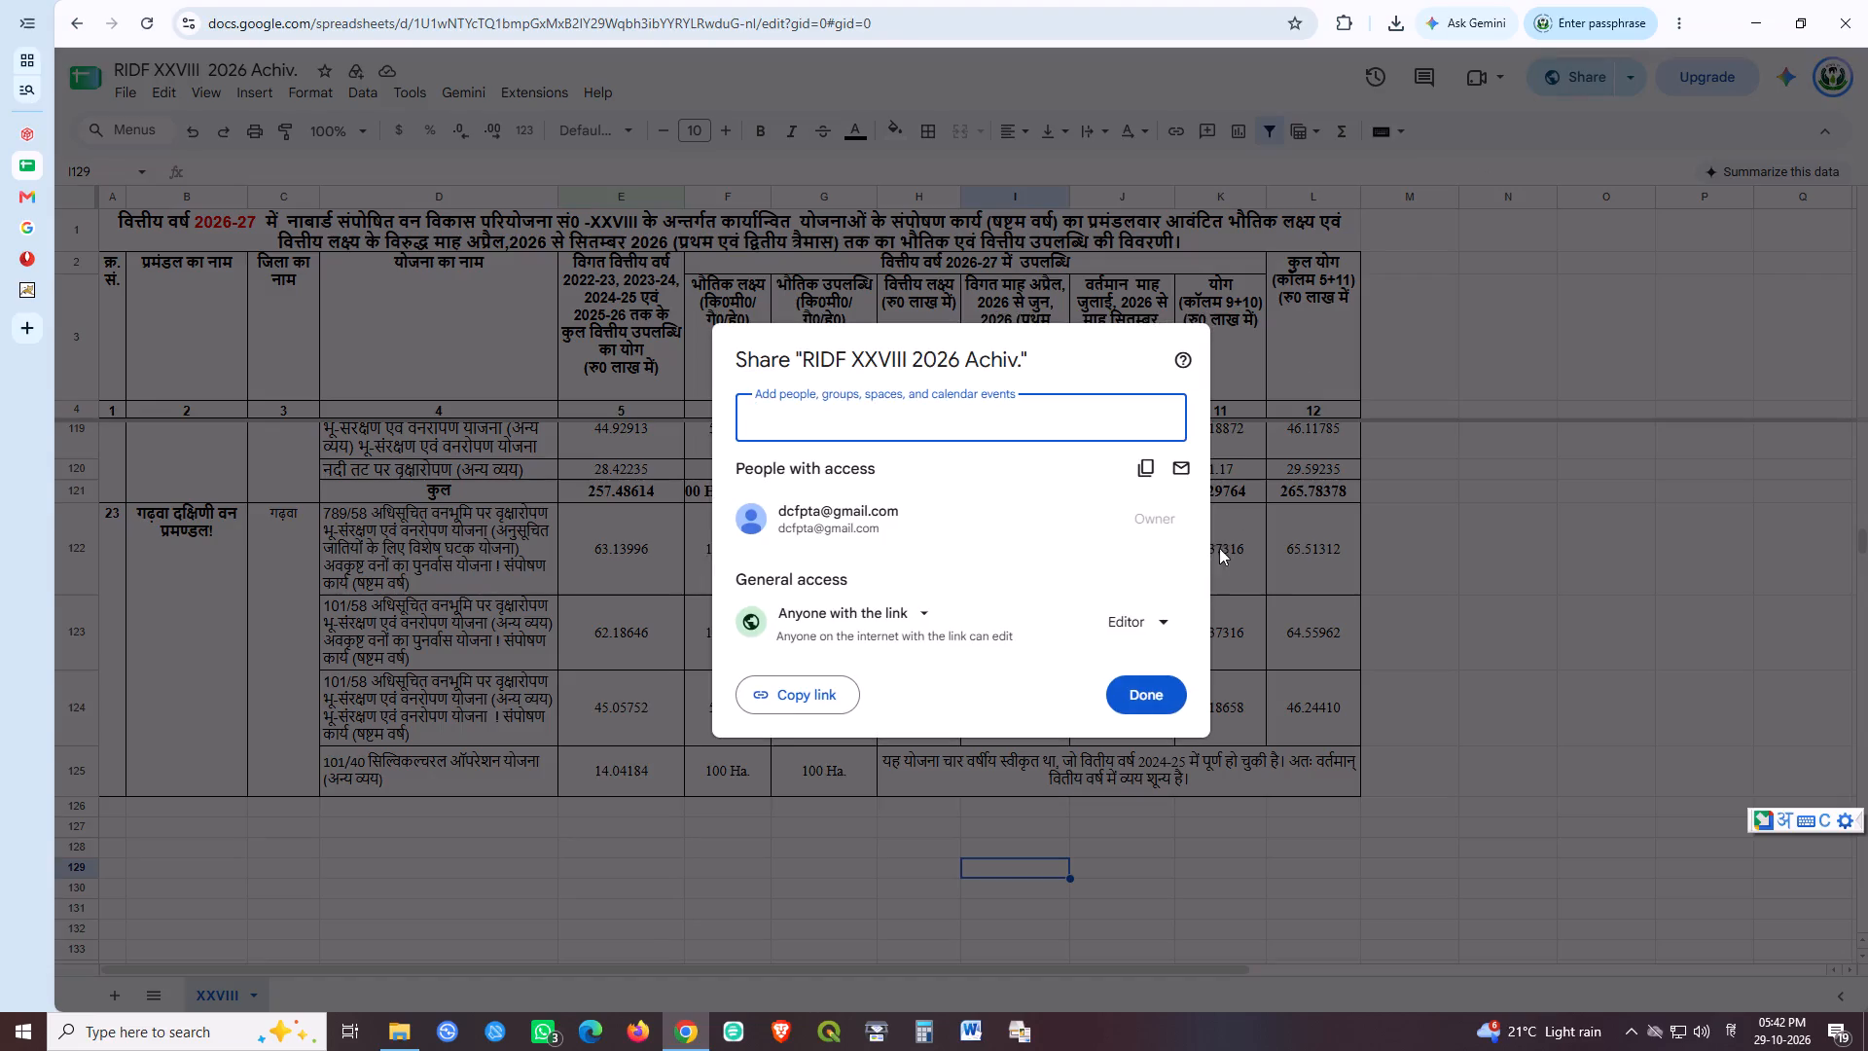
{"action": "left_click", "coordinate": [1136, 699]}
{"action": "left_click", "coordinate": [1566, 672]}
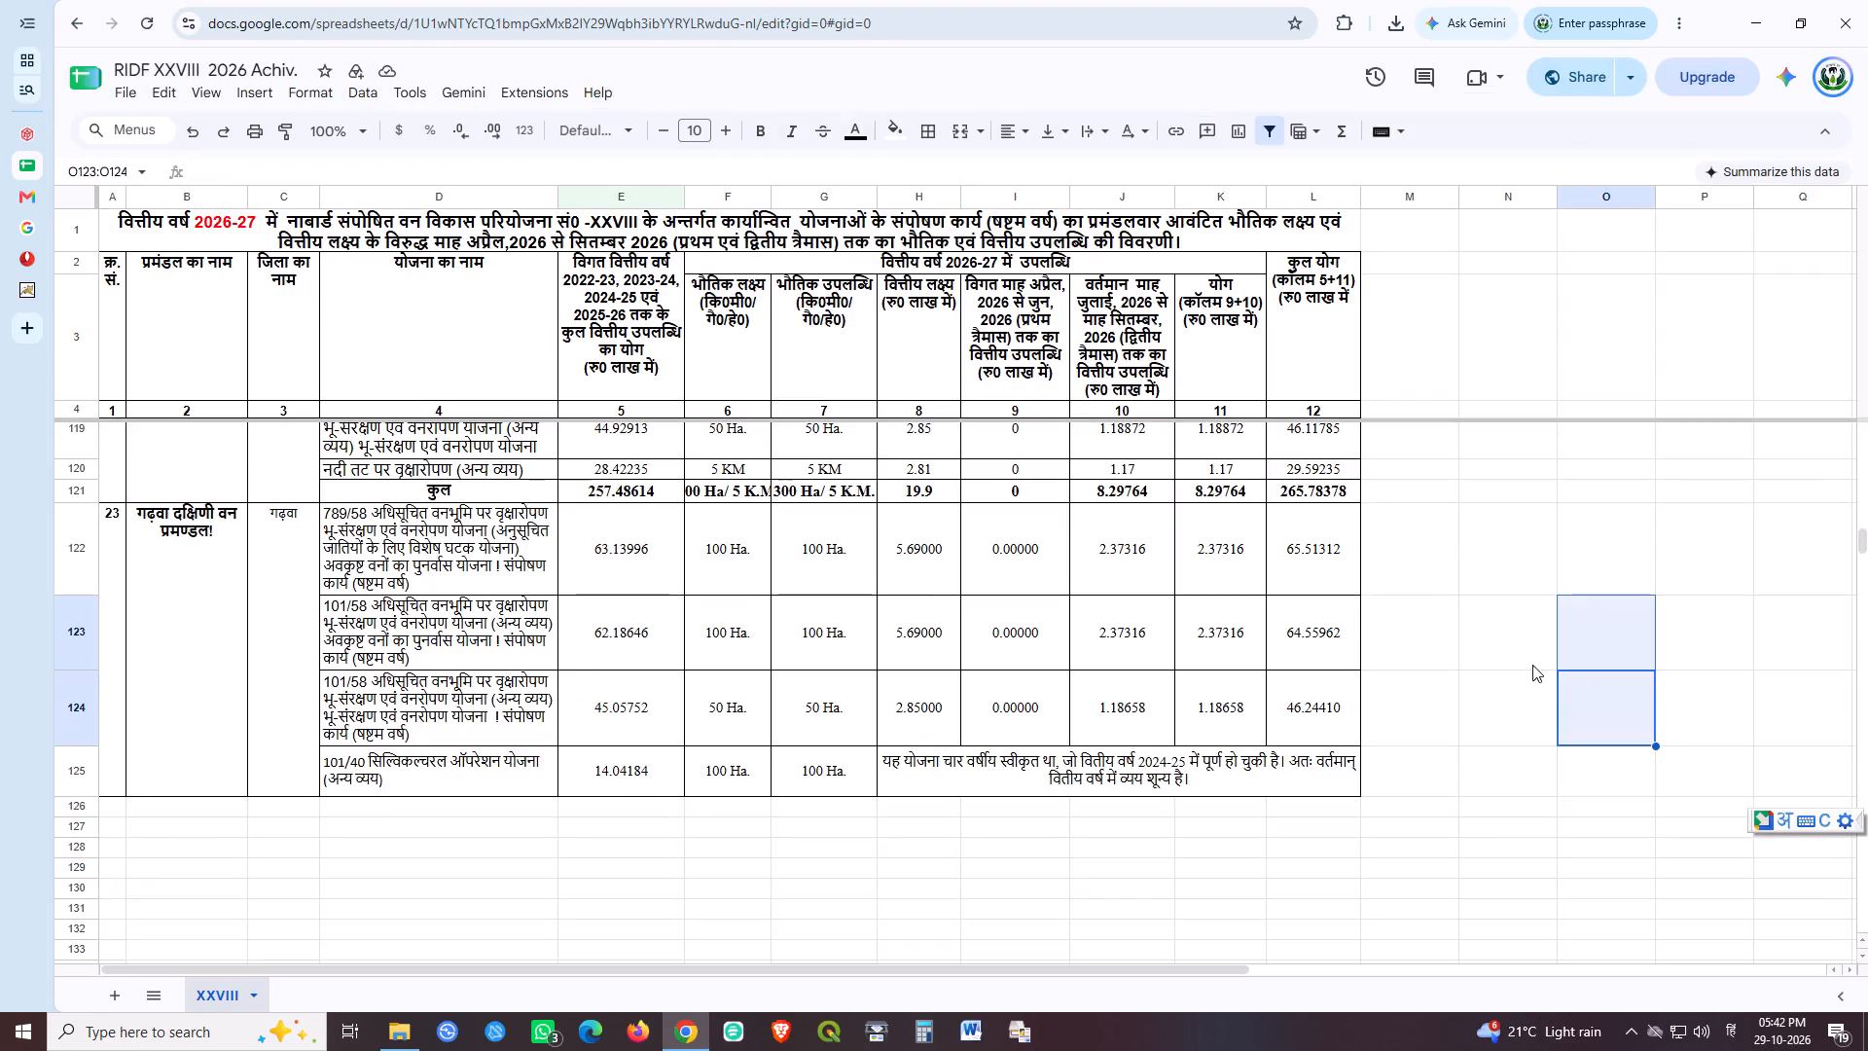
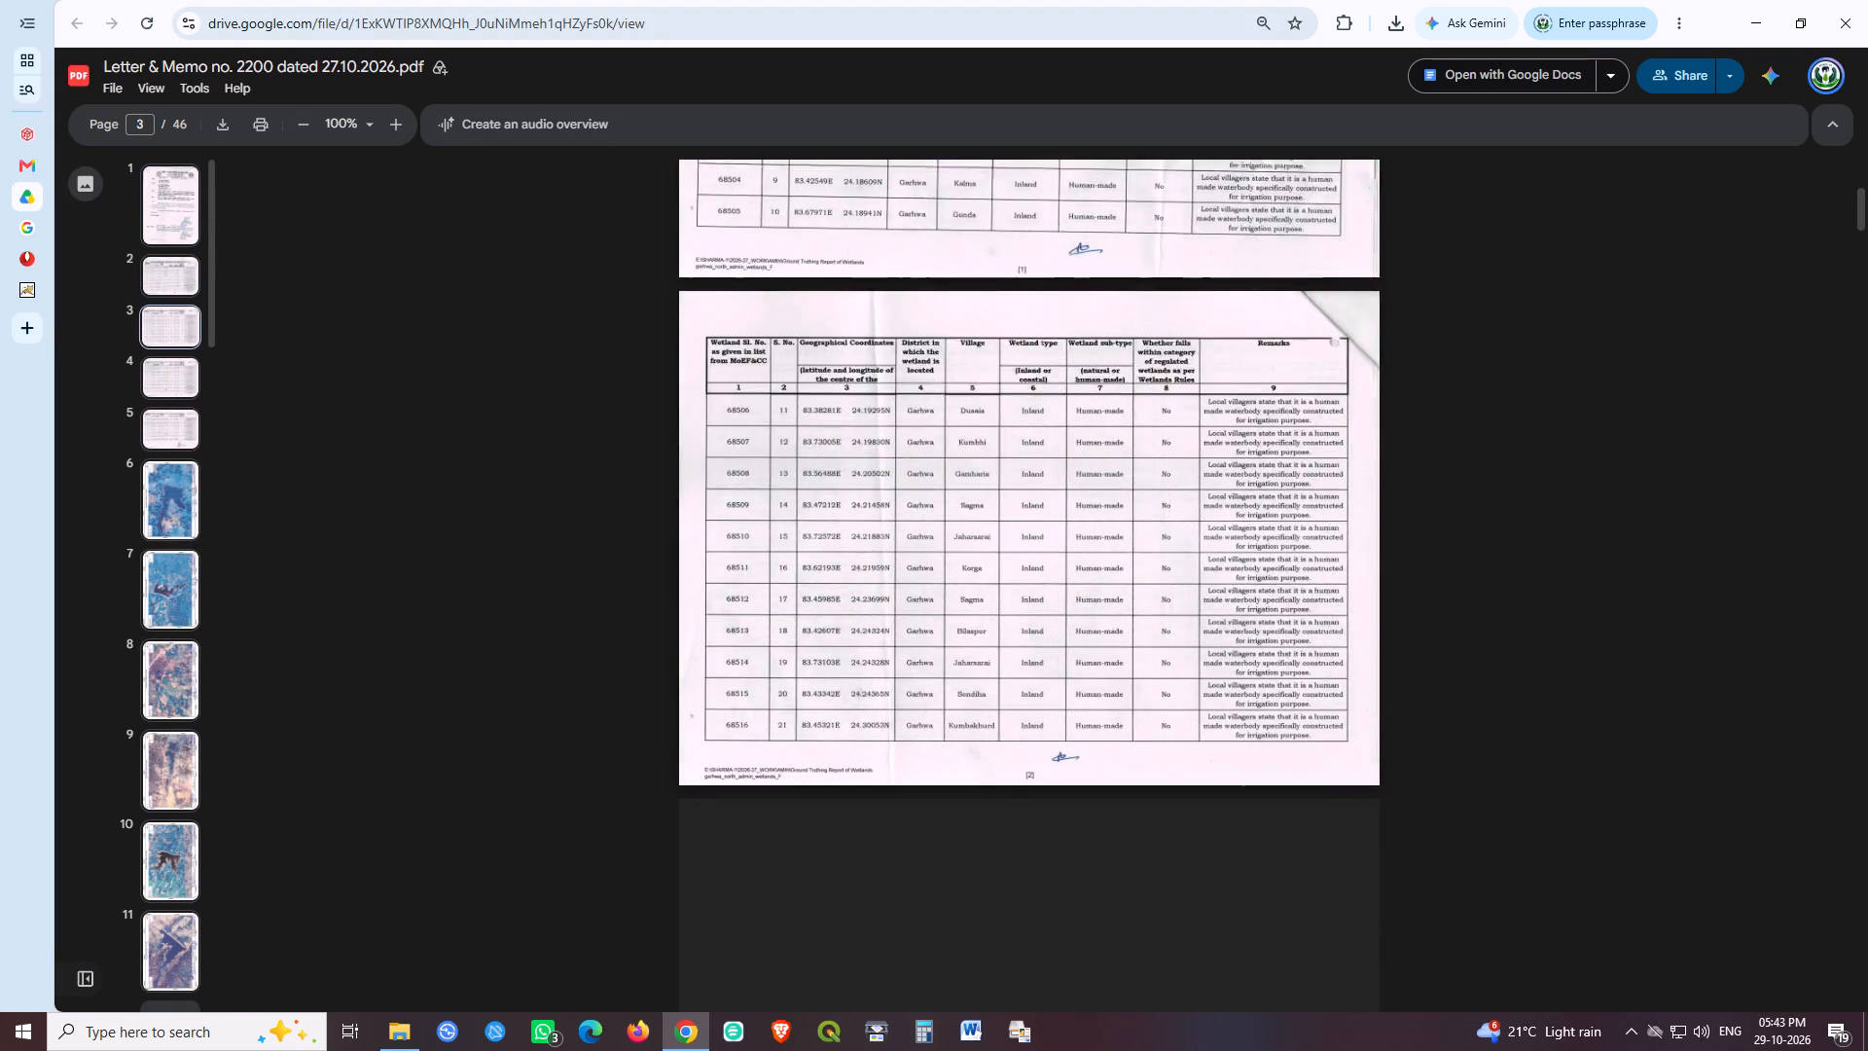
Skim the wetland verification letter PDF "Letter & Memo no. 2200 dated 27.10.2026.pdf" and download it.
{"action": "scroll", "coordinate": [1082, 485], "scroll_direction": "down", "scroll_amount": 18}
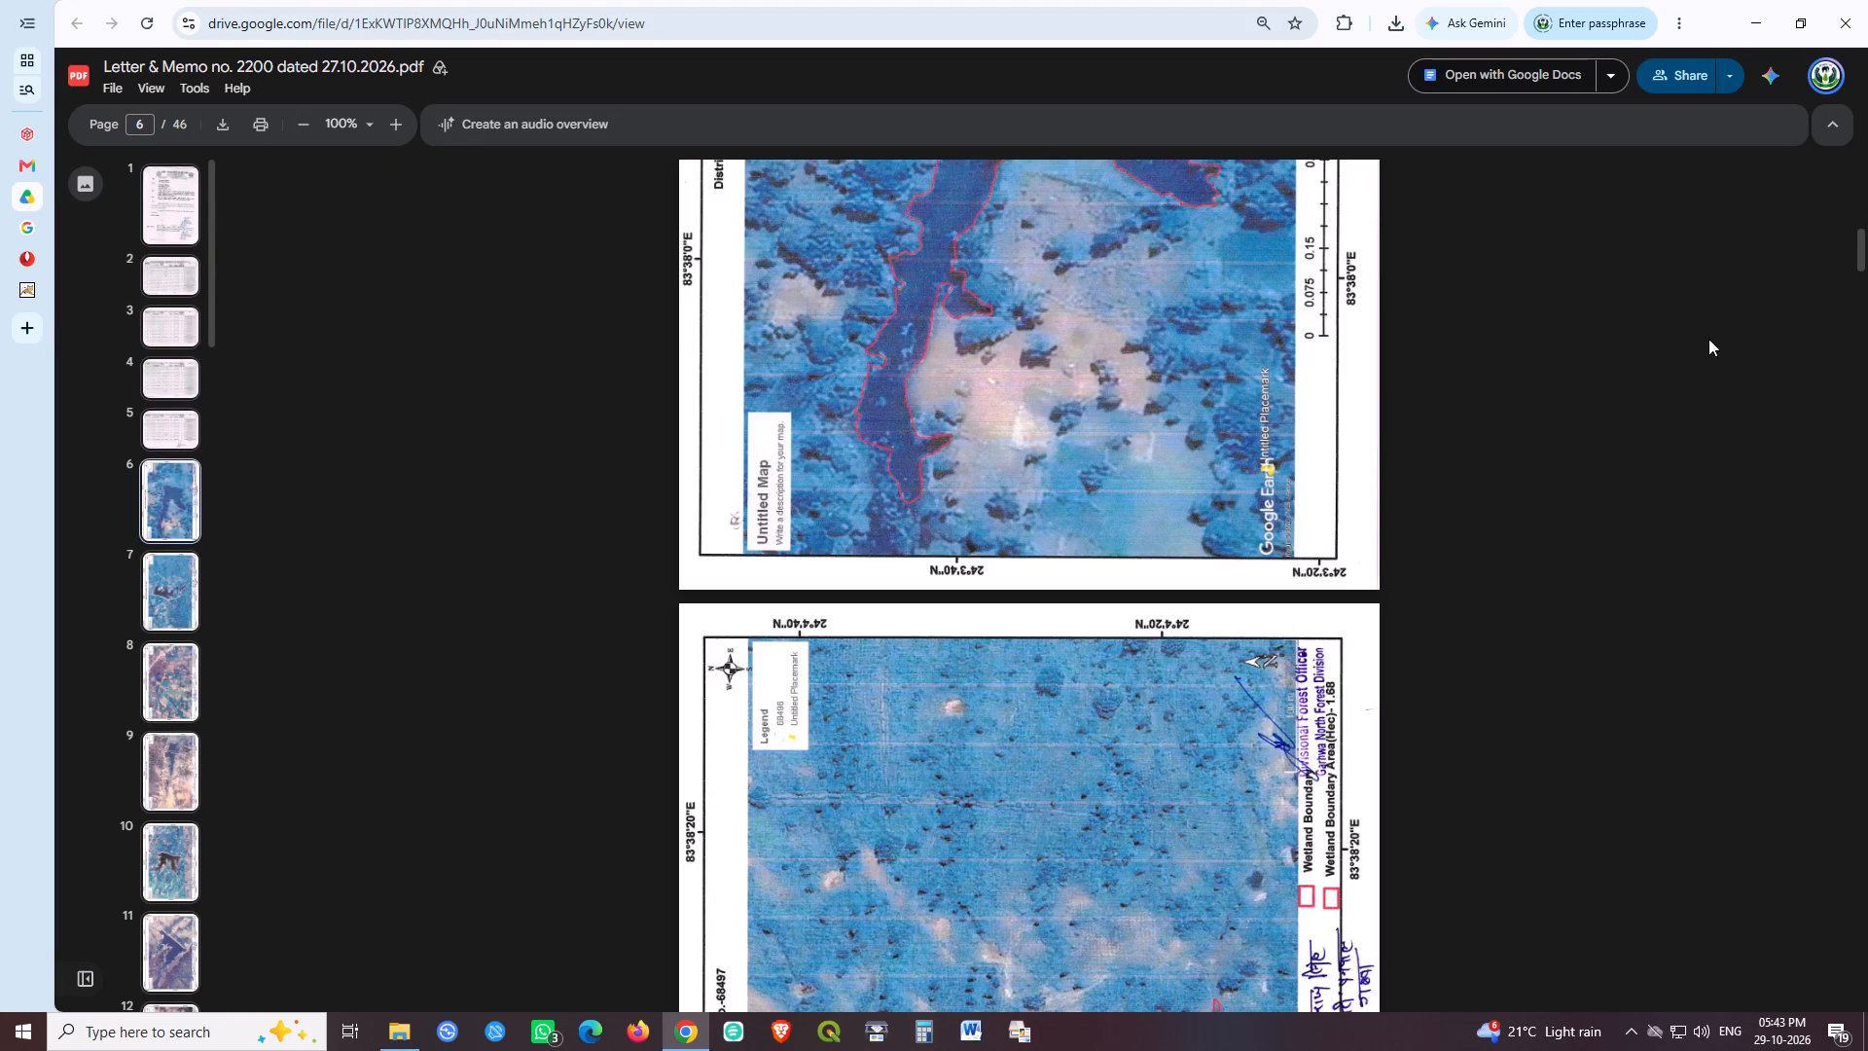
{"action": "left_click_drag", "start_coordinate": [1860, 252], "coordinate": [1867, 136]}
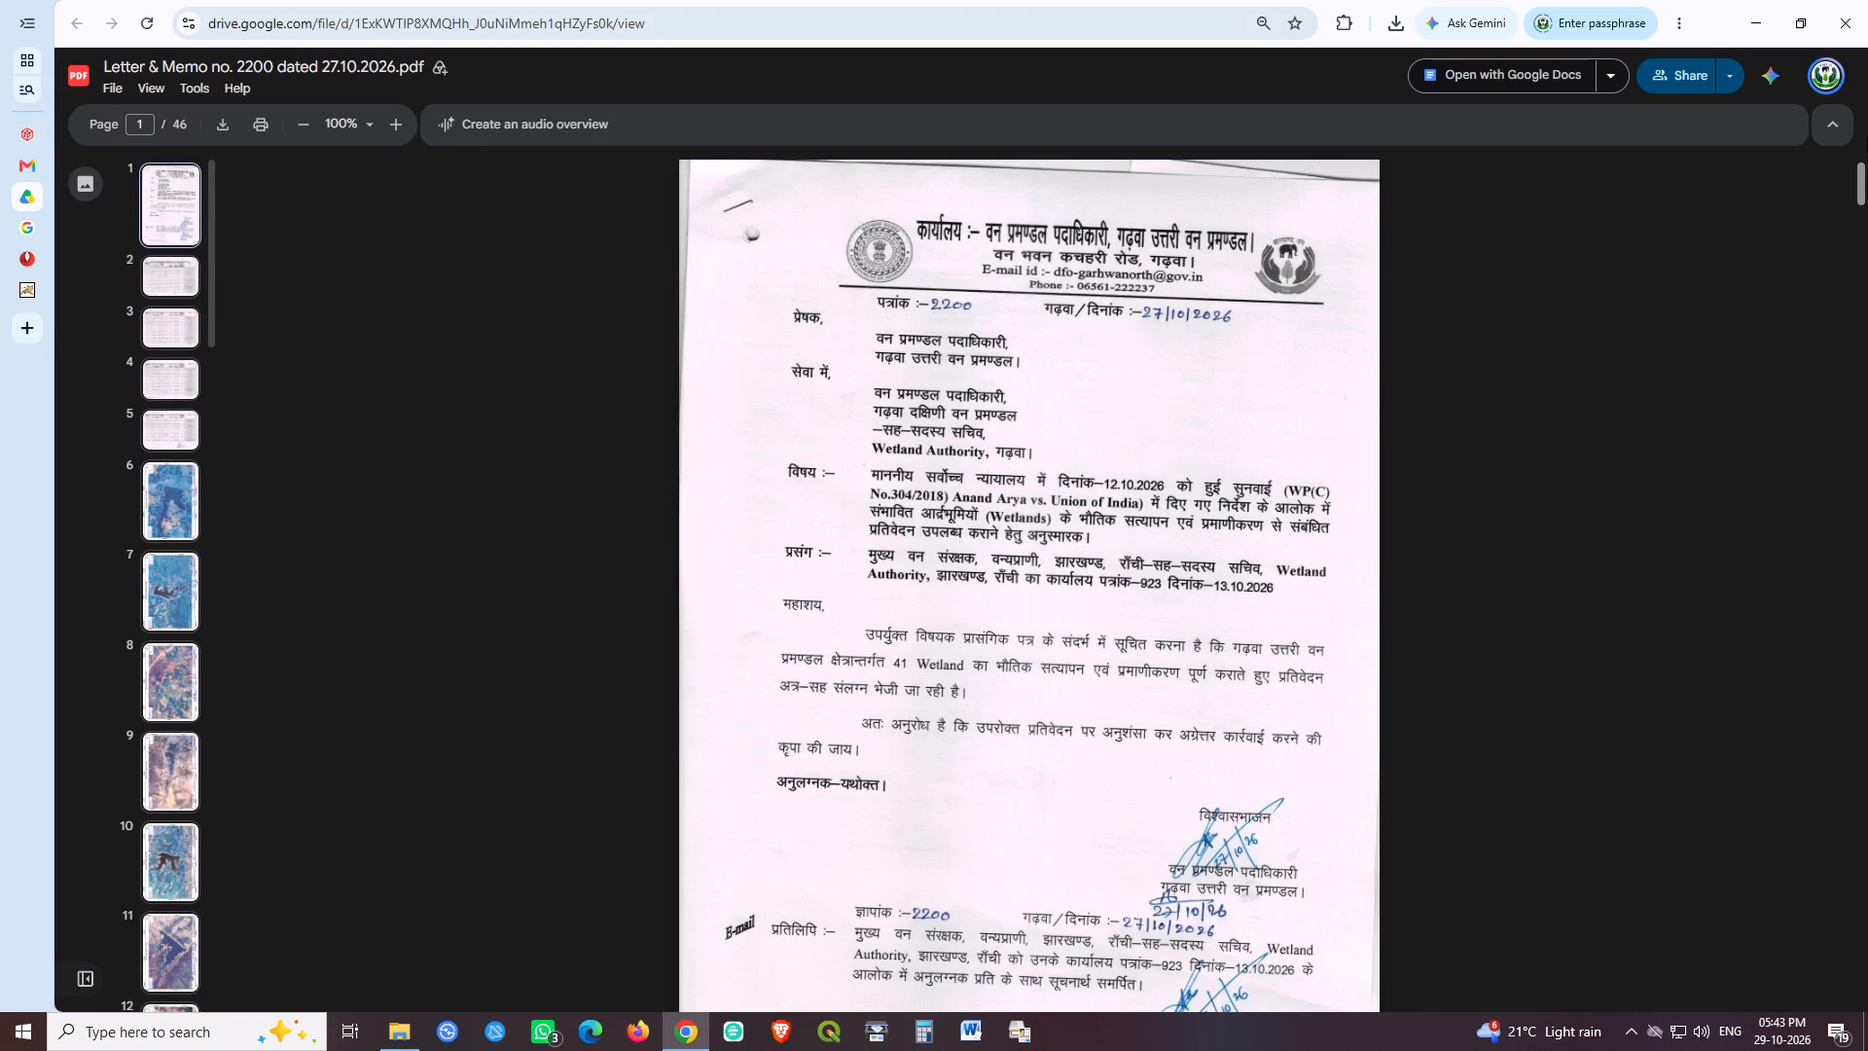
{"action": "left_click_drag", "start_coordinate": [1867, 136], "coordinate": [1844, 875]}
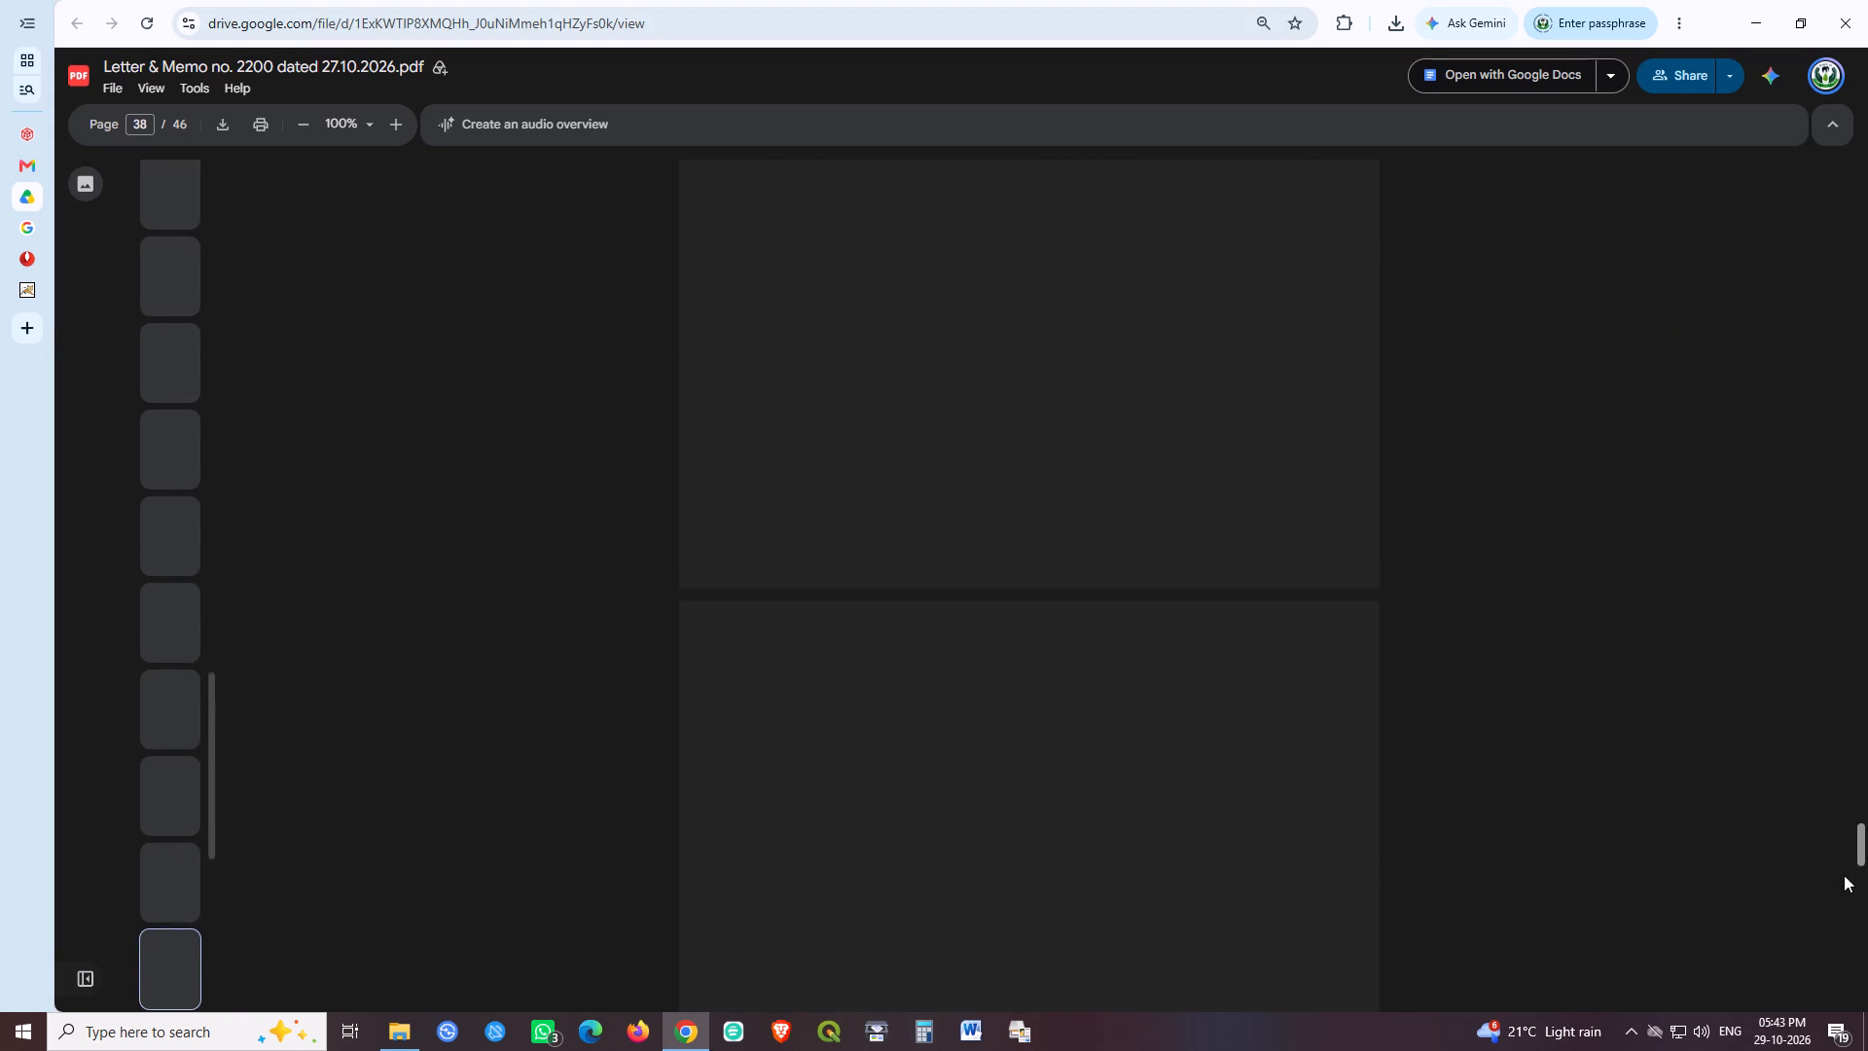
{"action": "left_click_drag", "start_coordinate": [1844, 875], "coordinate": [1840, 441]}
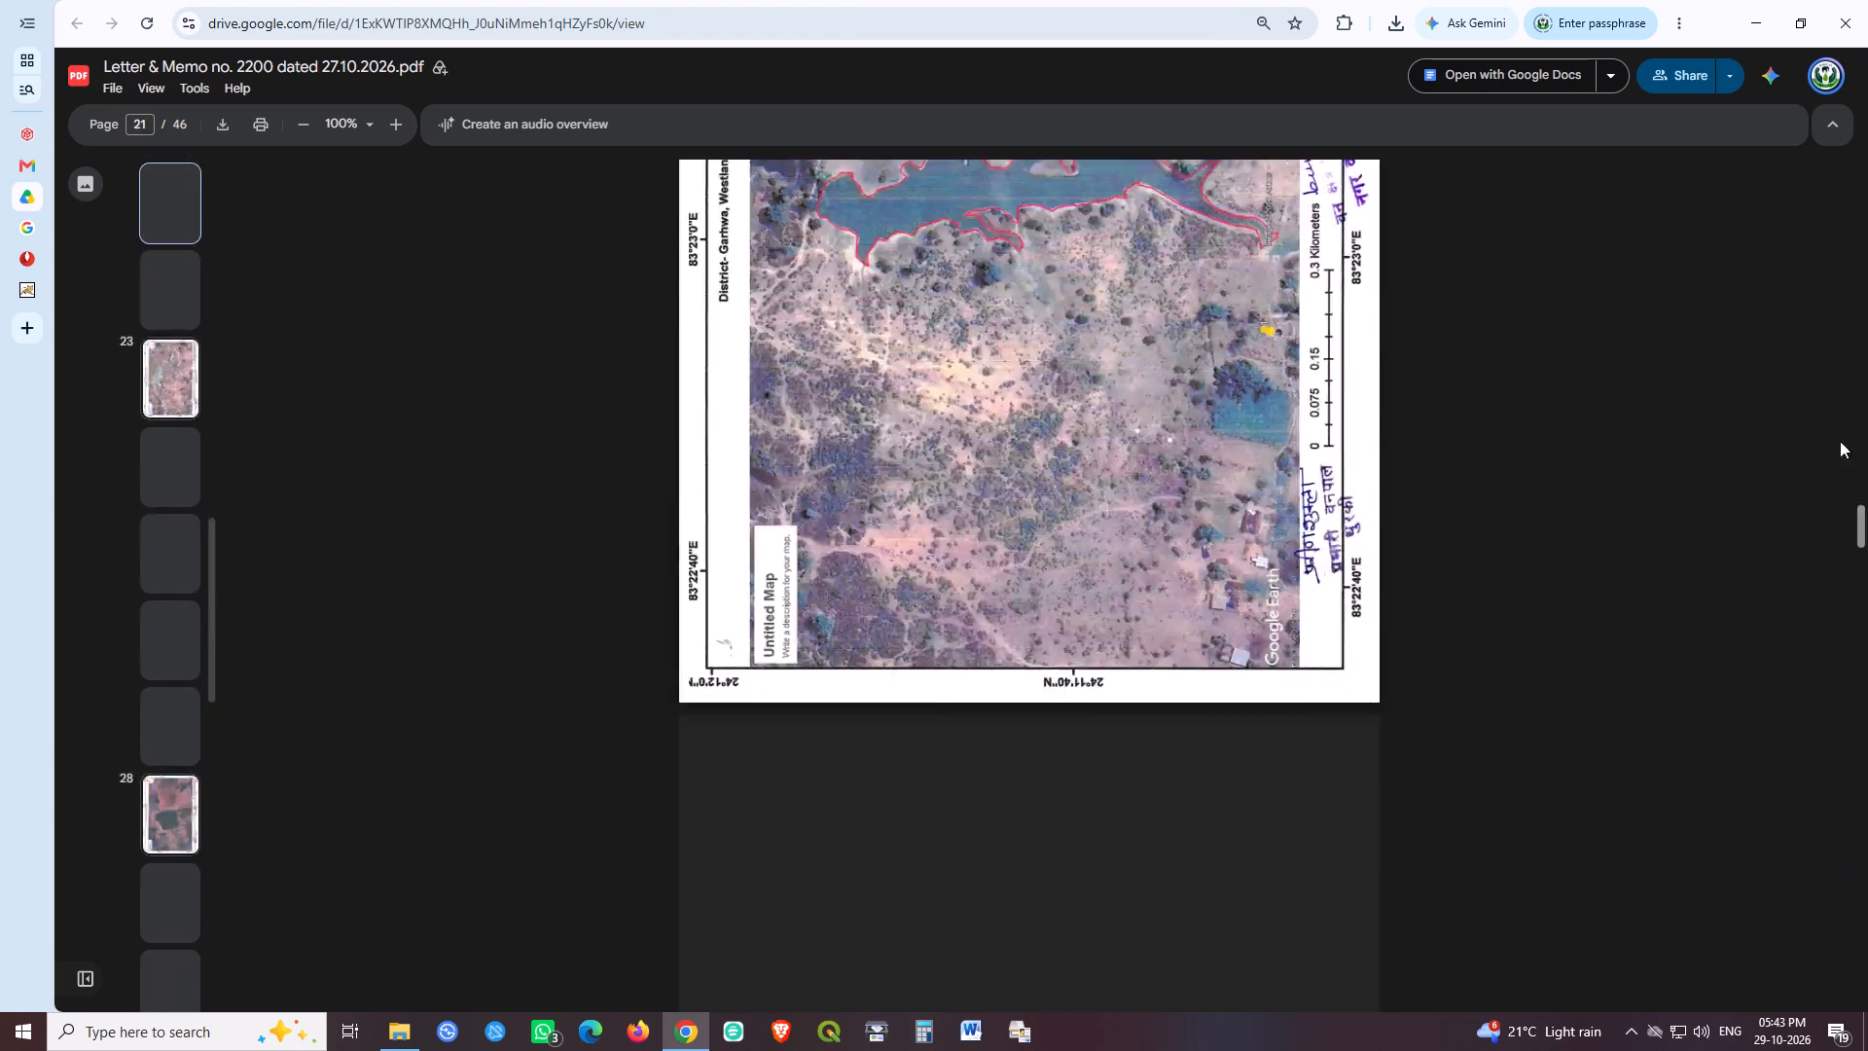
{"action": "left_click_drag", "start_coordinate": [1840, 441], "coordinate": [1841, 112]}
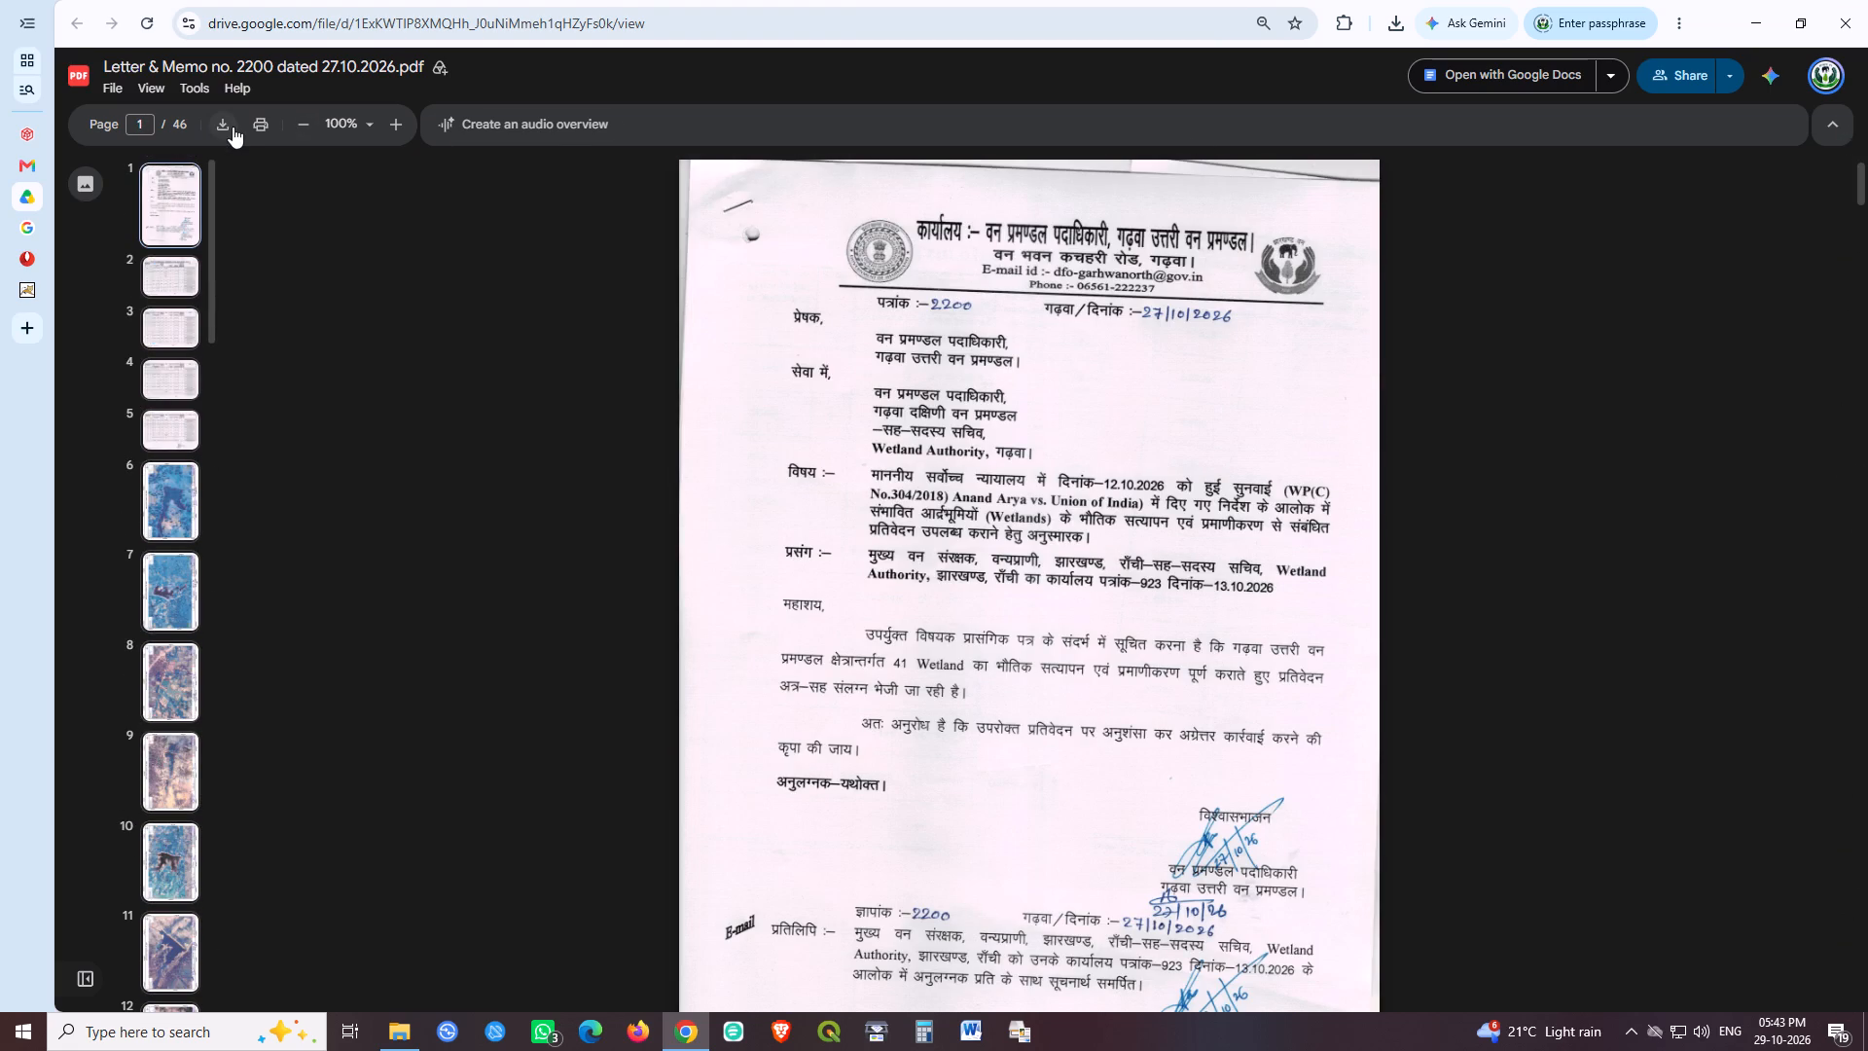
{"action": "left_click", "coordinate": [225, 122]}
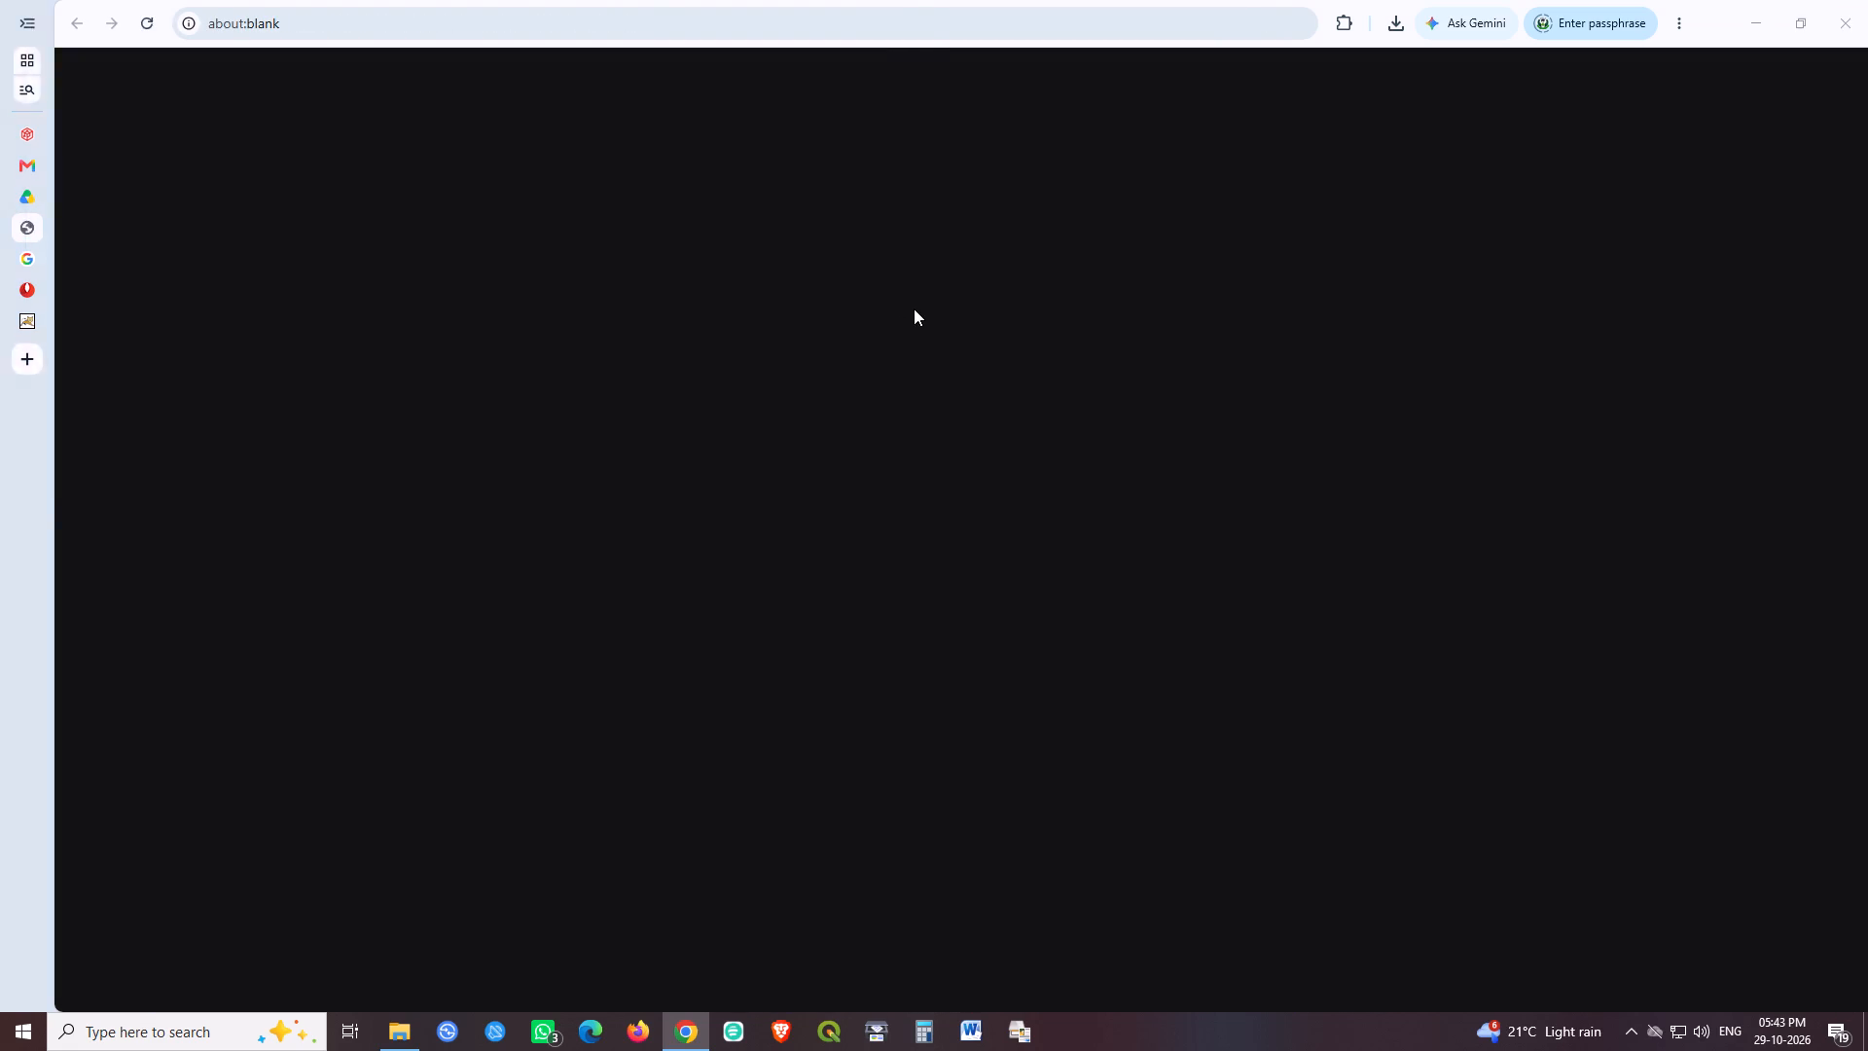
Open the downloaded PDF "Letter & Memo no. 2200 dated 27.10.2026" from the recent downloads.
{"action": "left_click", "coordinate": [767, 477]}
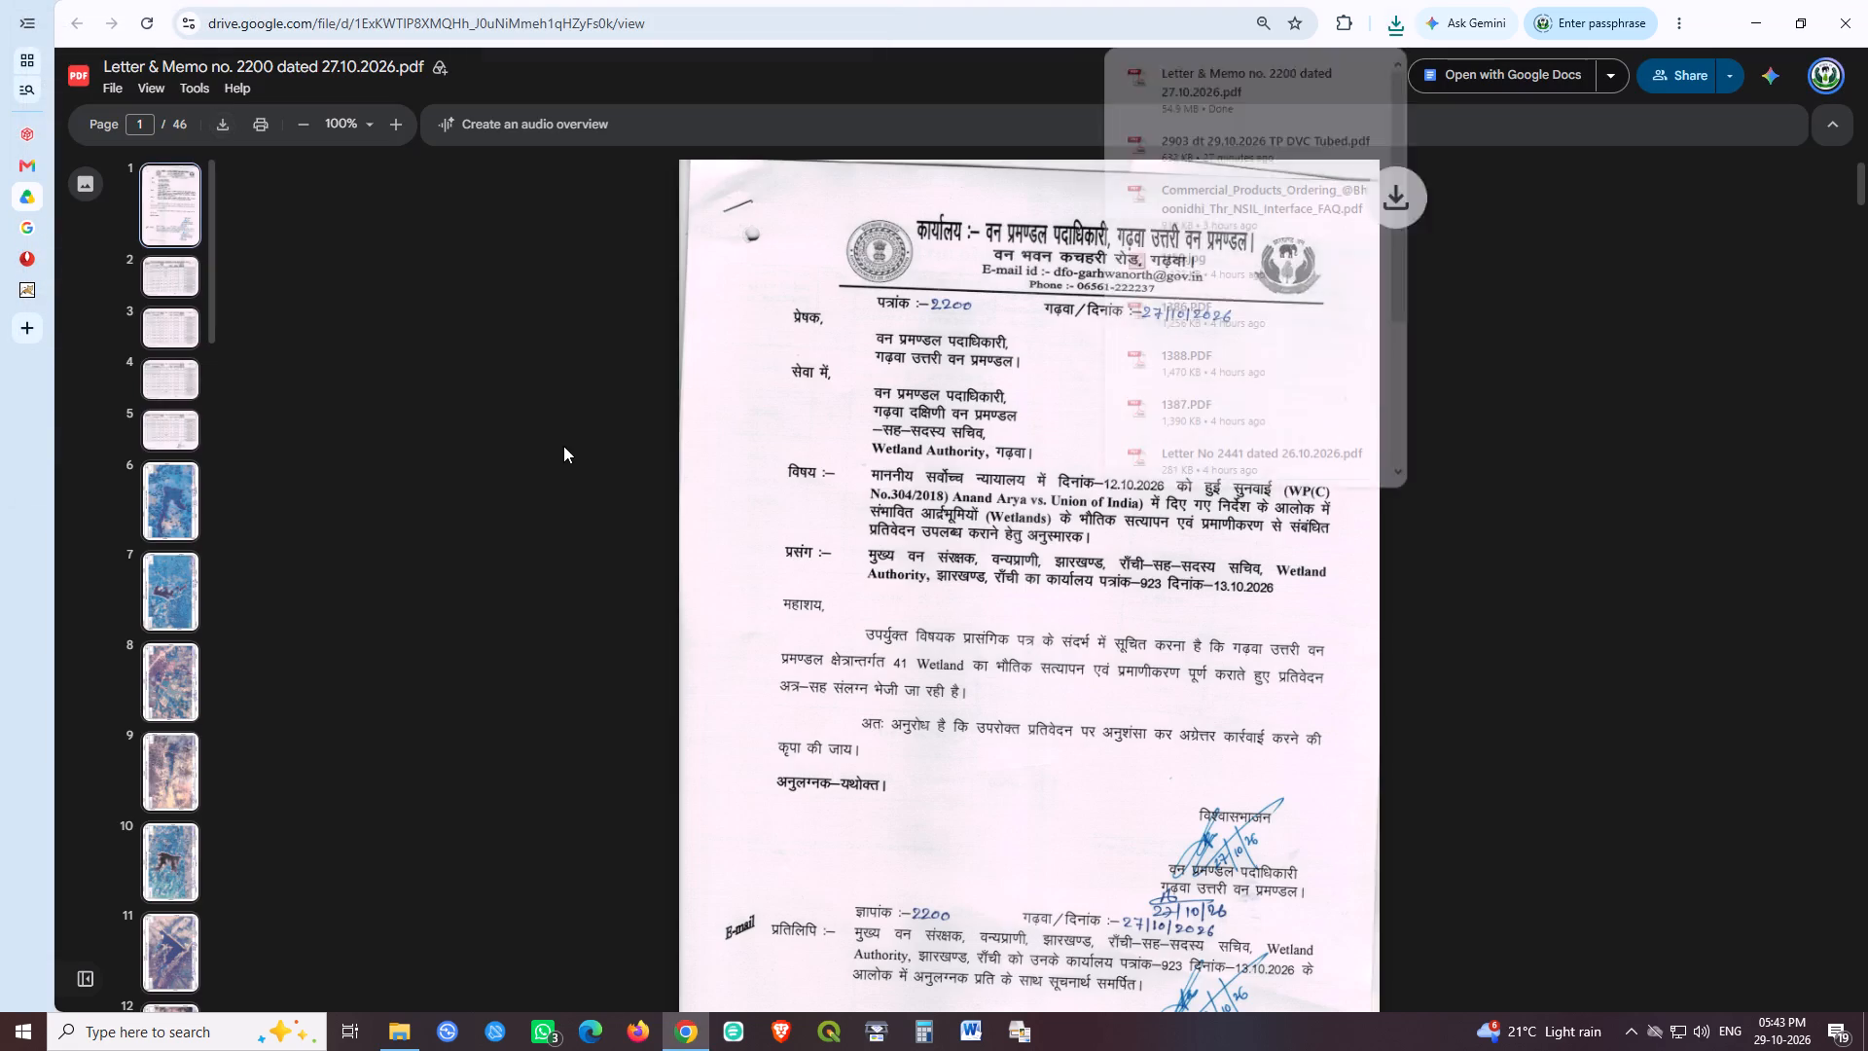
{"action": "left_click", "coordinate": [1218, 74]}
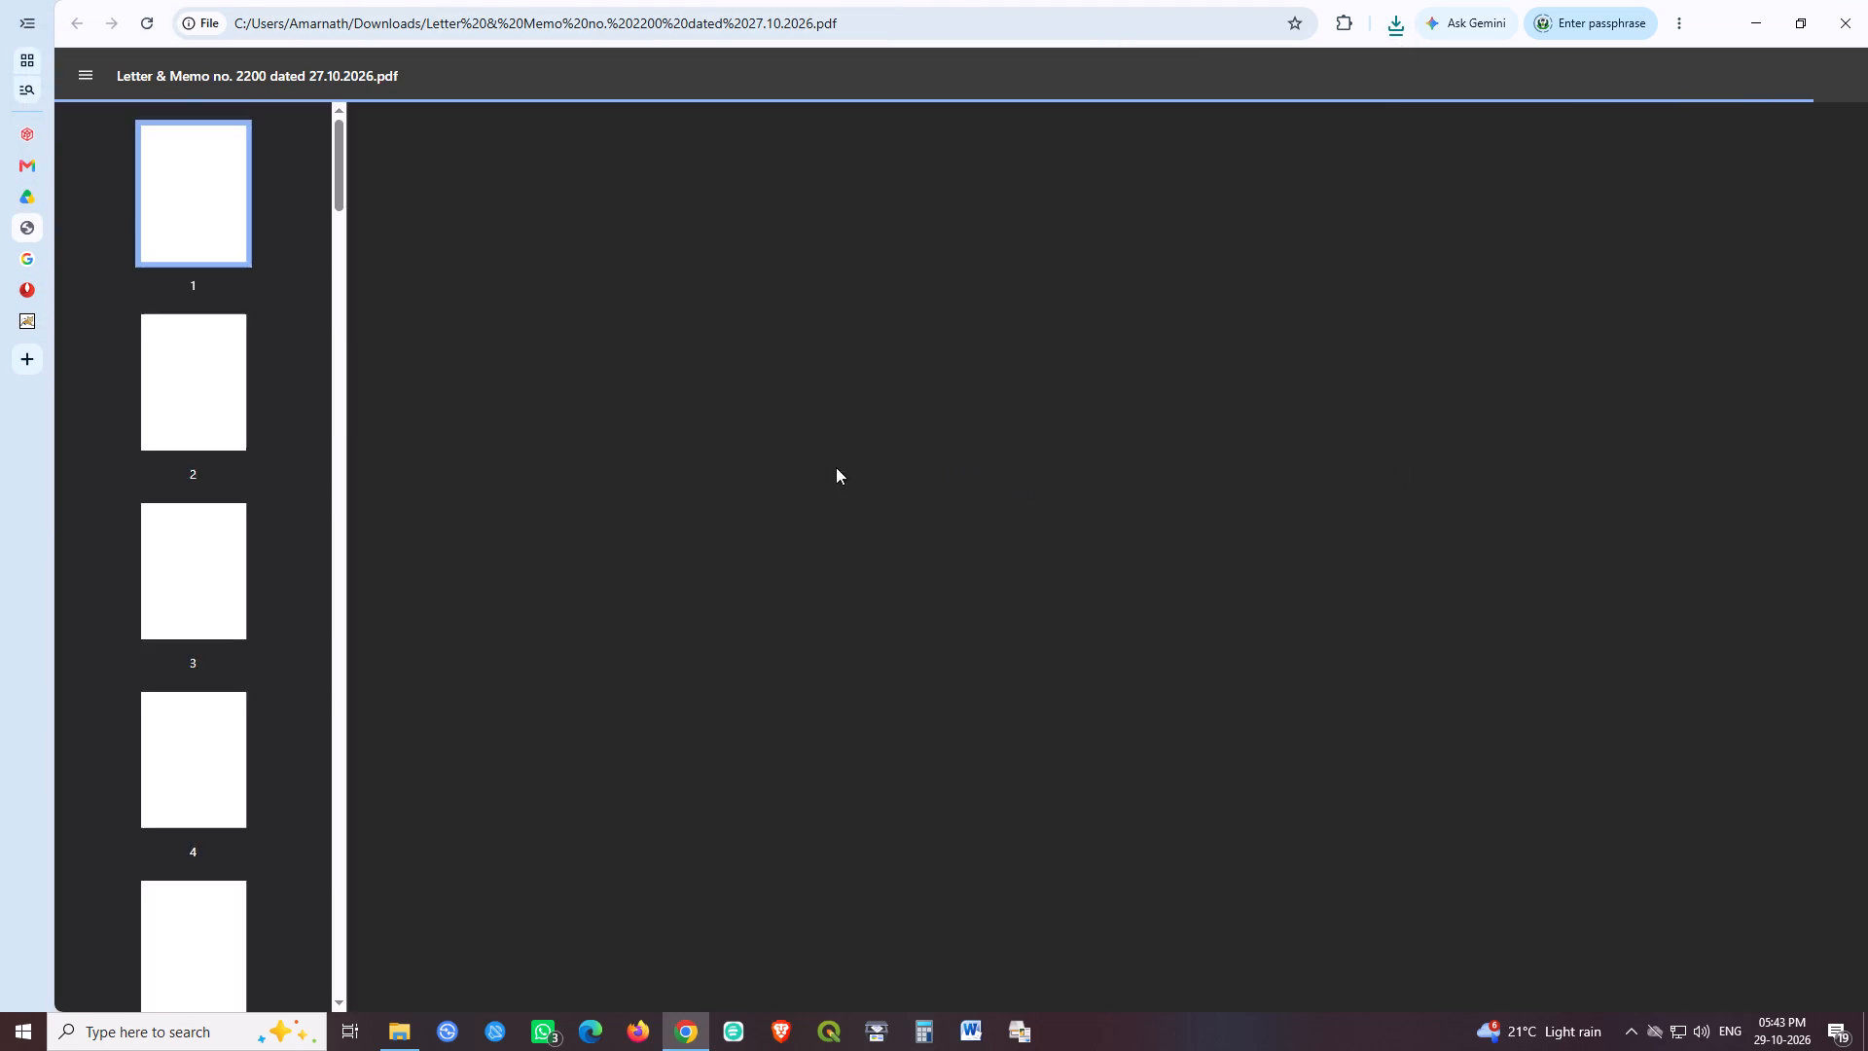
Examine the letter's wetland verification tables and the attached wetland boundary maps.
{"action": "scroll", "coordinate": [1148, 414], "scroll_direction": "down", "scroll_amount": 20}
{"action": "scroll", "coordinate": [1148, 414], "scroll_direction": "down", "scroll_amount": 15}
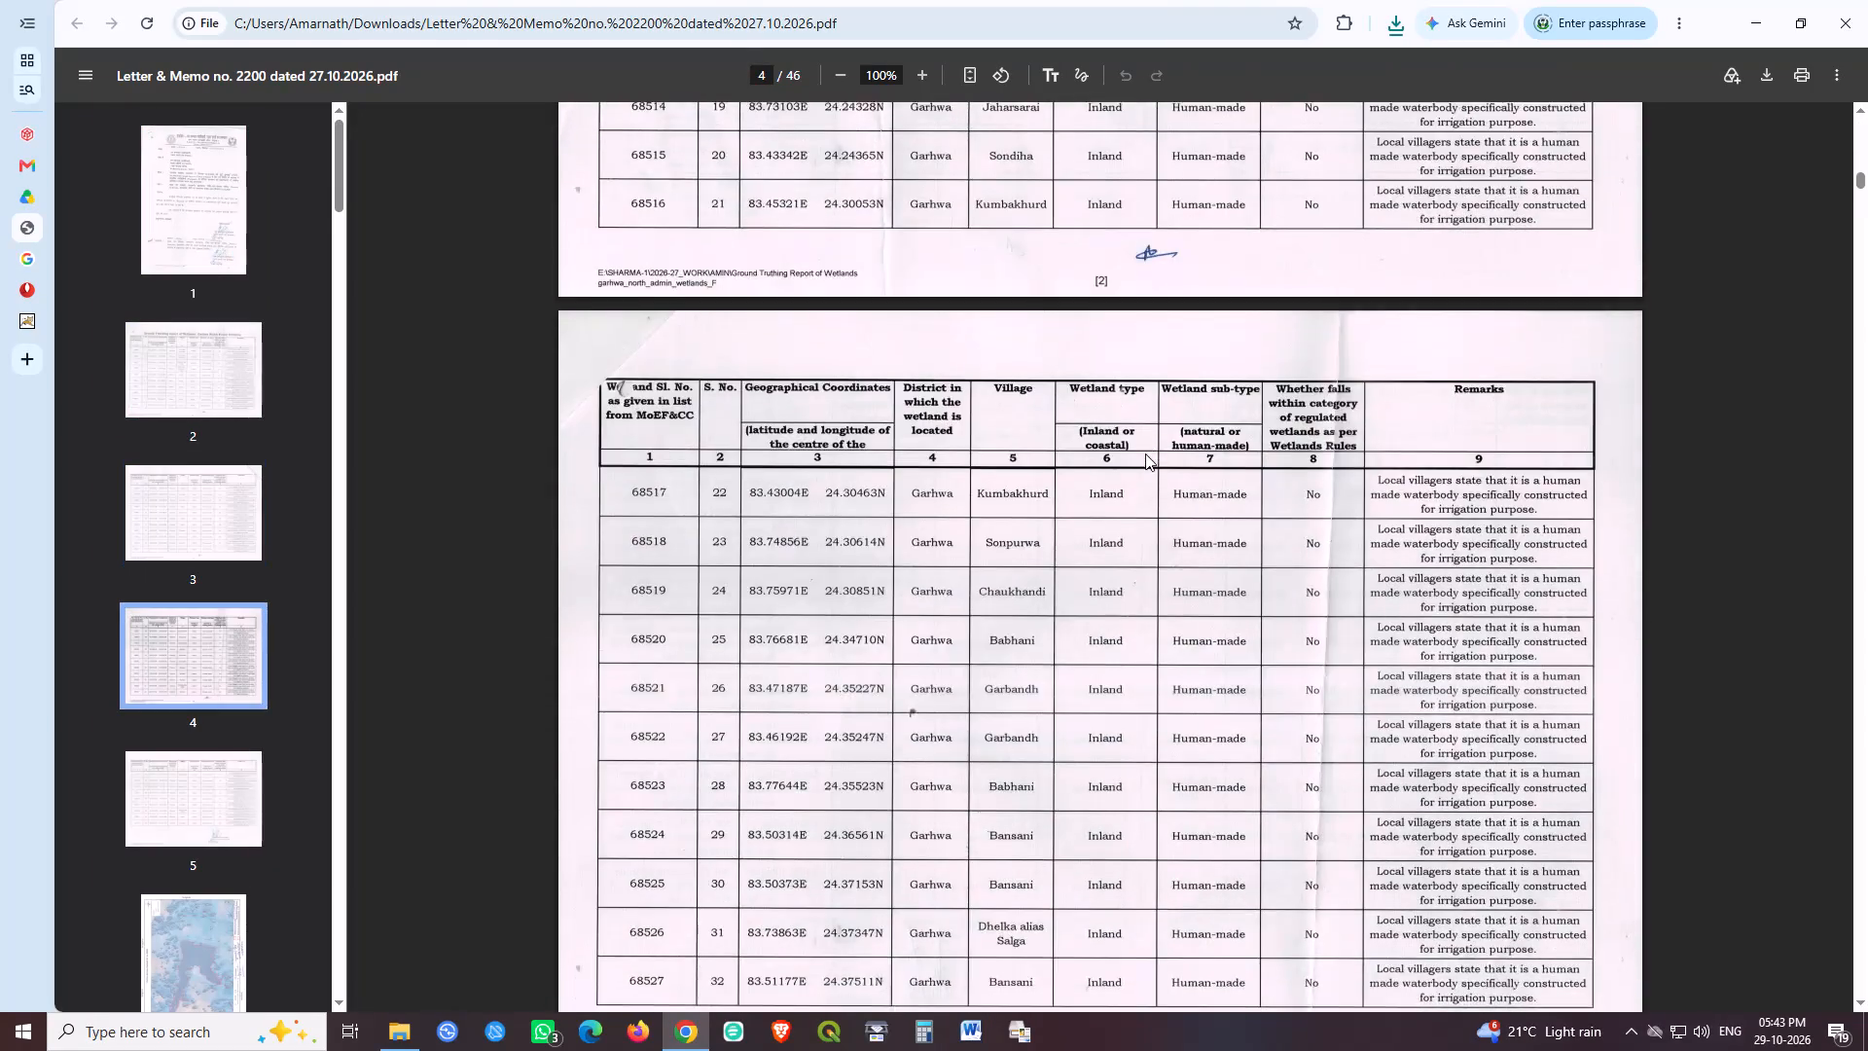
{"action": "scroll", "coordinate": [1145, 453], "scroll_direction": "down", "scroll_amount": 20}
{"action": "scroll", "coordinate": [1145, 453], "scroll_direction": "down", "scroll_amount": 12}
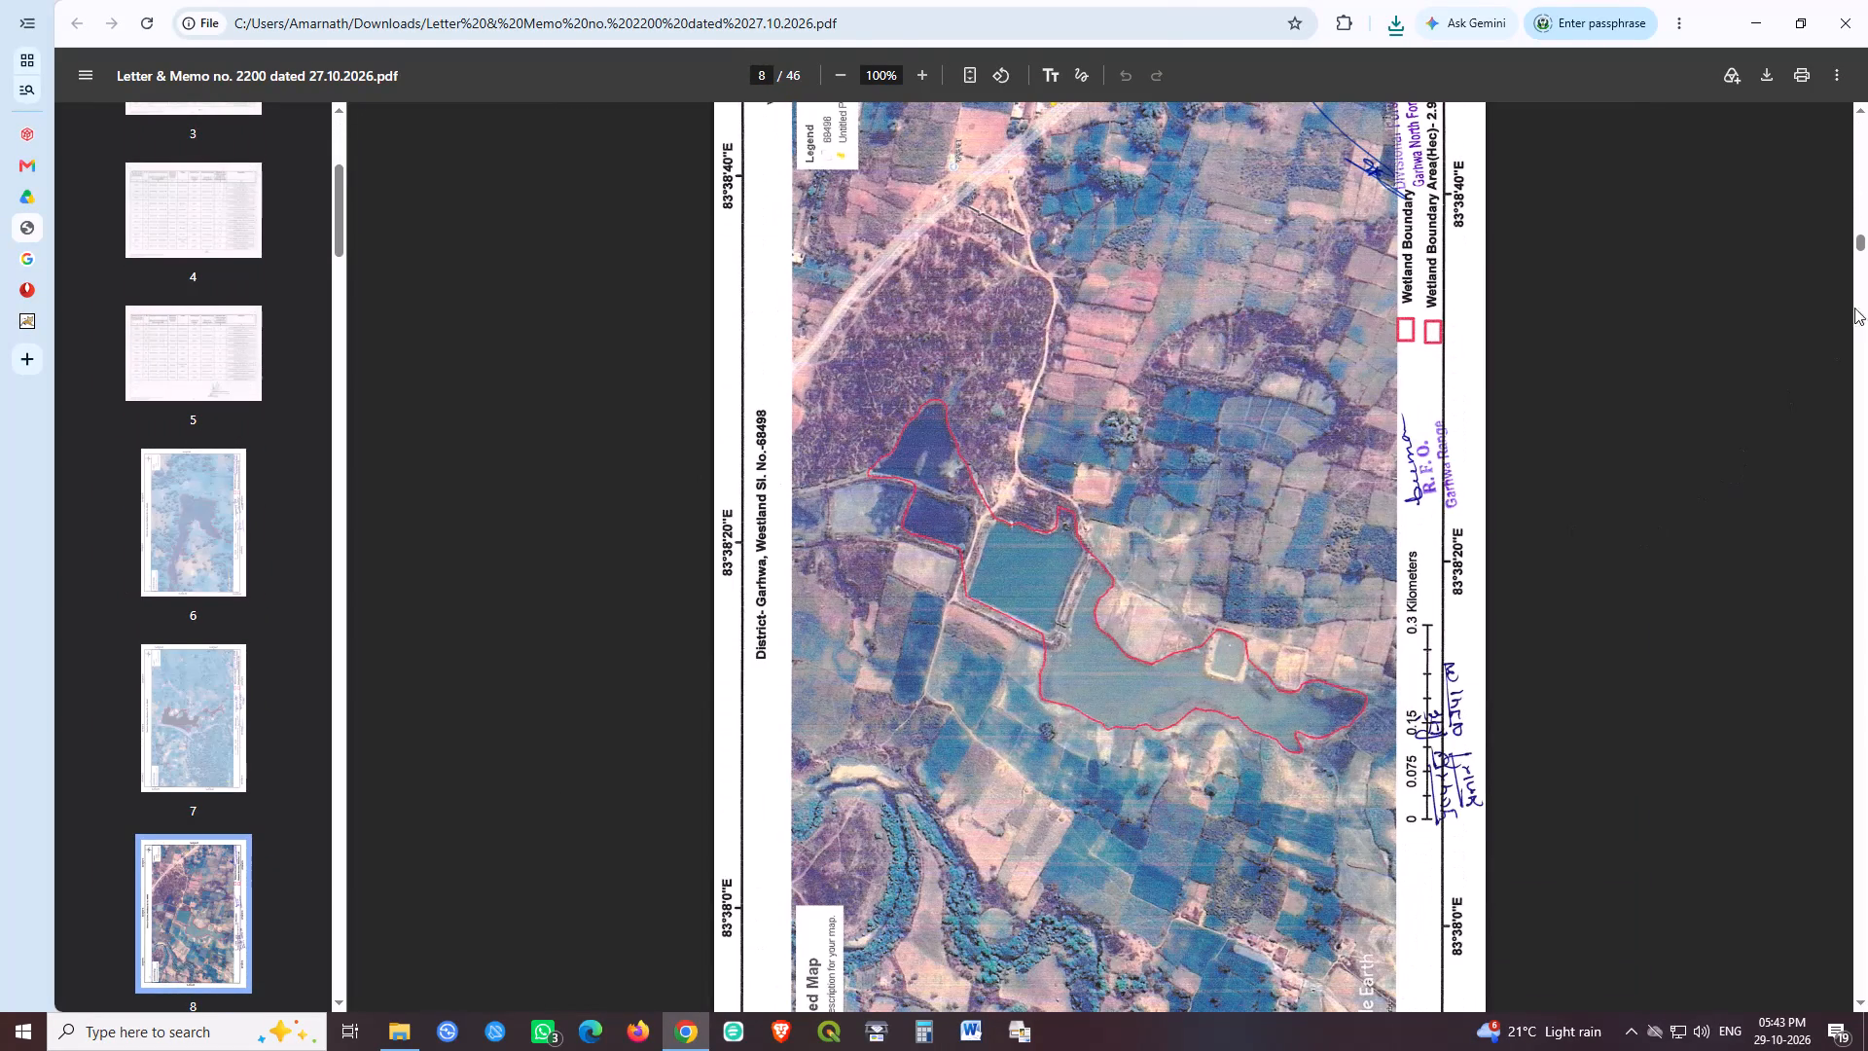
{"action": "left_click_drag", "start_coordinate": [1858, 240], "coordinate": [1867, 108]}
{"action": "scroll", "coordinate": [1079, 508], "scroll_direction": "down", "scroll_amount": 12}
{"action": "scroll", "coordinate": [1022, 594], "scroll_direction": "down", "scroll_amount": 18}
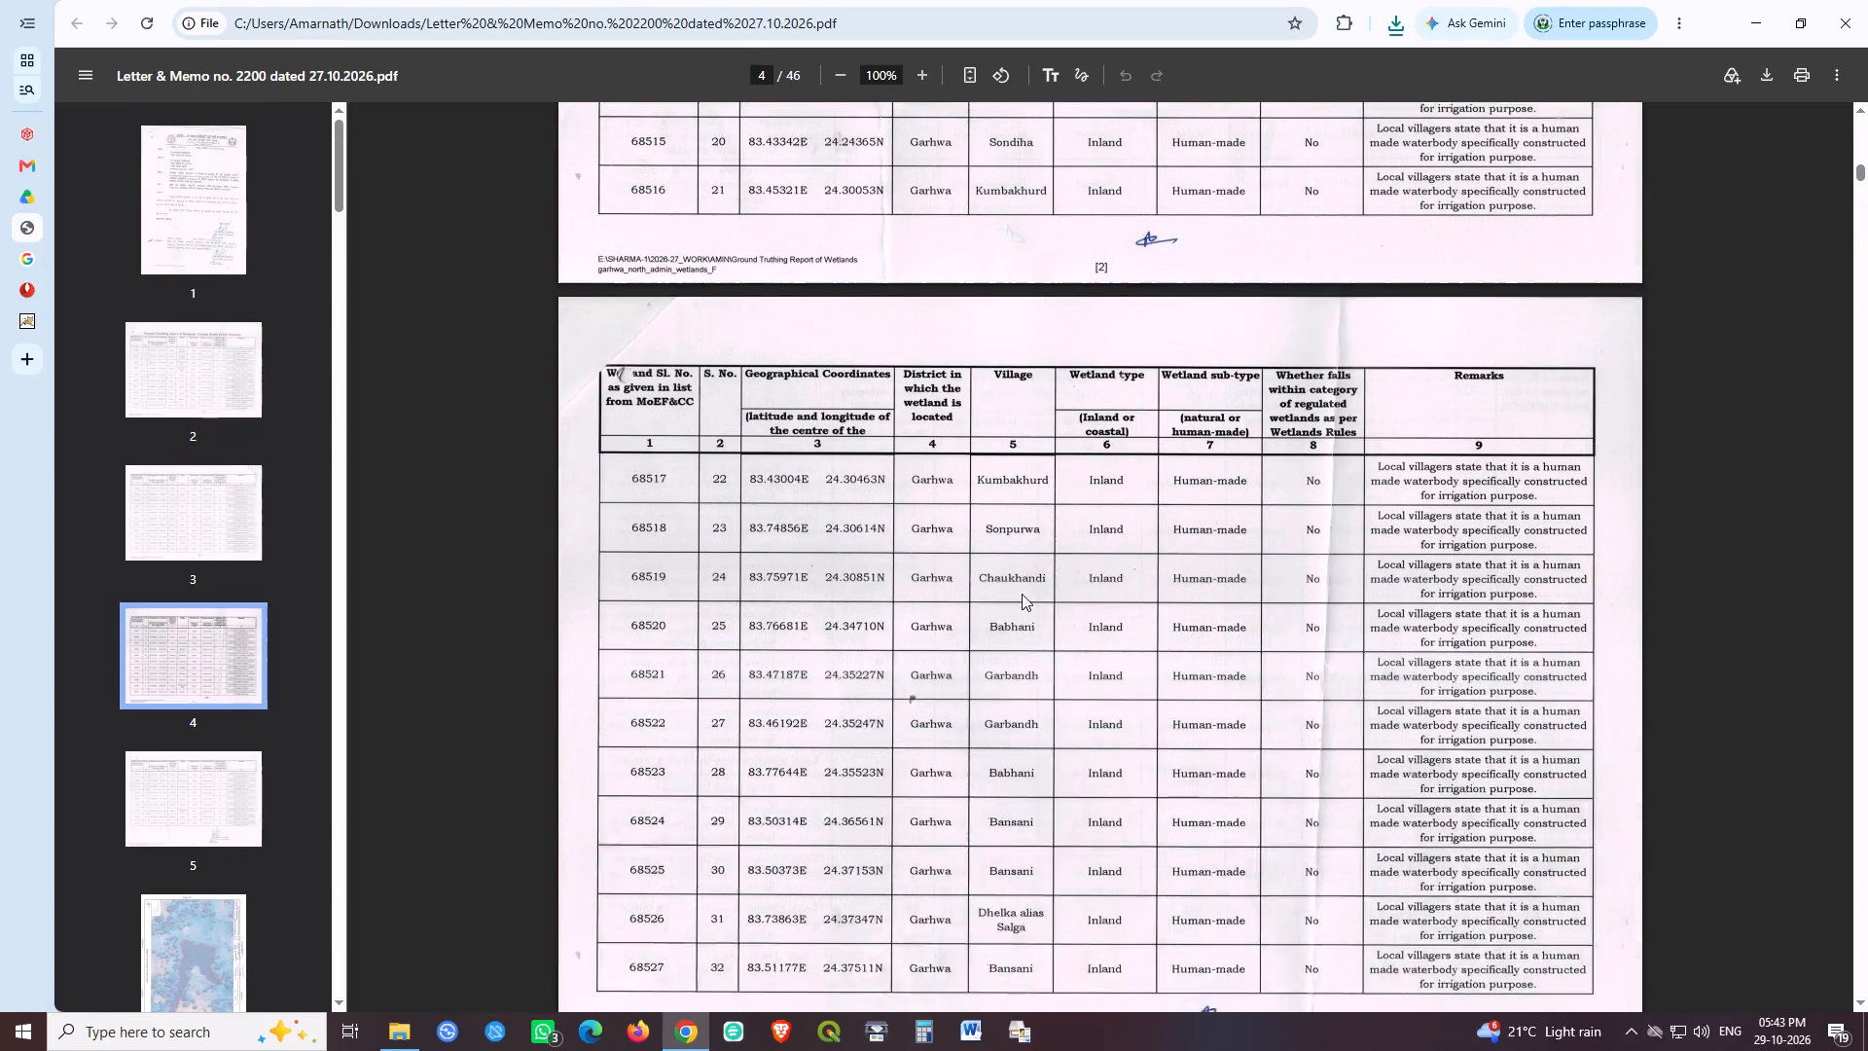
{"action": "scroll", "coordinate": [1022, 594], "scroll_direction": "down", "scroll_amount": 12}
{"action": "scroll", "coordinate": [1022, 594], "scroll_direction": "down", "scroll_amount": 20}
{"action": "scroll", "coordinate": [1022, 594], "scroll_direction": "down", "scroll_amount": 3}
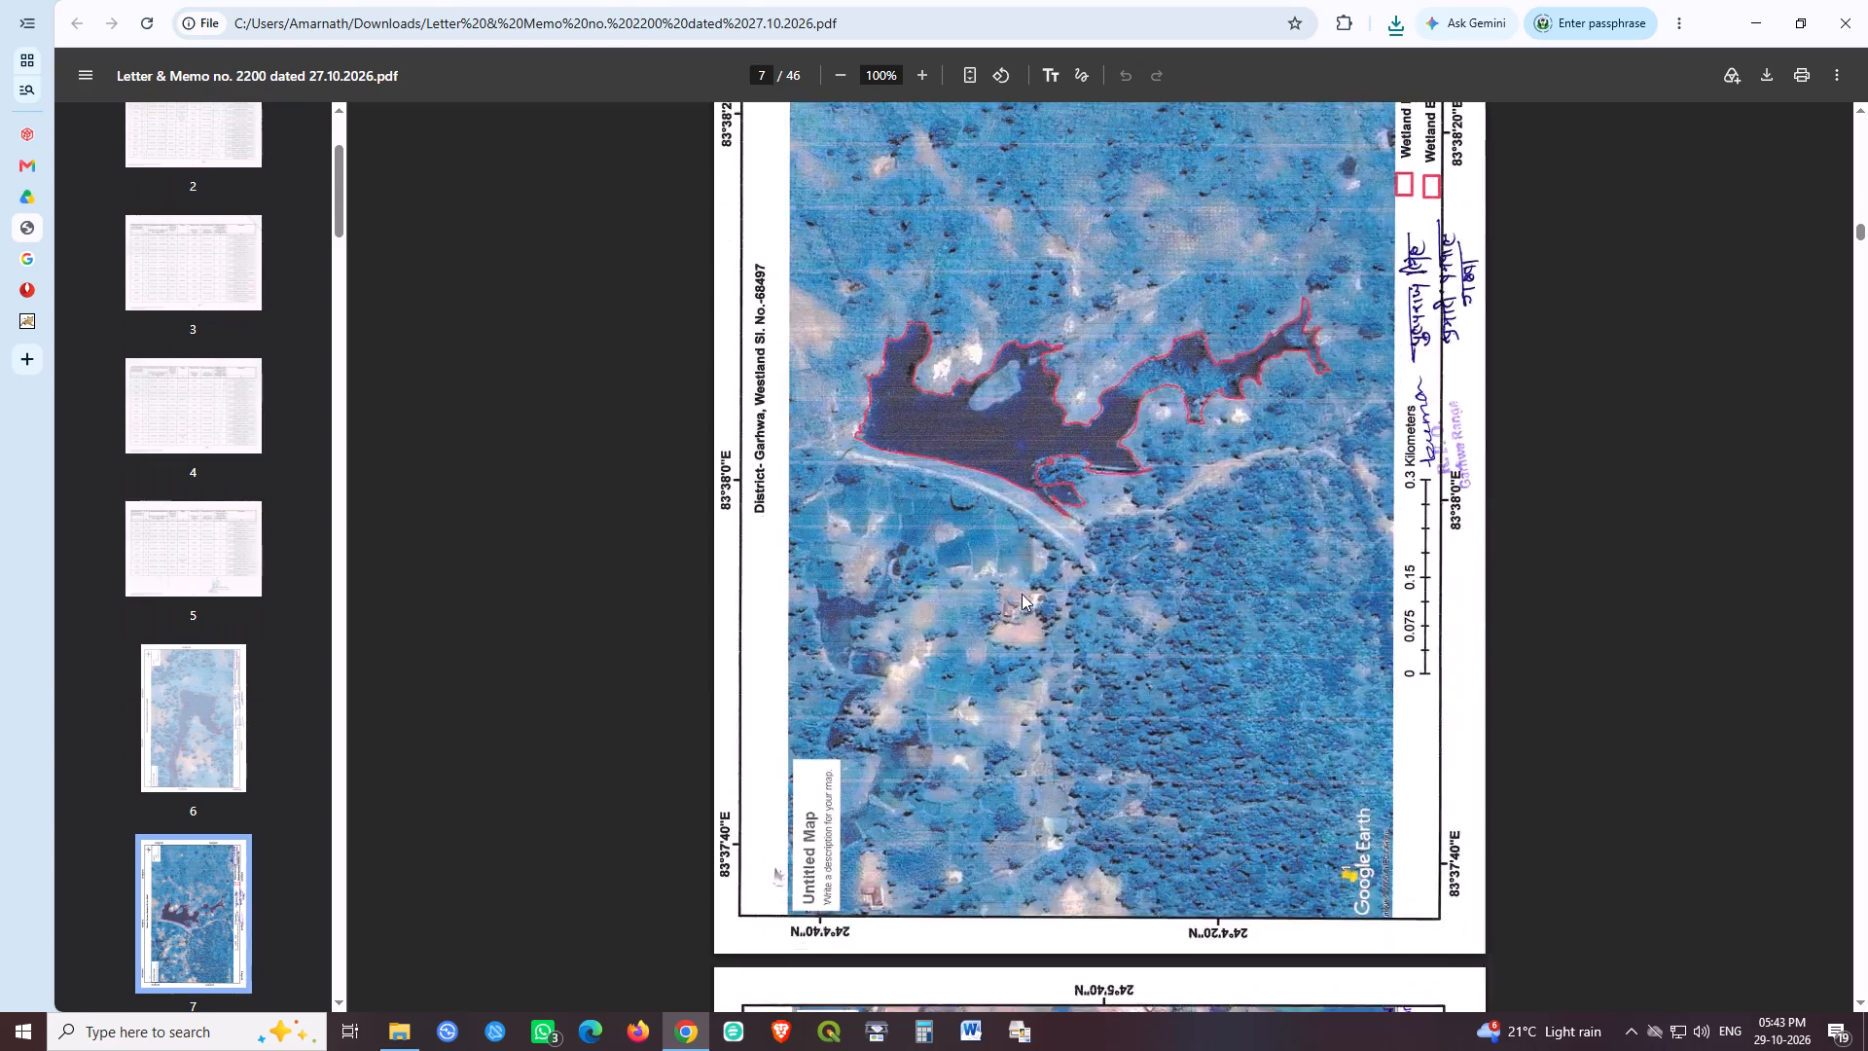
{"action": "scroll", "coordinate": [1022, 594], "scroll_direction": "down", "scroll_amount": 17}
{"action": "scroll", "coordinate": [1022, 594], "scroll_direction": "down", "scroll_amount": 5}
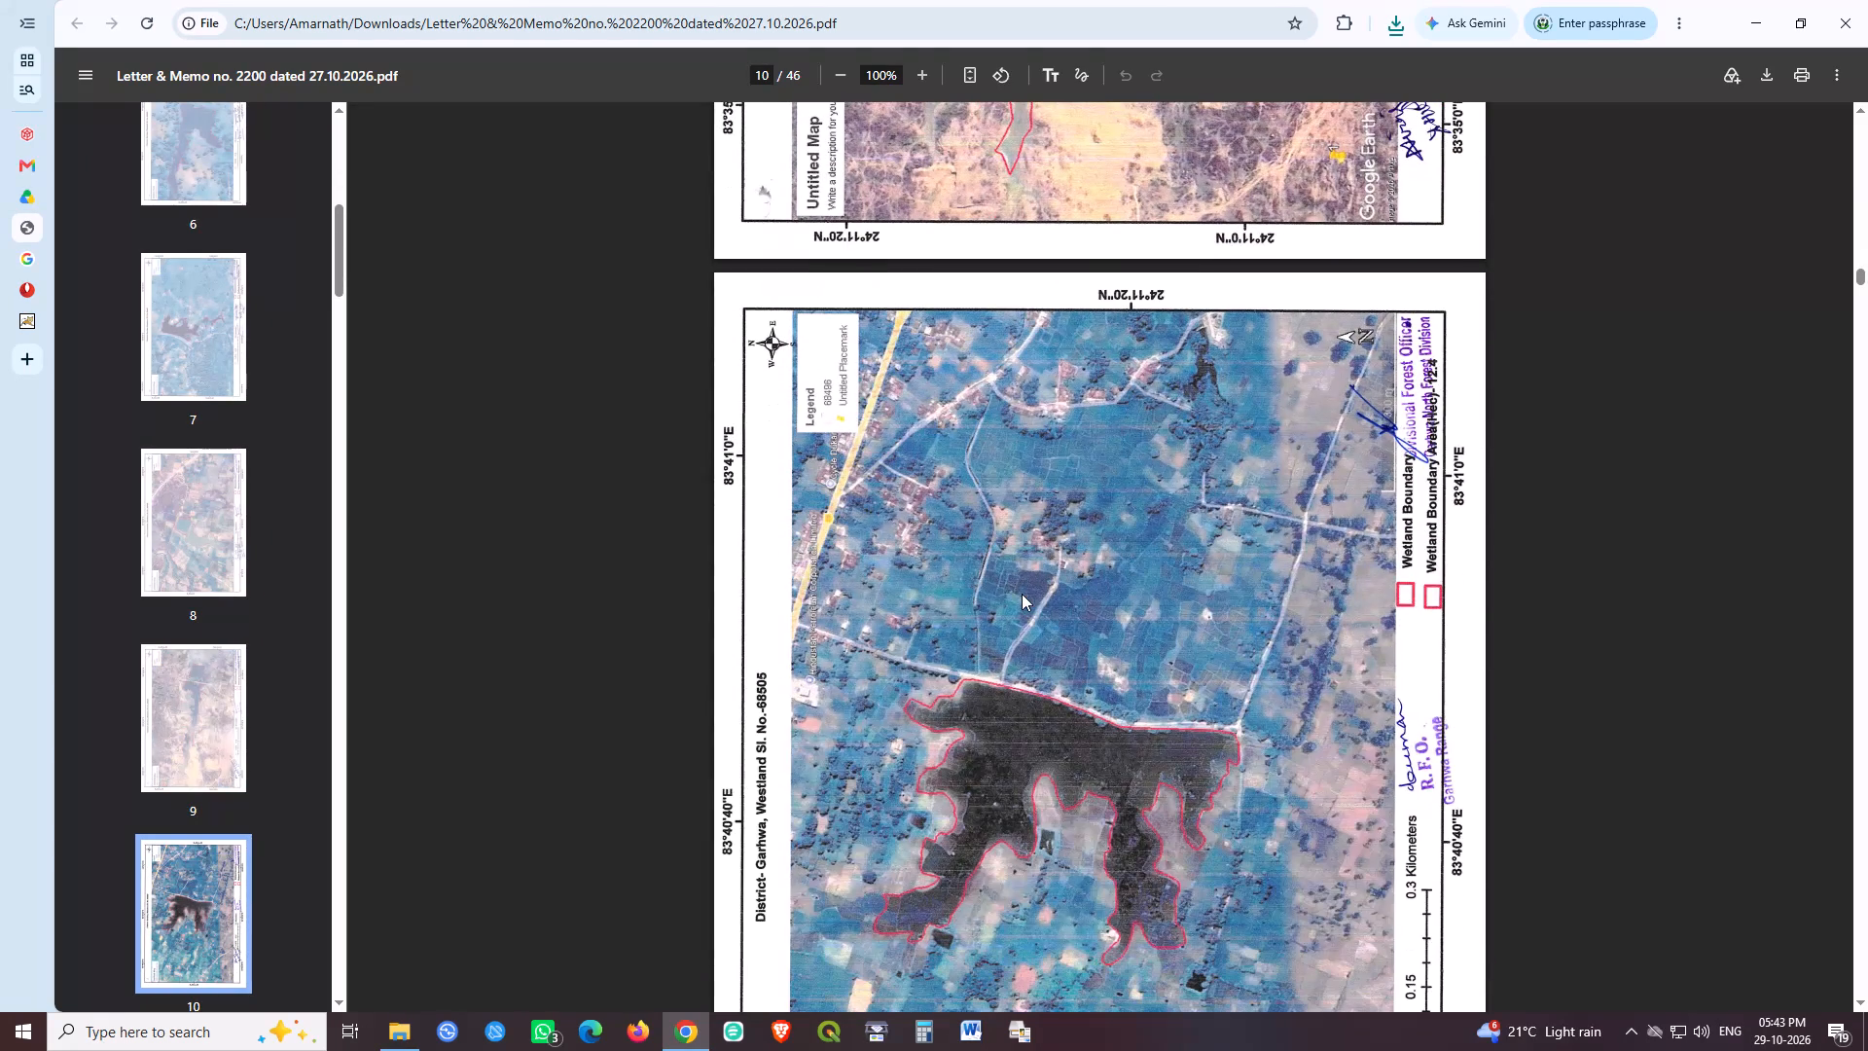
Set up a print of the whole letter, checking the preview pages and enabling printing on both sides.
{"action": "key", "text": "ctrl+p"}
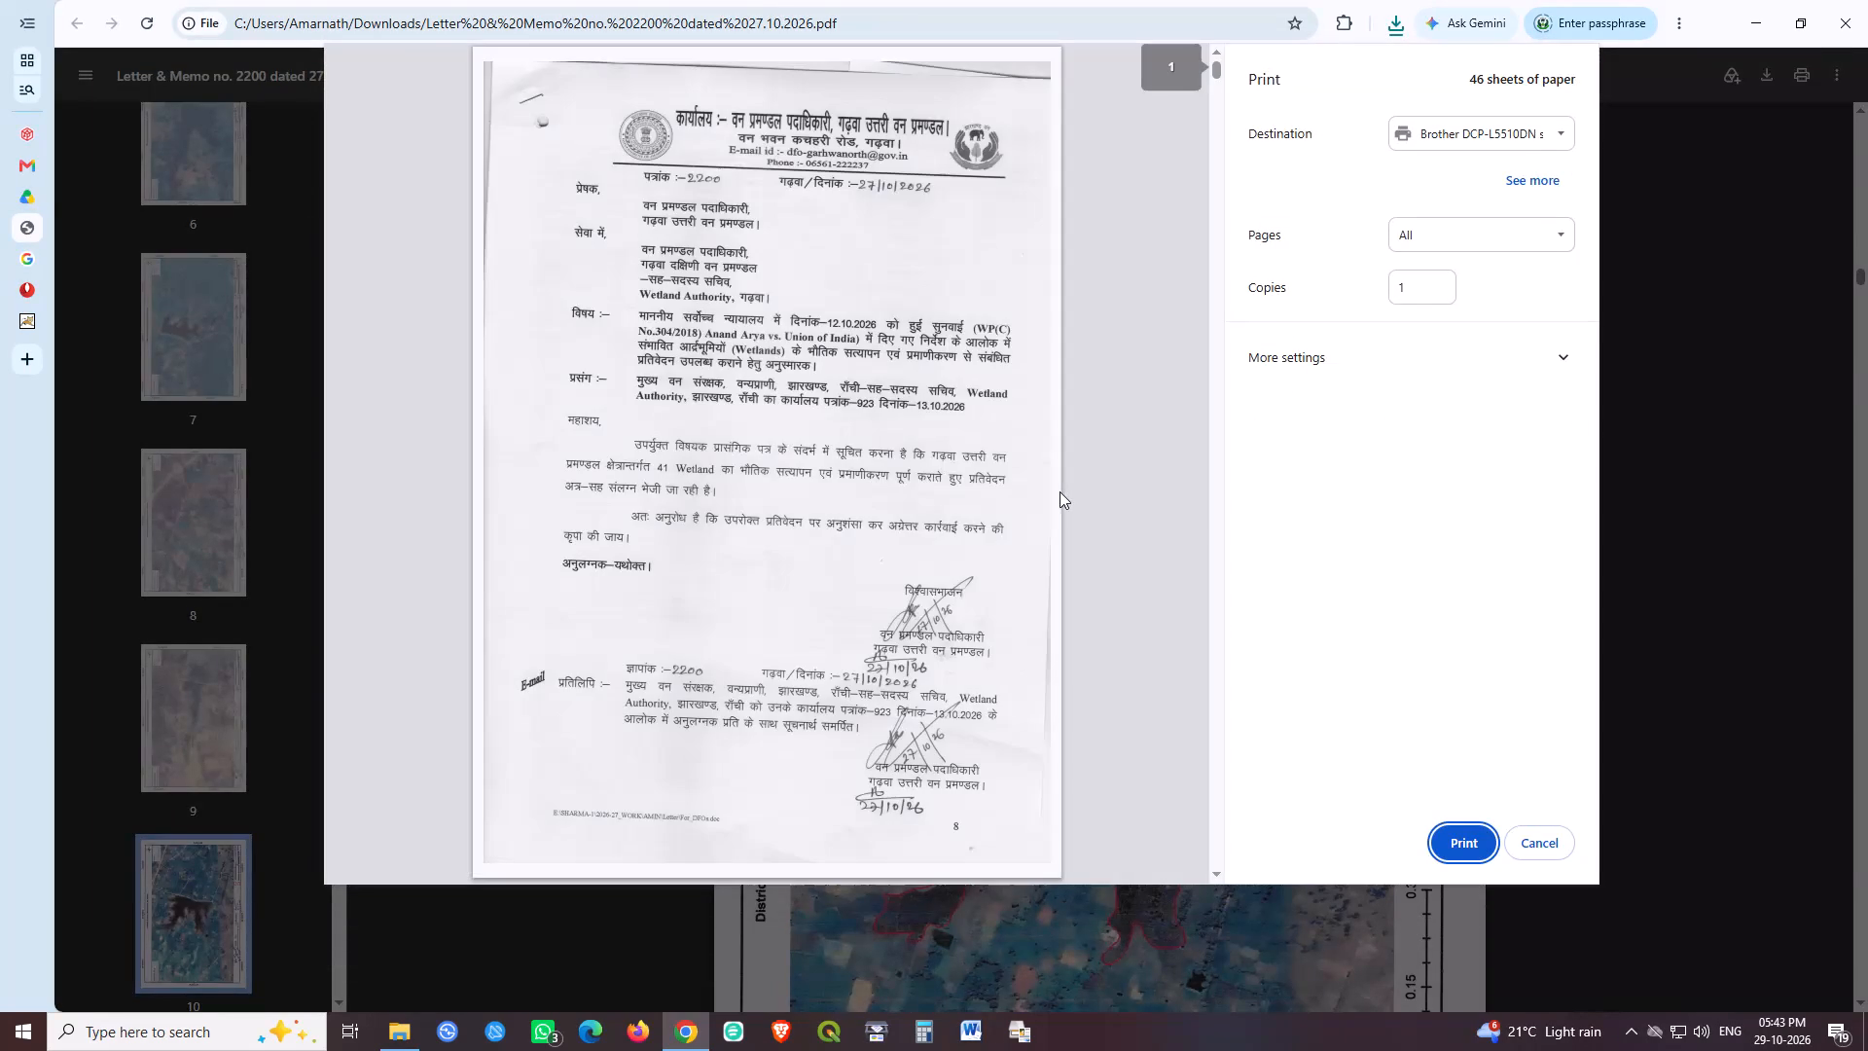
{"action": "scroll", "coordinate": [1042, 467], "scroll_direction": "down", "scroll_amount": 6}
{"action": "scroll", "coordinate": [1197, 156], "scroll_direction": "down", "scroll_amount": 20}
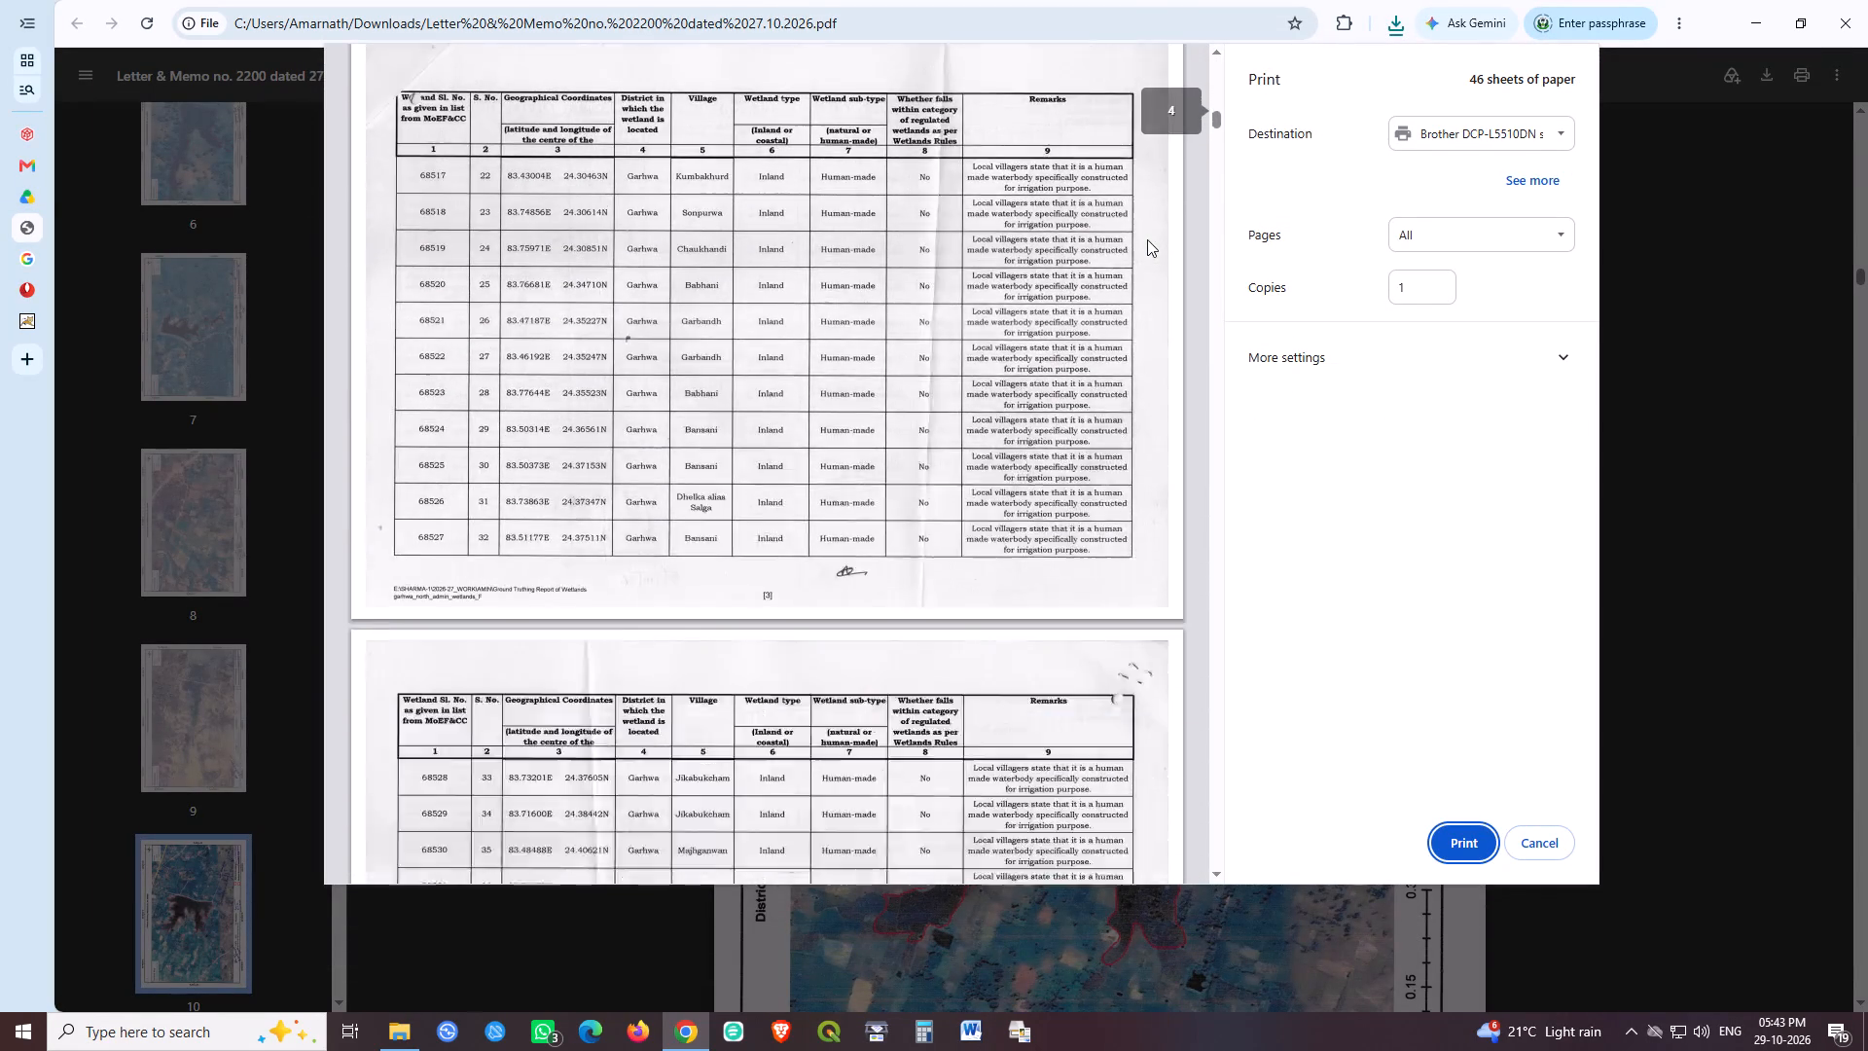
{"action": "scroll", "coordinate": [1147, 239], "scroll_direction": "down", "scroll_amount": 20}
{"action": "scroll", "coordinate": [1147, 239], "scroll_direction": "down", "scroll_amount": 20}
{"action": "scroll", "coordinate": [1147, 239], "scroll_direction": "down", "scroll_amount": 14}
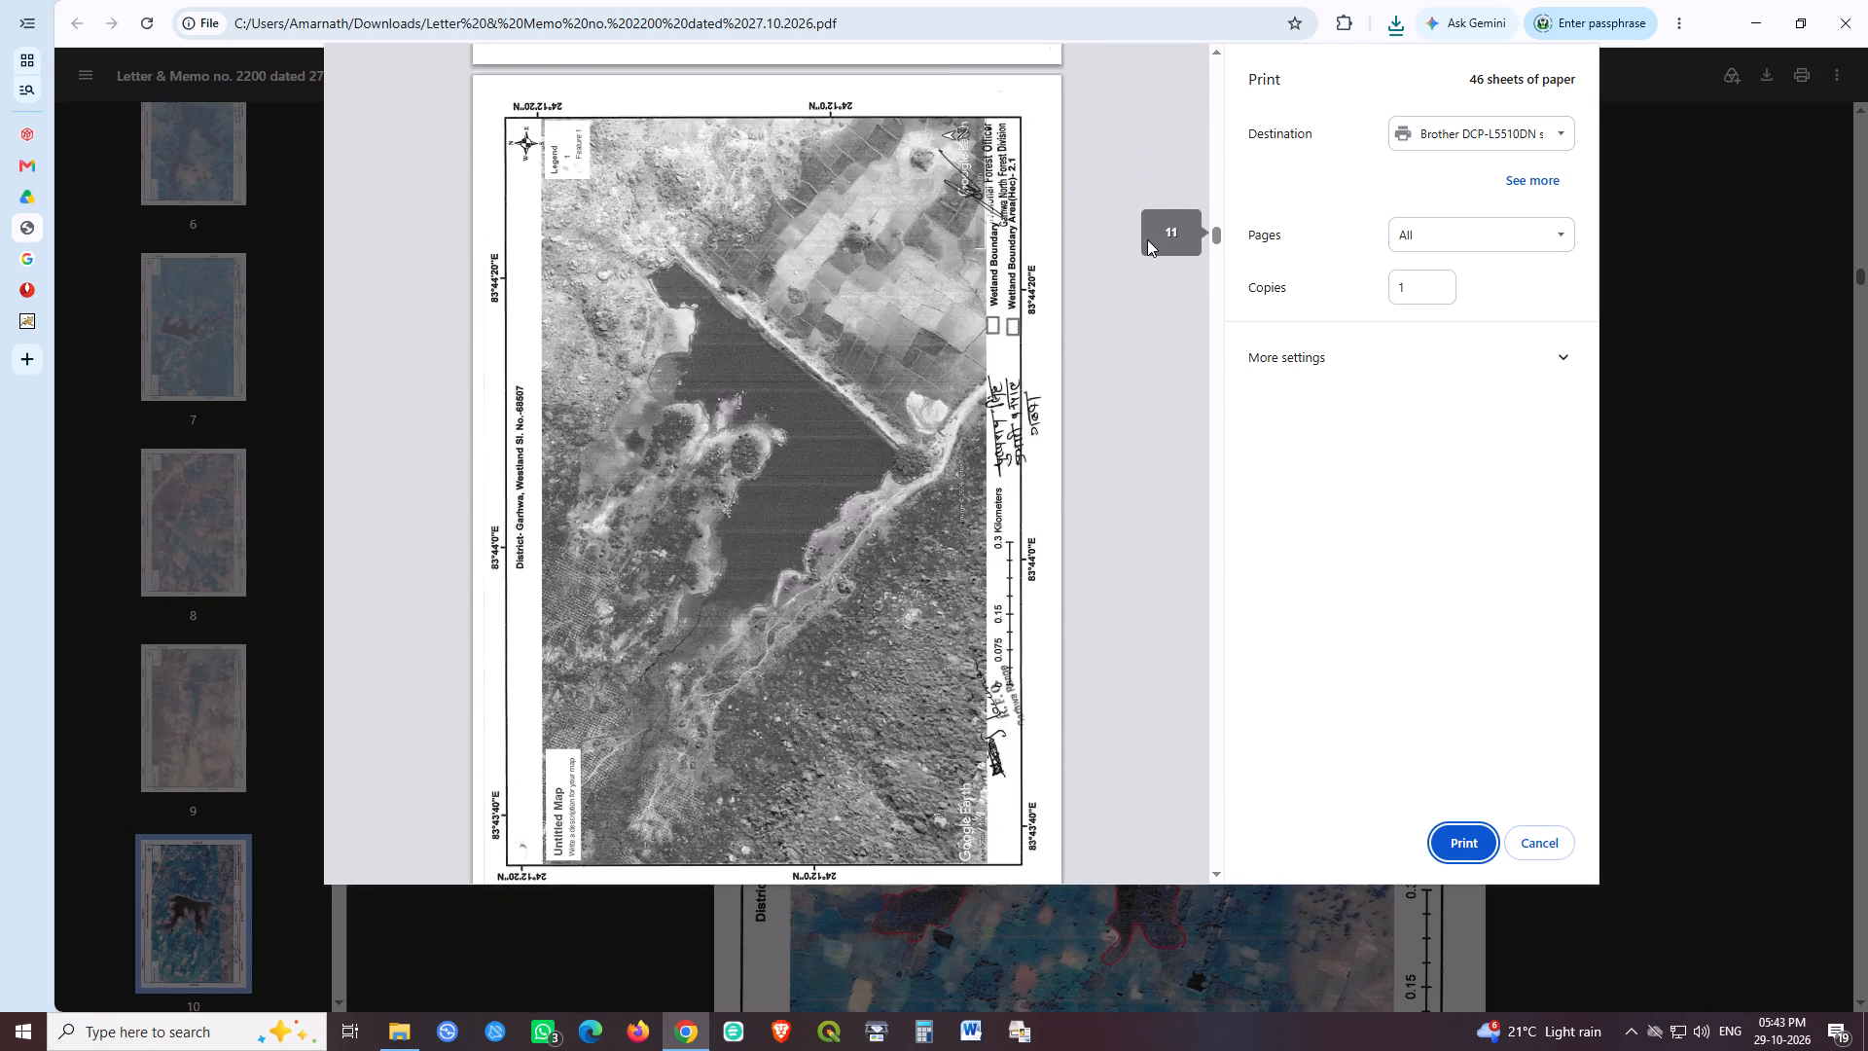
{"action": "scroll", "coordinate": [1147, 239], "scroll_direction": "down", "scroll_amount": 2}
{"action": "left_click", "coordinate": [1439, 374]}
{"action": "left_click", "coordinate": [1408, 648]}
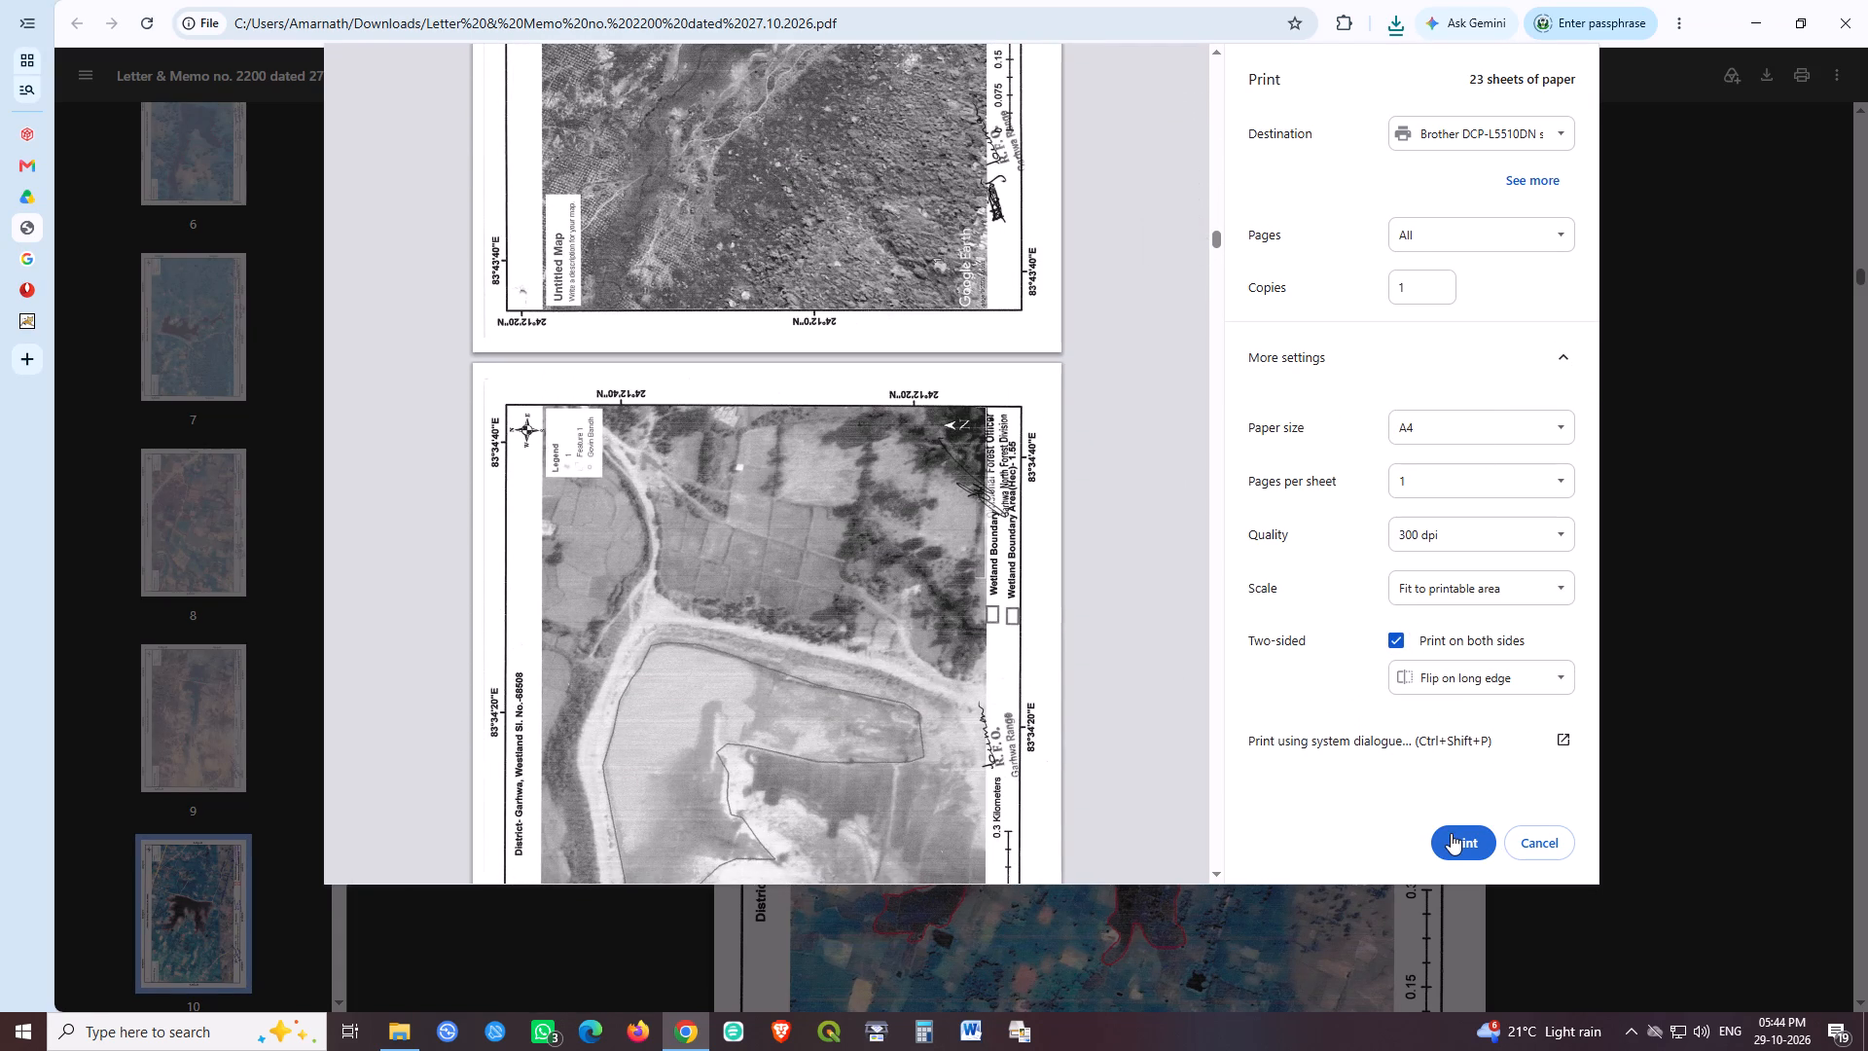
Set two-sided printing to flip on short edge and print the whole letter.
{"action": "left_click", "coordinate": [1492, 684]}
{"action": "left_click", "coordinate": [1479, 726]}
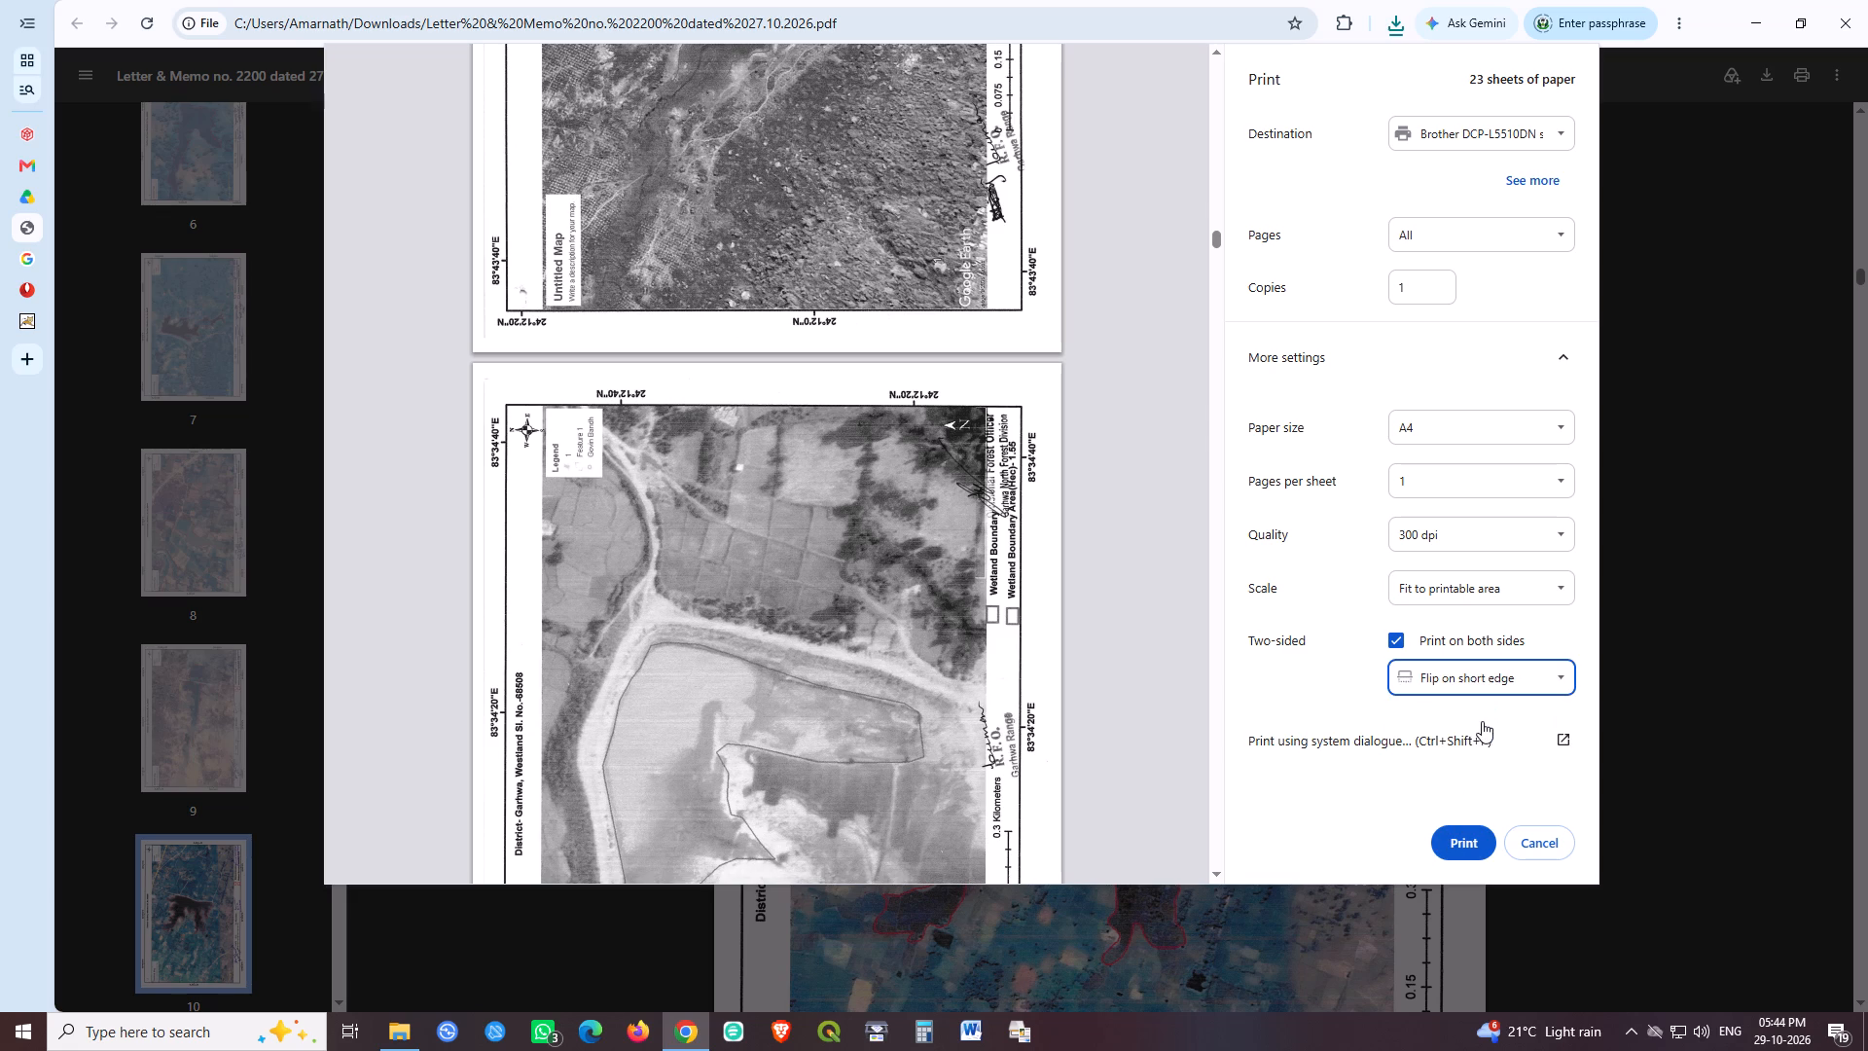
{"action": "left_click", "coordinate": [1455, 845]}
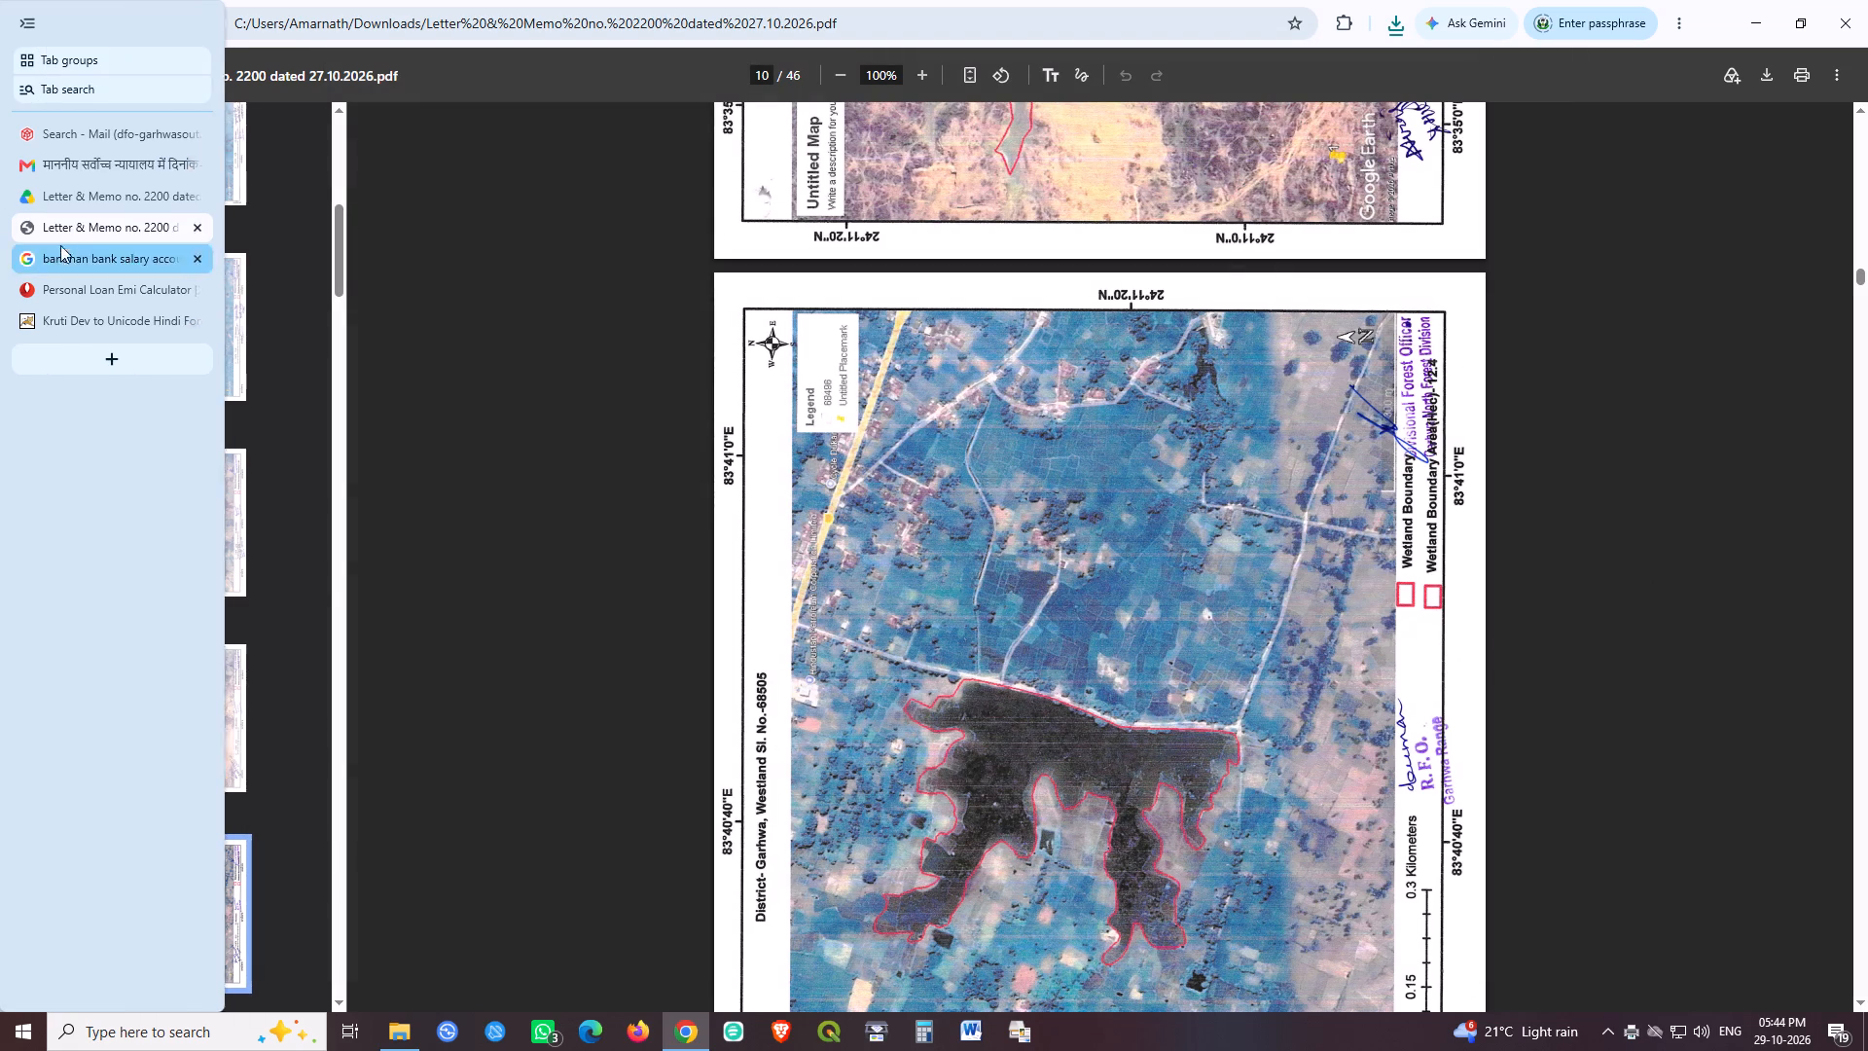